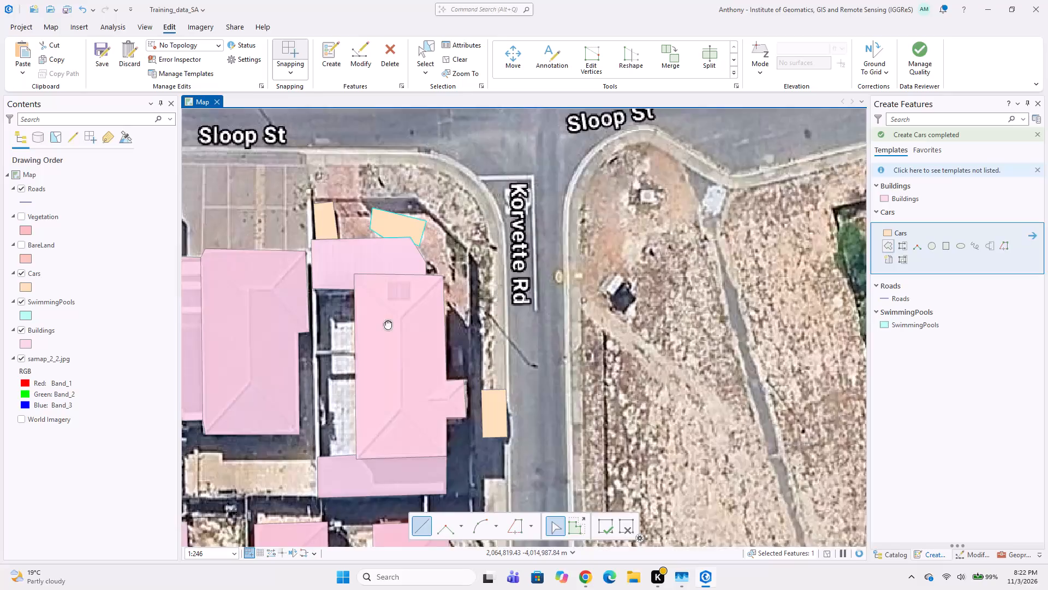
Save the Training_data_SA project.
middle_drag(380, 319, 550, 331)
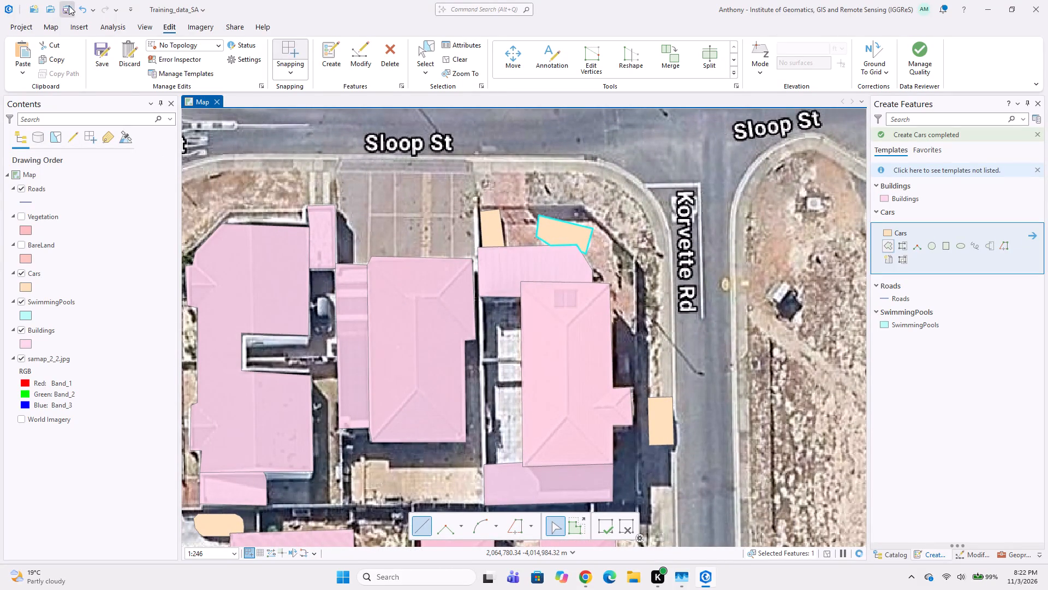
click(69, 5)
Examine the imagery around Korvette Rd and the neighbouring blocks for features that are not yet digitized.
scroll(688, 302, down, 1)
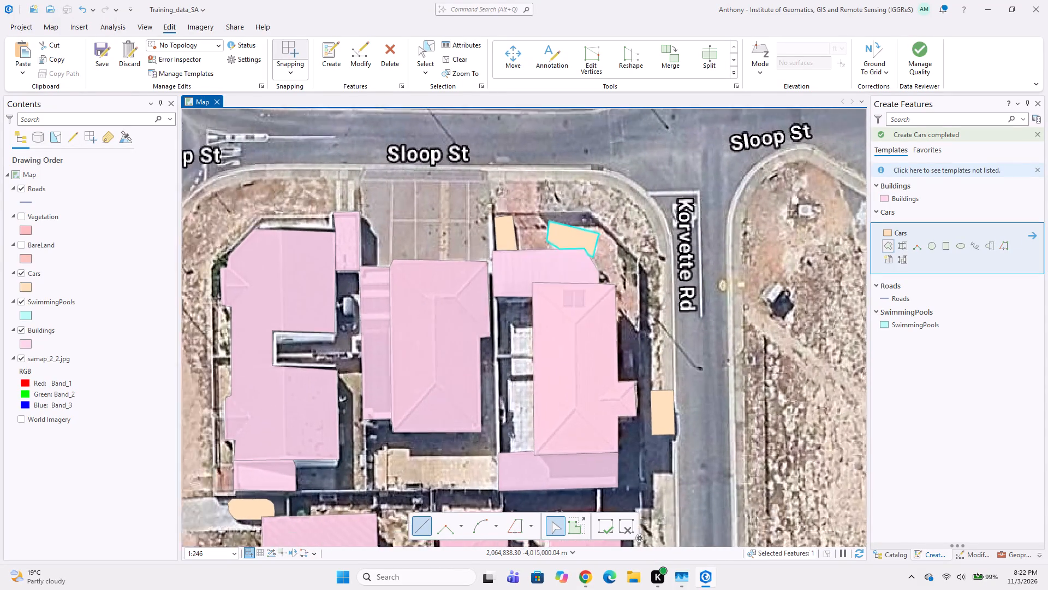
scroll(688, 302, down, 2)
middle_drag(678, 302, 569, 262)
middle_drag(617, 285, 636, 292)
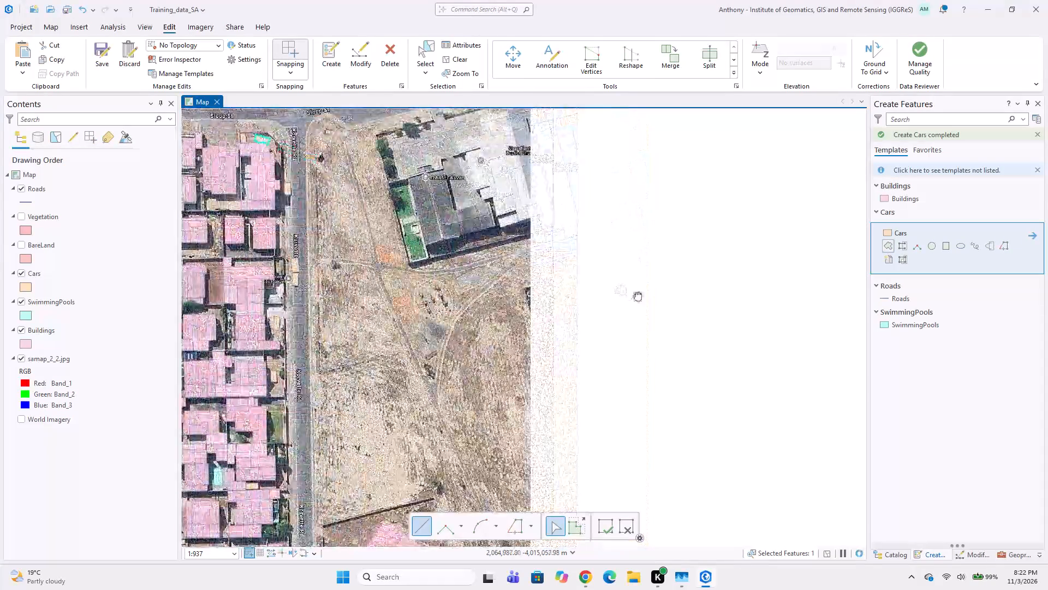
middle_drag(636, 292, 651, 300)
middle_drag(522, 309, 609, 200)
middle_drag(545, 294, 527, 246)
middle_drag(526, 235, 487, 369)
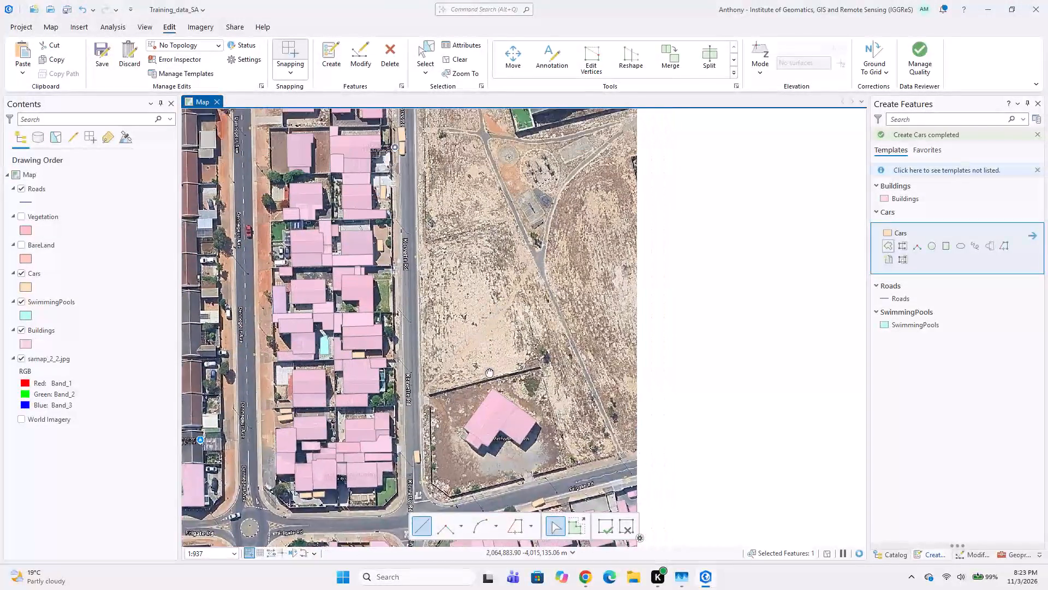
middle_drag(487, 369, 485, 356)
middle_drag(466, 246, 491, 373)
middle_drag(430, 342, 594, 237)
middle_drag(508, 304, 493, 237)
middle_drag(556, 273, 523, 268)
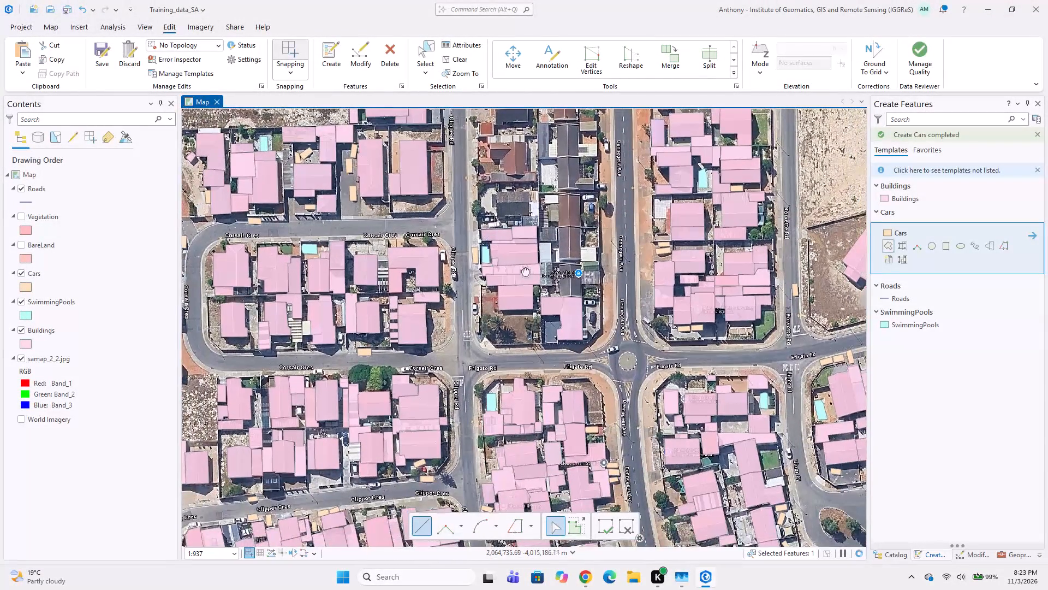
middle_drag(523, 268, 462, 265)
middle_drag(540, 267, 491, 290)
middle_drag(516, 268, 484, 300)
middle_drag(489, 235, 491, 290)
middle_drag(523, 222, 480, 319)
Digitize the L-shaped Ebbtide Educare roof as a polygon, switching the template from Cars to Buildings while tracing its corners.
scroll(480, 208, up, 1)
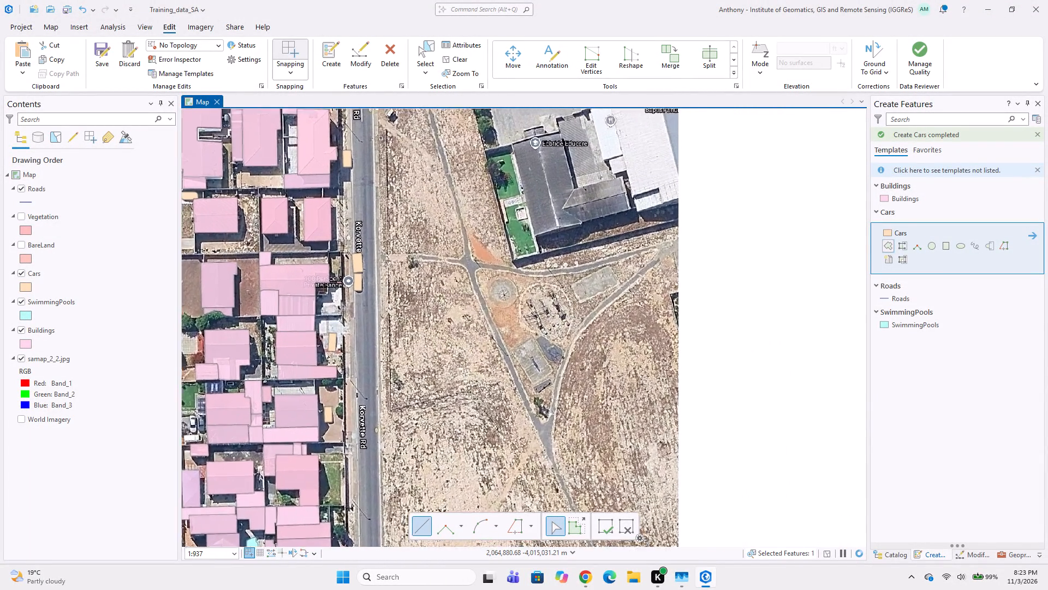
middle_drag(533, 189, 501, 221)
middle_drag(443, 214, 419, 225)
scroll(388, 218, up, 1)
middle_drag(395, 203, 354, 243)
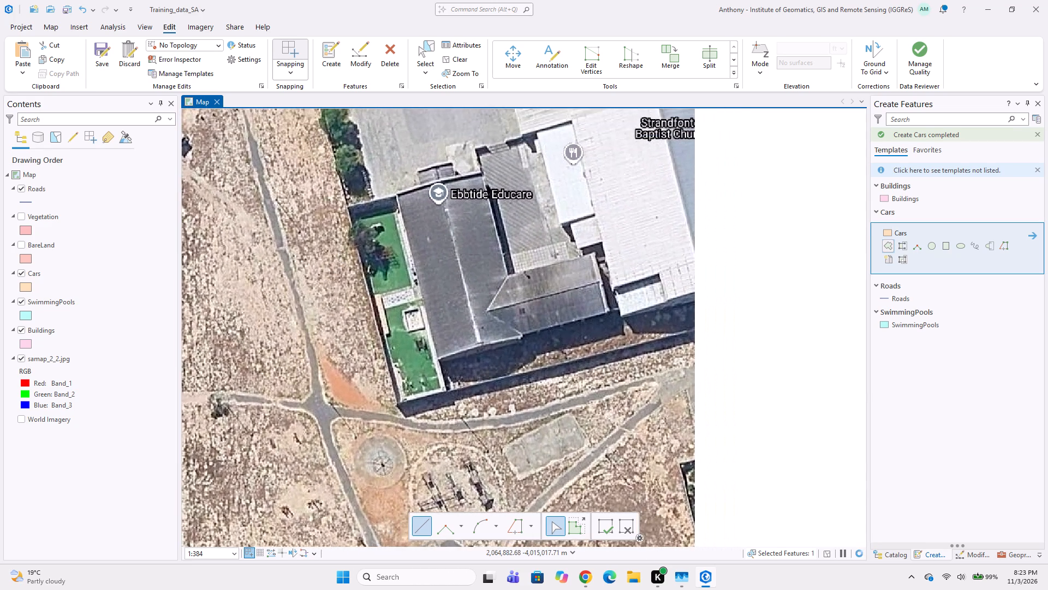
middle_drag(384, 206, 319, 273)
scroll(317, 265, up, 2)
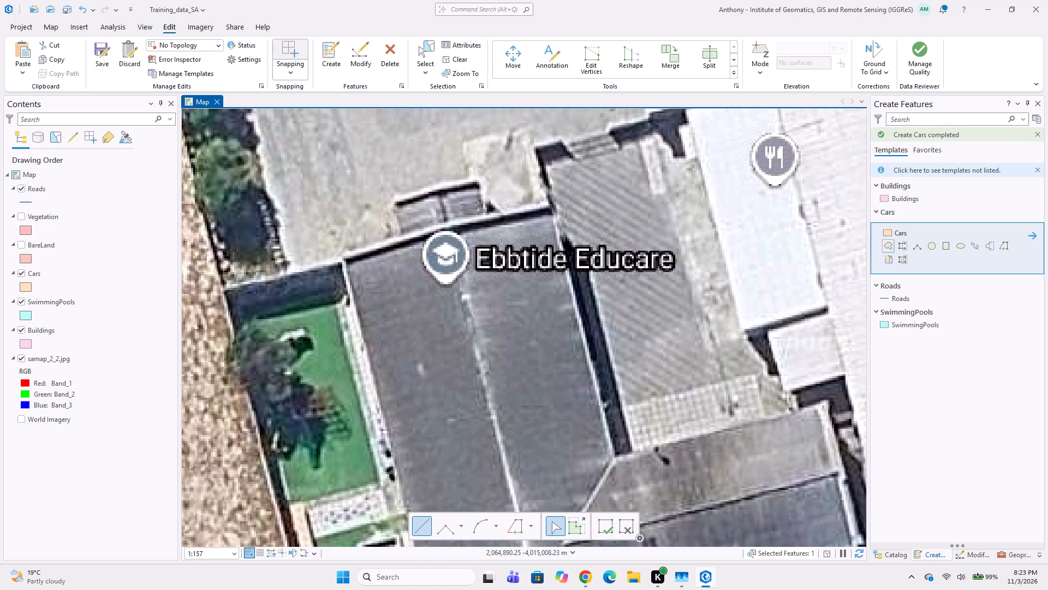
click(340, 252)
middle_drag(372, 319, 306, 204)
middle_drag(315, 376, 326, 416)
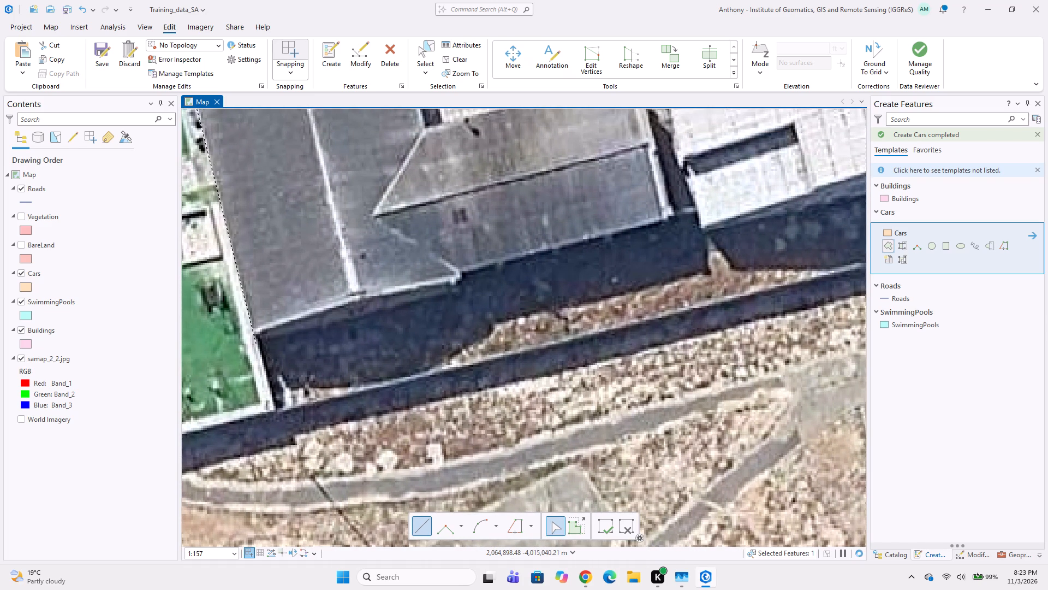
click(256, 344)
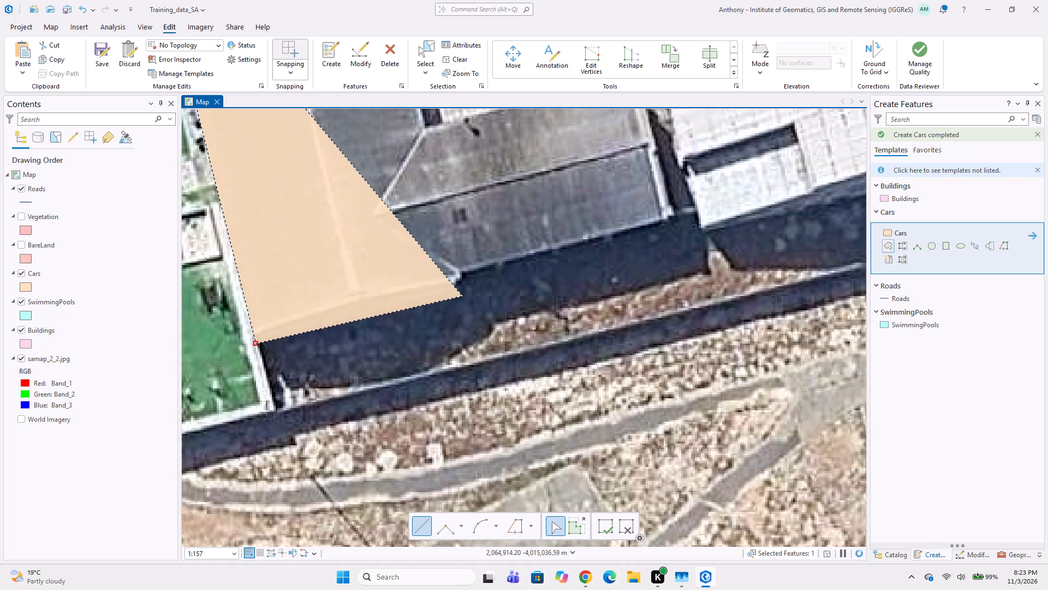
click(461, 294)
click(461, 277)
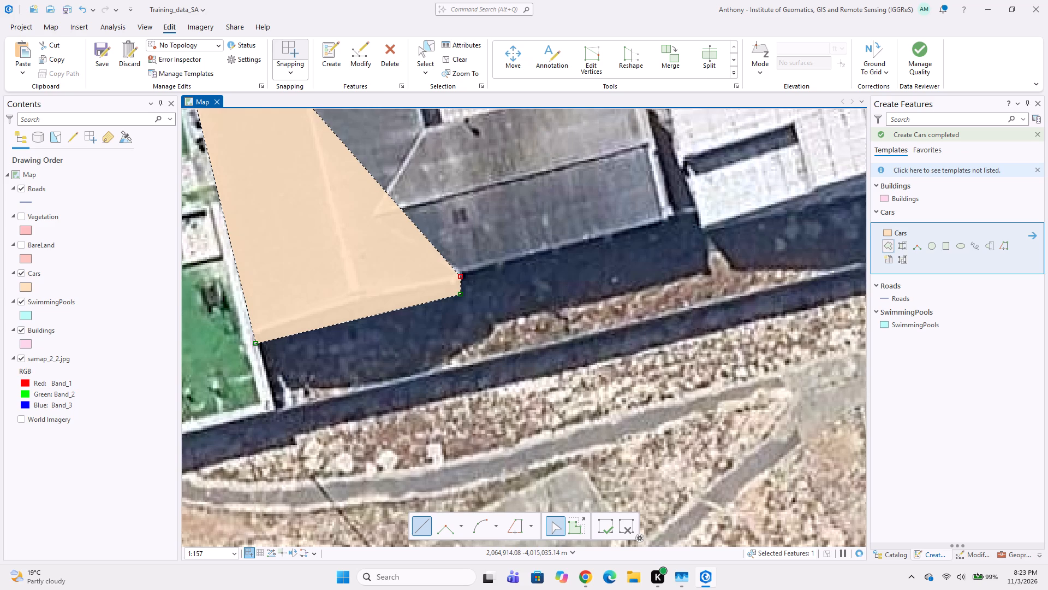
click(884, 199)
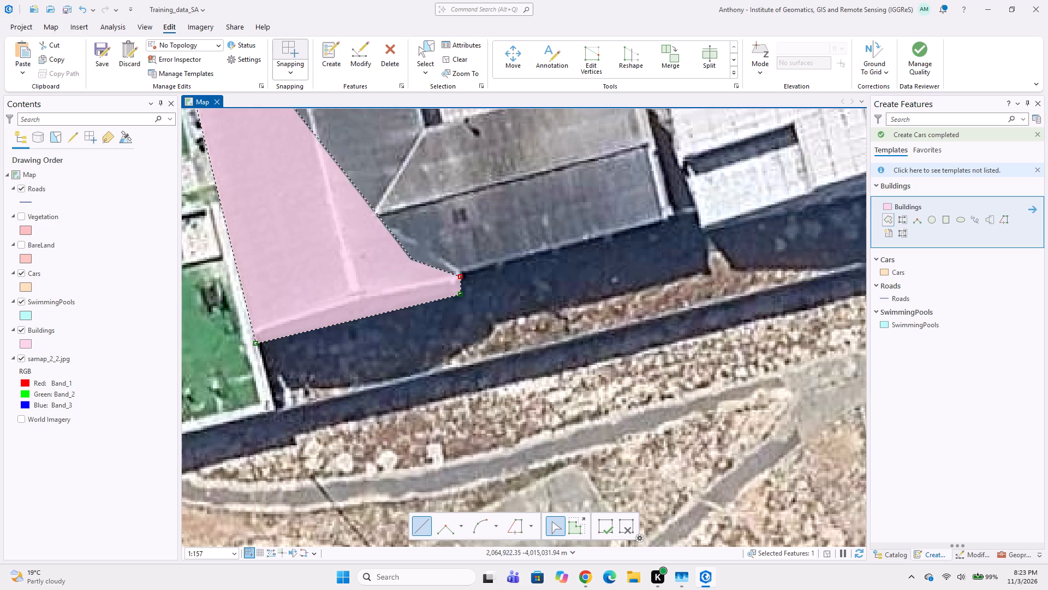
click(676, 220)
middle_drag(671, 221, 653, 265)
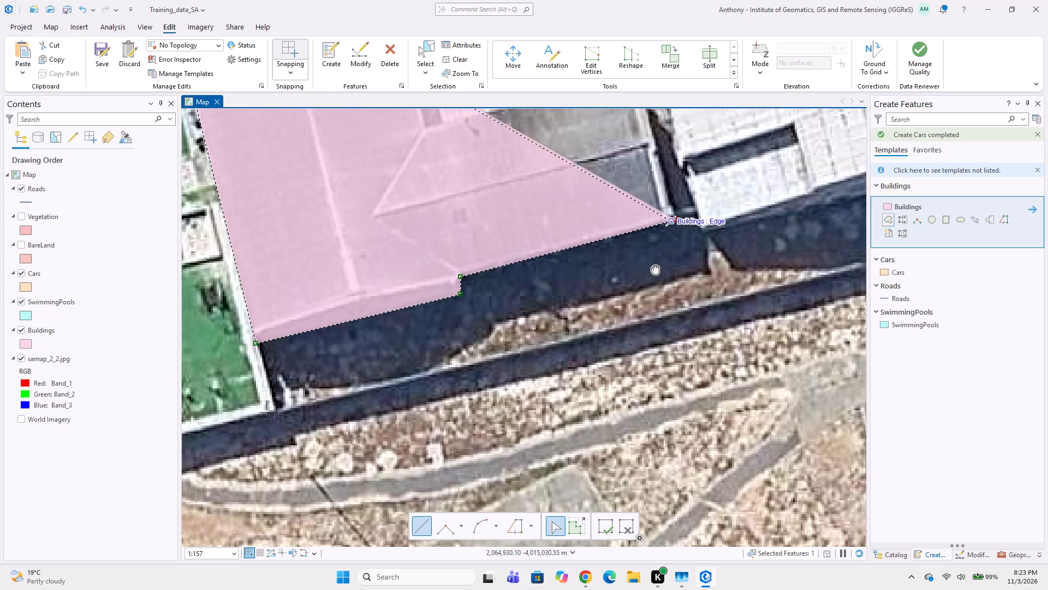
middle_drag(653, 265, 600, 342)
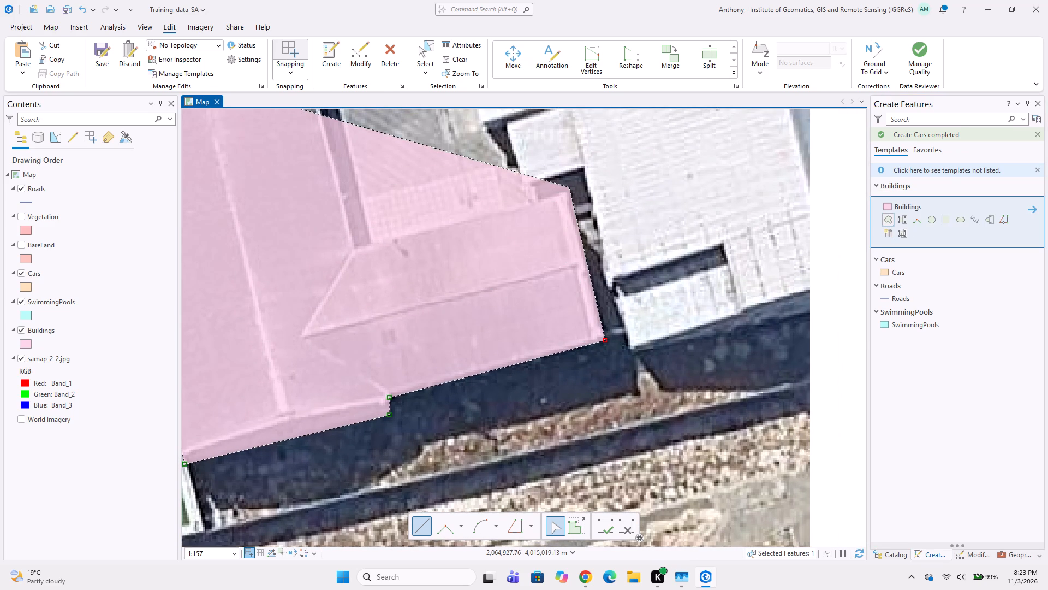
click(569, 187)
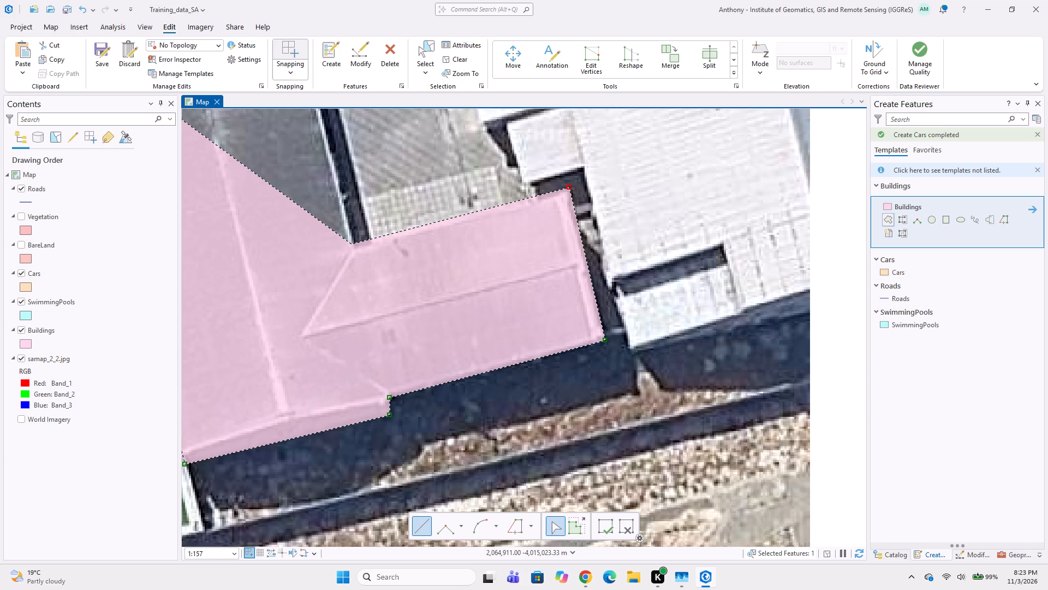
click(355, 248)
middle_drag(352, 250, 353, 351)
middle_drag(326, 269, 363, 353)
middle_drag(332, 279, 395, 363)
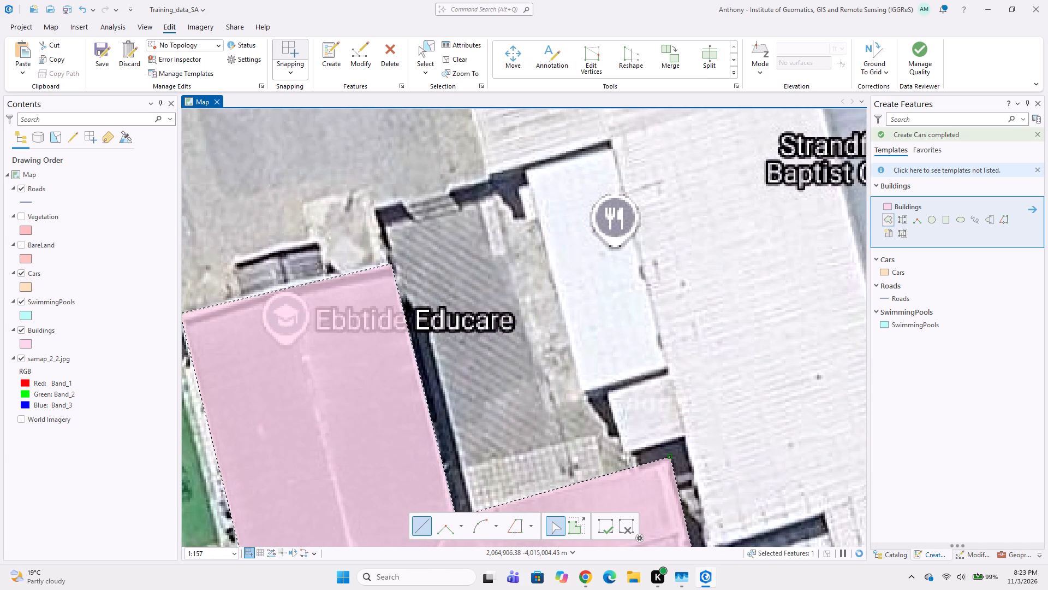
double_click(394, 264)
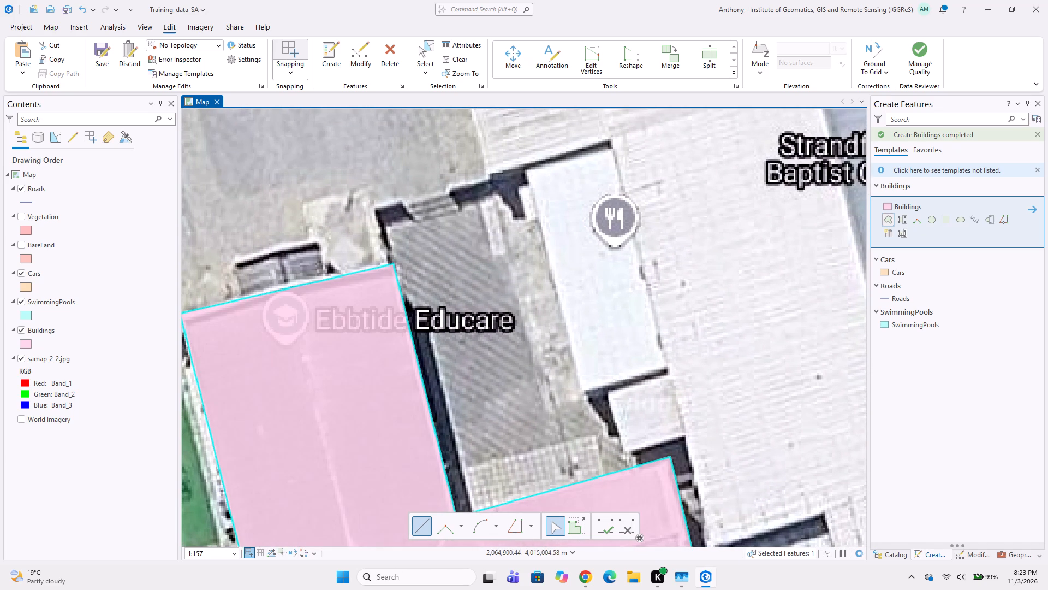
Digitize the small four-cornered annex against the north edge of the Ebbtide Educare building as a Buildings polygon.
click(229, 260)
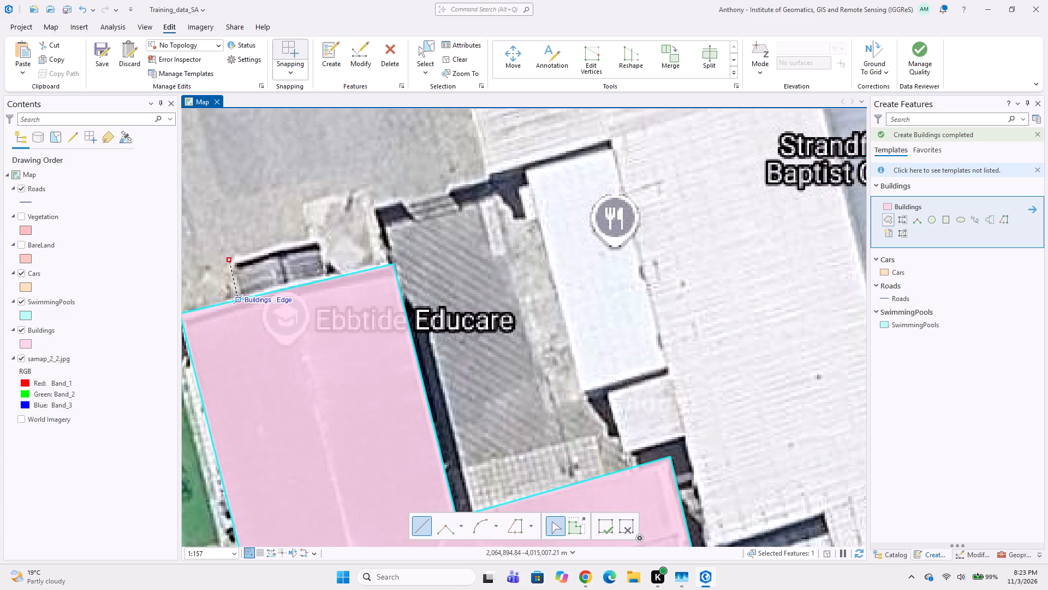
click(239, 302)
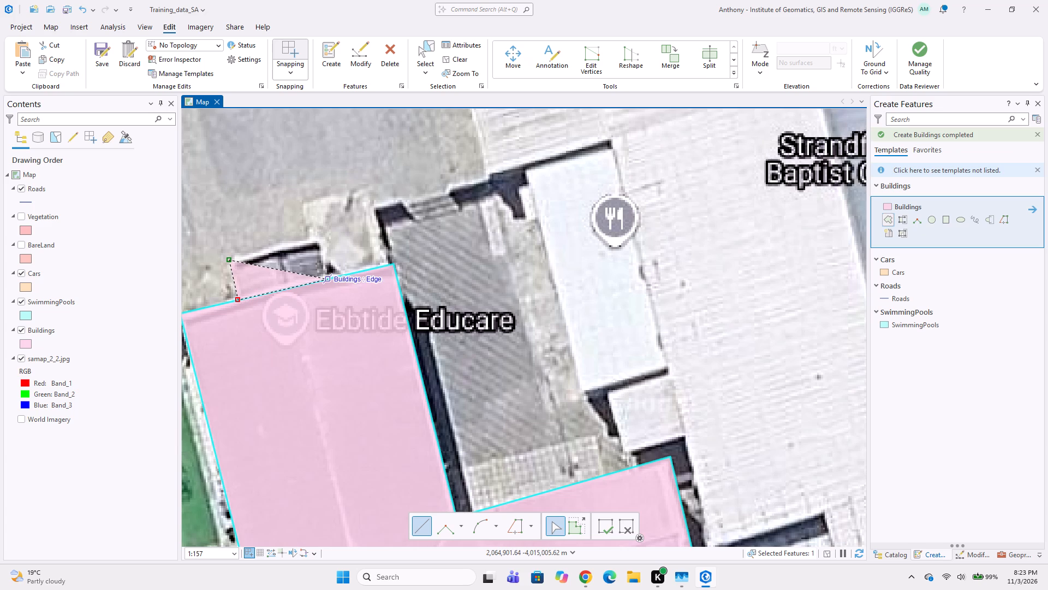
click(327, 277)
double_click(317, 241)
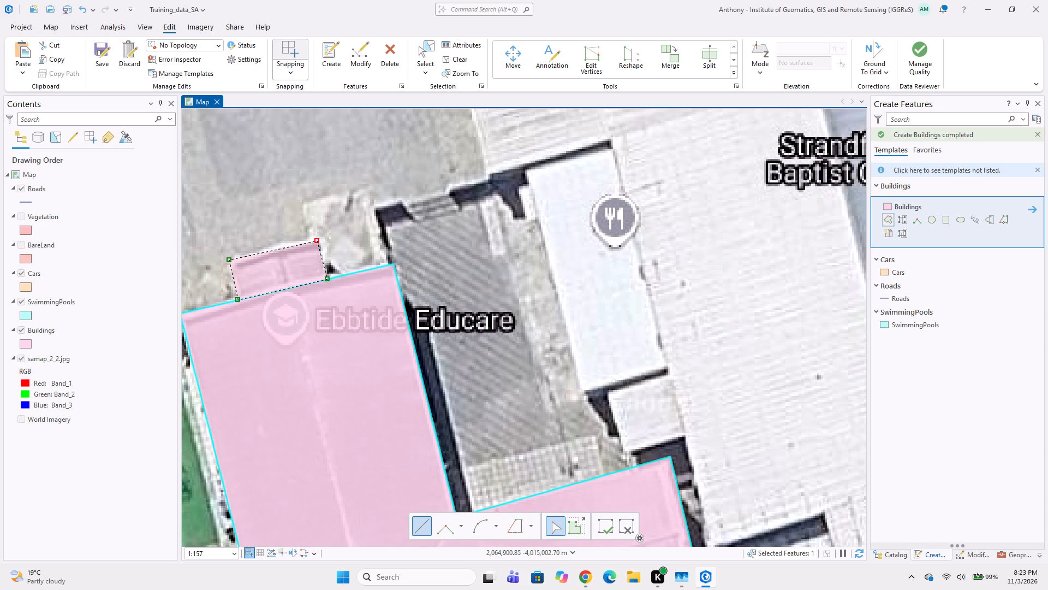
Start a Buildings polygon on the large white Baptist Church roof, tracing its stepped north edge from the northwest wing to the northeast corner.
scroll(273, 262, down, 1)
middle_drag(420, 296, 354, 262)
middle_drag(390, 248, 363, 331)
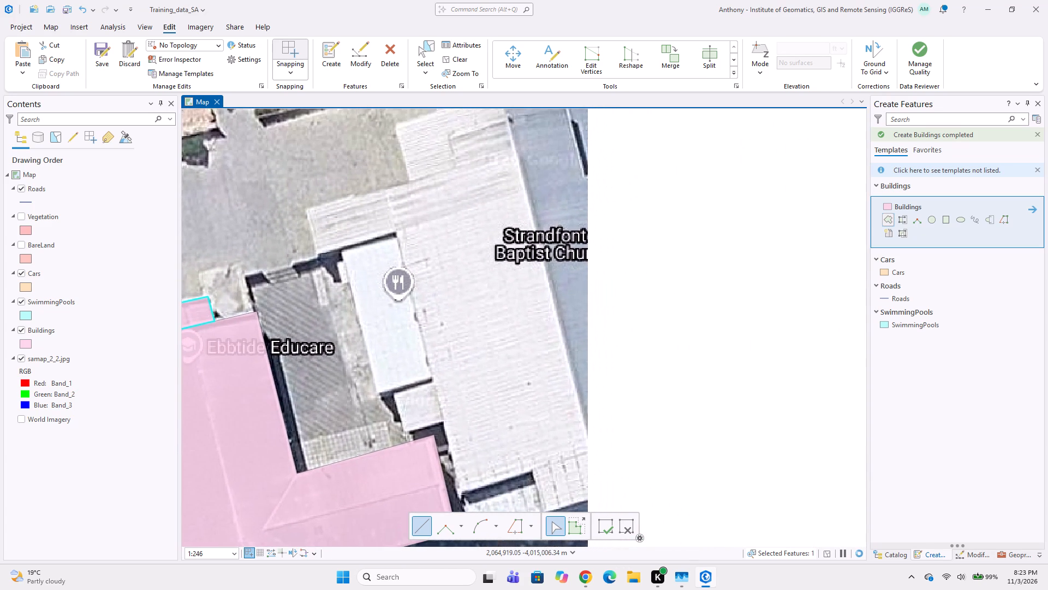
scroll(296, 227, up, 1)
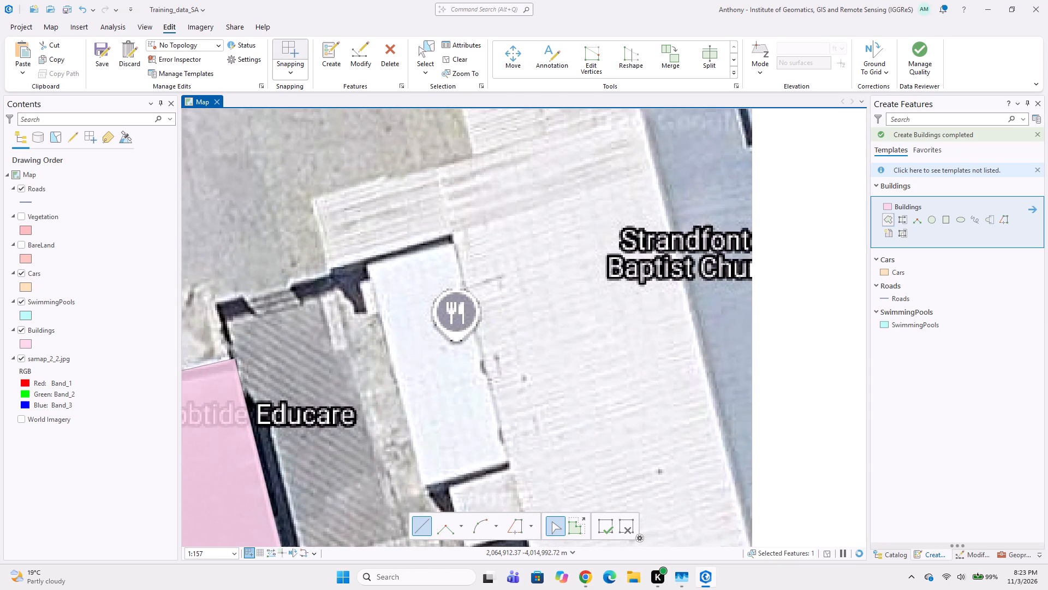
drag(309, 199, 315, 197)
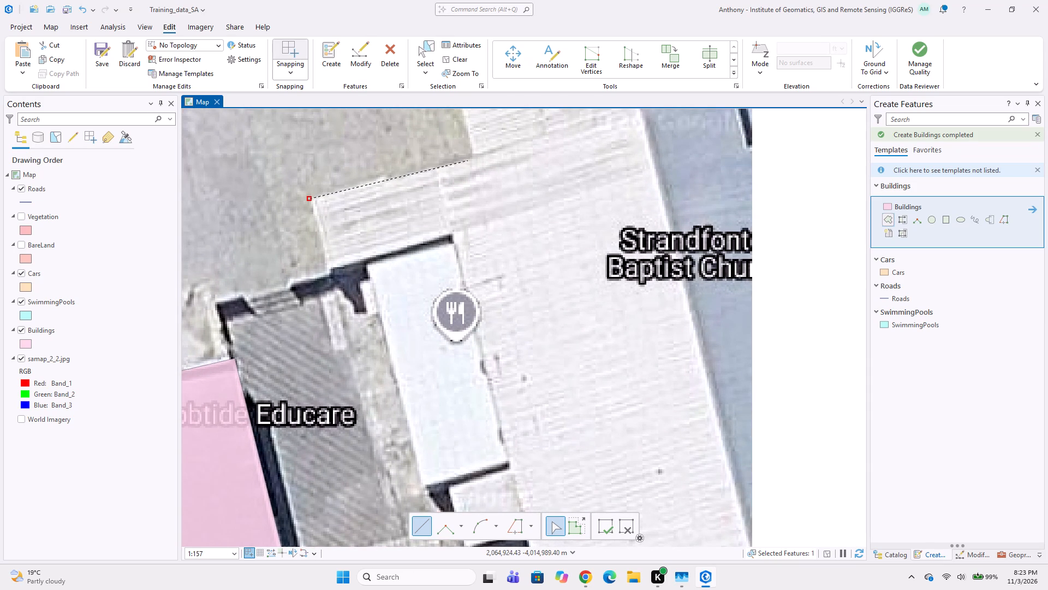
click(472, 157)
middle_drag(455, 170, 371, 277)
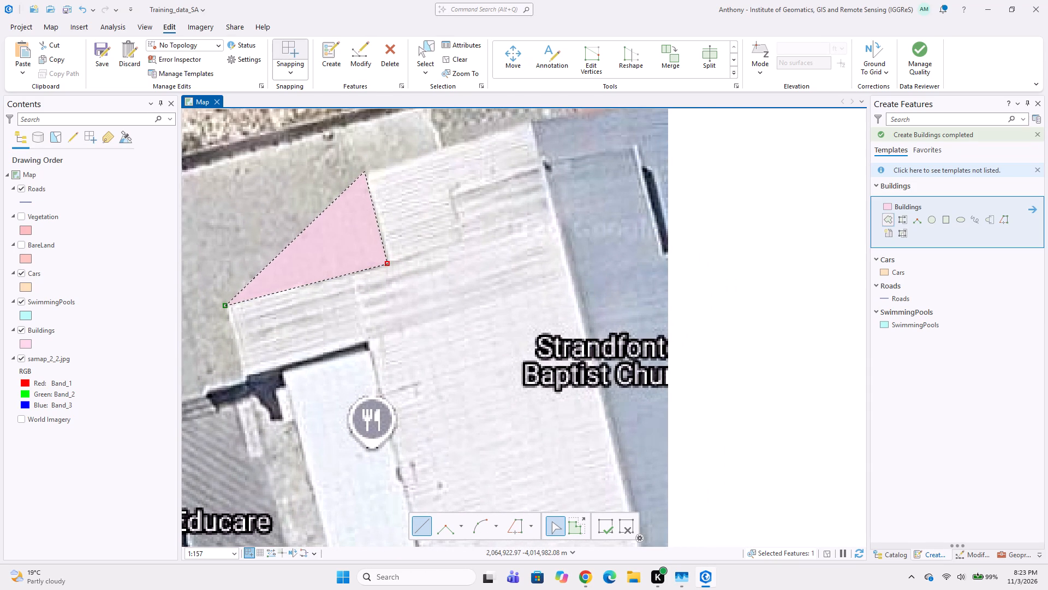
click(365, 181)
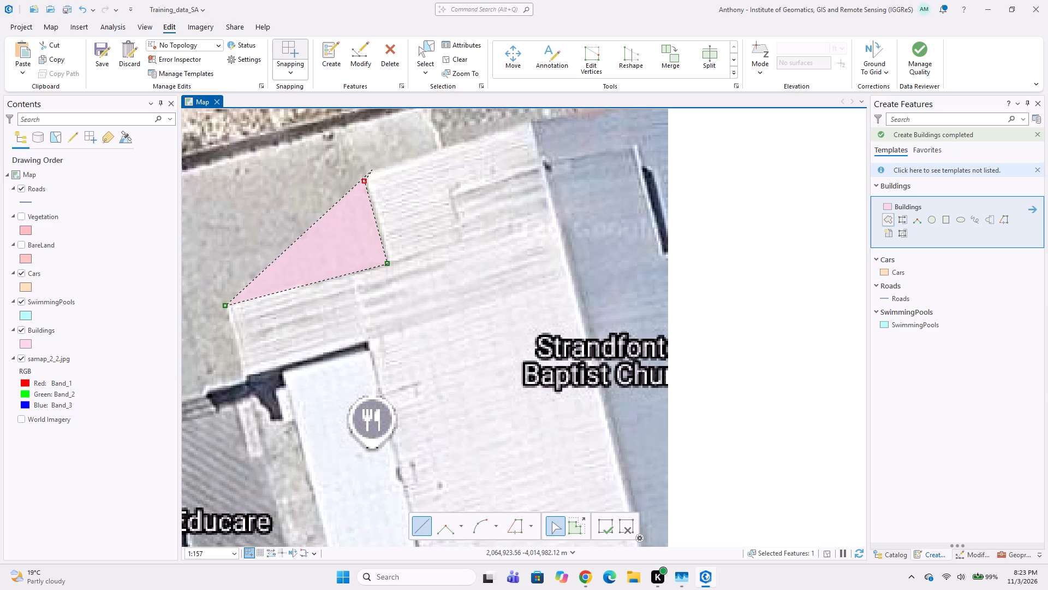
click(369, 170)
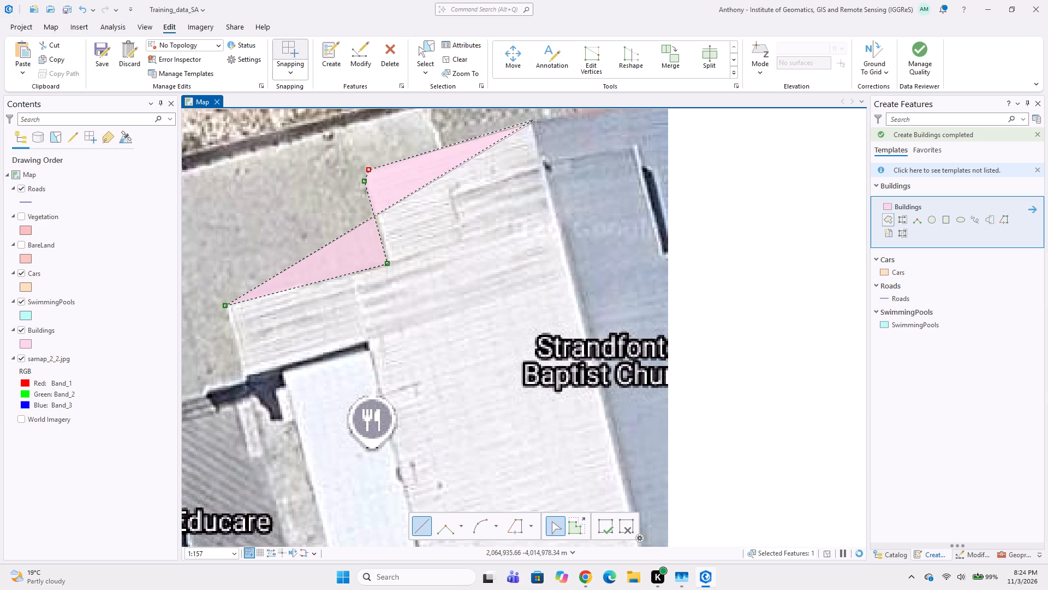
click(531, 119)
Continue the church outline down its east side, along the imagery boundary, and across the south edge to the southwest corner.
middle_drag(546, 202, 478, 119)
middle_drag(474, 231, 529, 180)
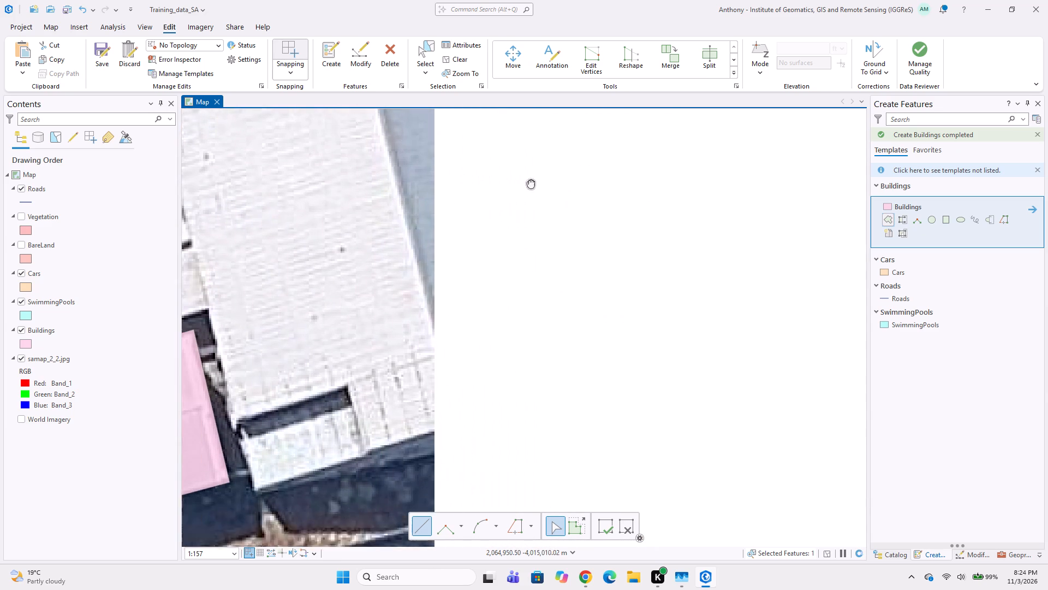
middle_drag(529, 180, 533, 178)
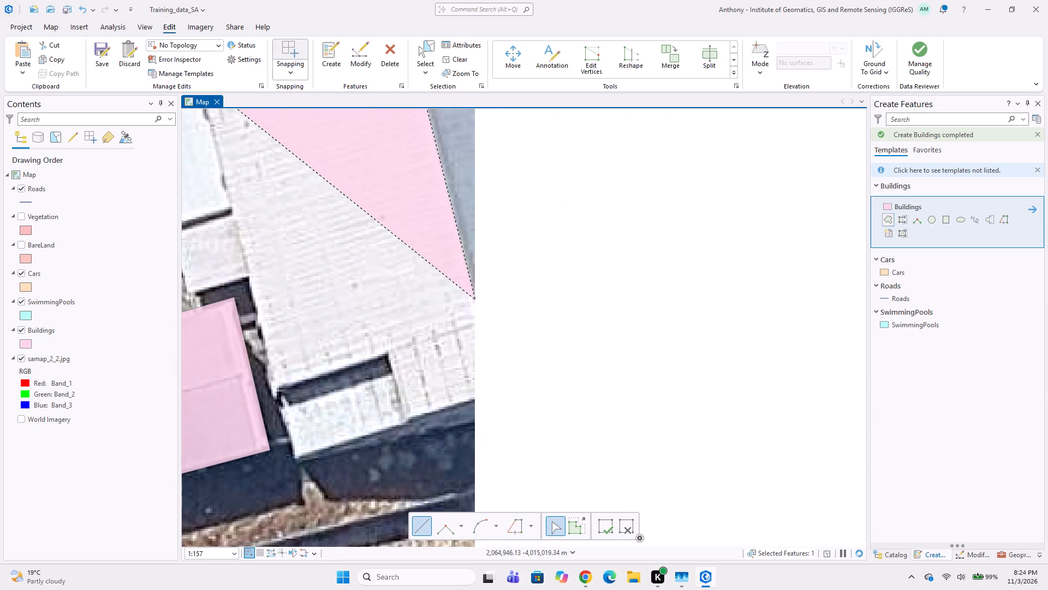
click(475, 300)
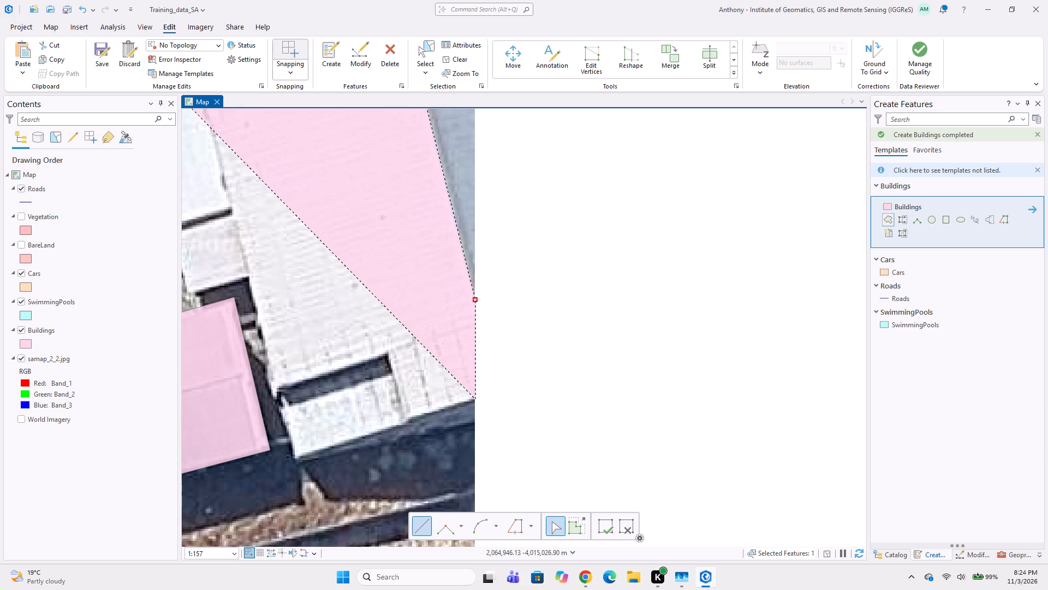
click(475, 399)
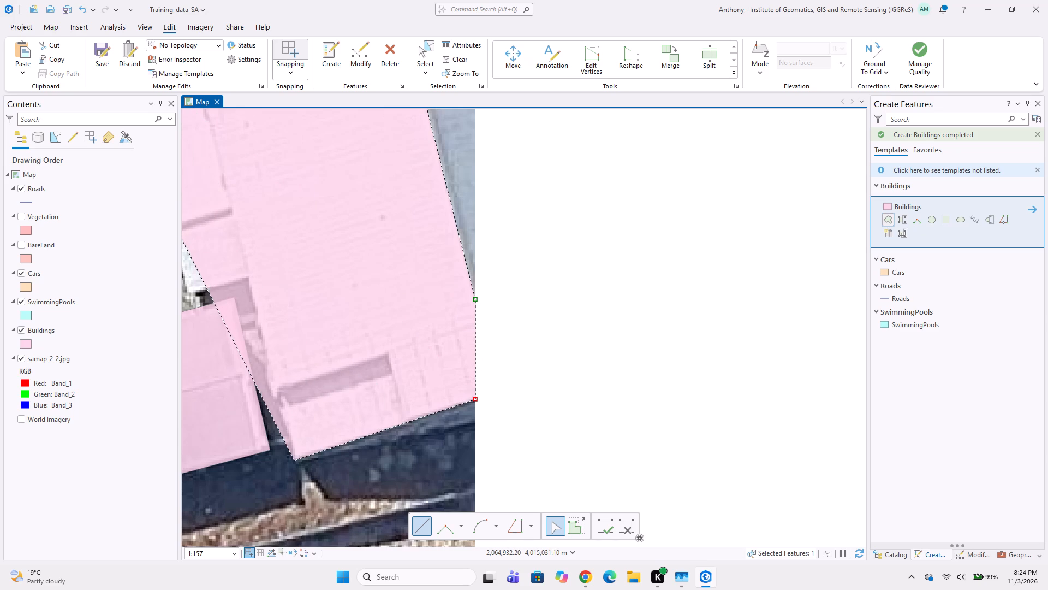
click(294, 461)
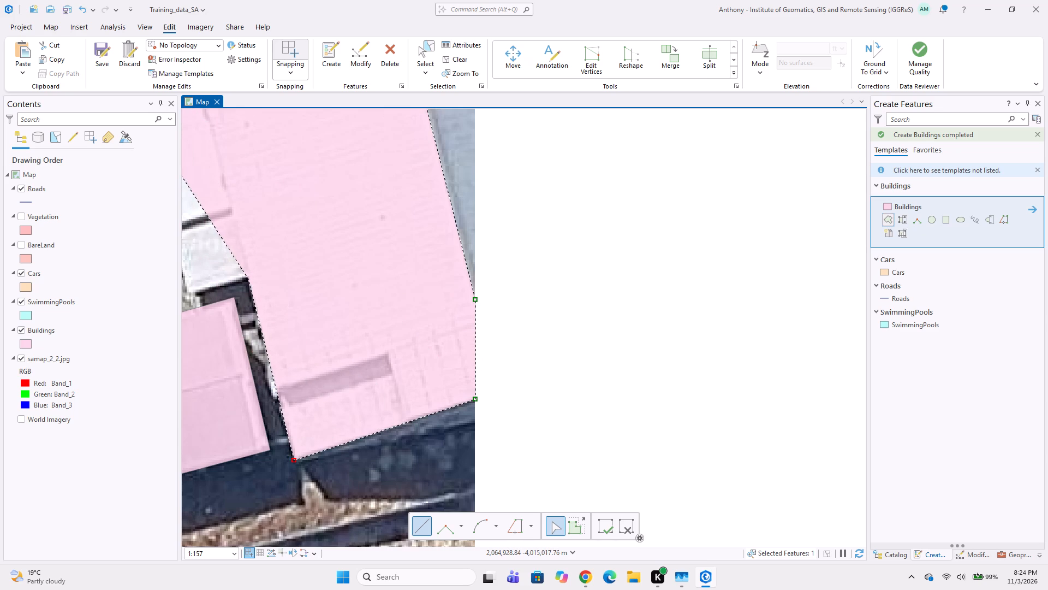
Trace the church's west side around the small projecting block up to the southwest corner of the white annex.
click(248, 279)
middle_drag(246, 298, 424, 294)
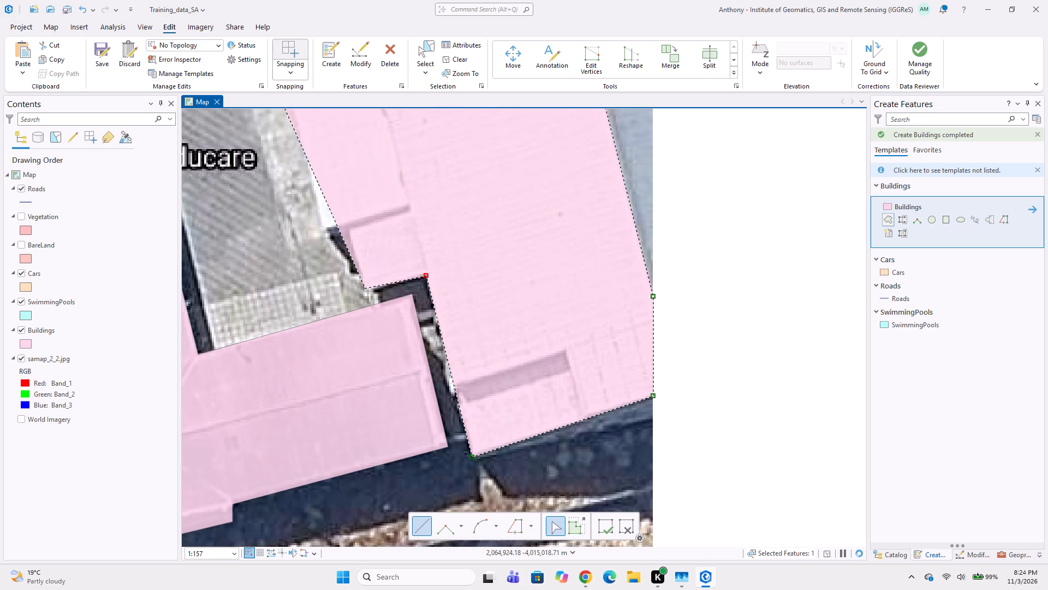
click(365, 292)
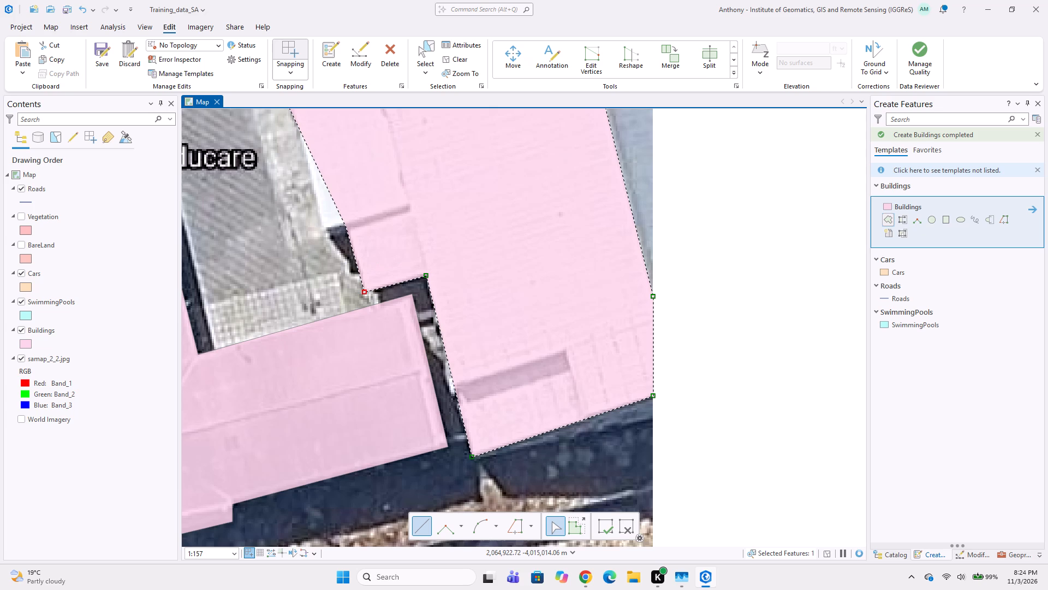
click(346, 227)
click(329, 231)
middle_drag(325, 231, 395, 342)
scroll(376, 304, up, 1)
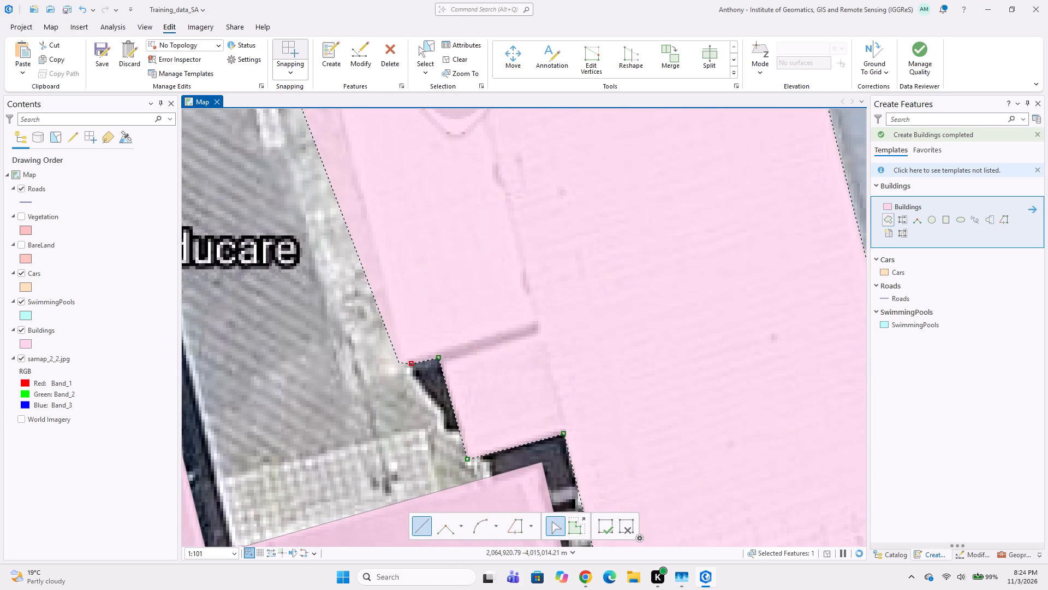
click(403, 361)
Trace the white annex's west edge and the small notch at its north end, and finish the church polygon at the northwest wing.
middle_drag(390, 311, 424, 426)
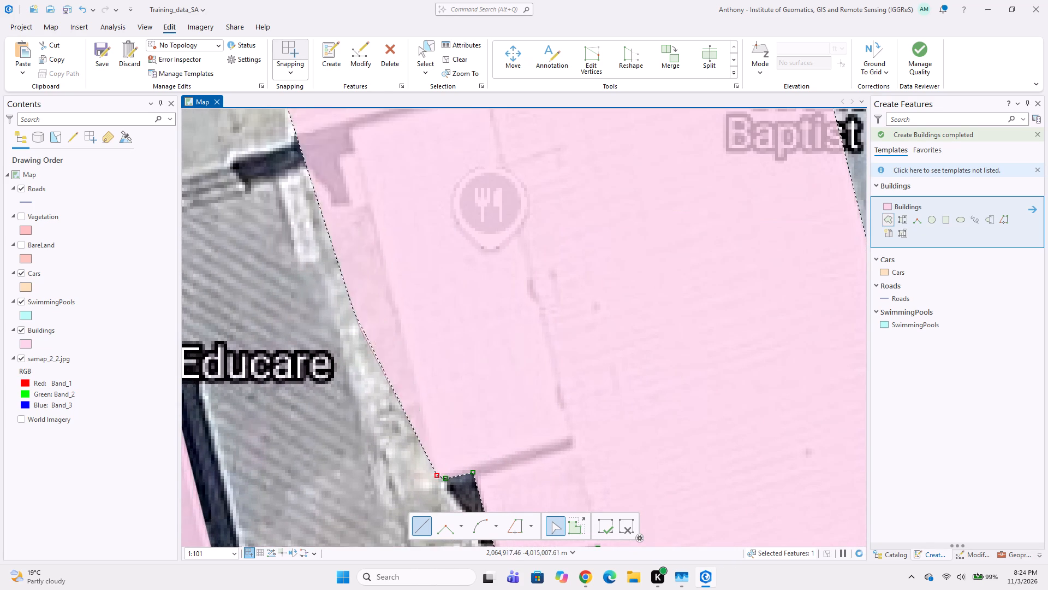
middle_drag(373, 206, 390, 254)
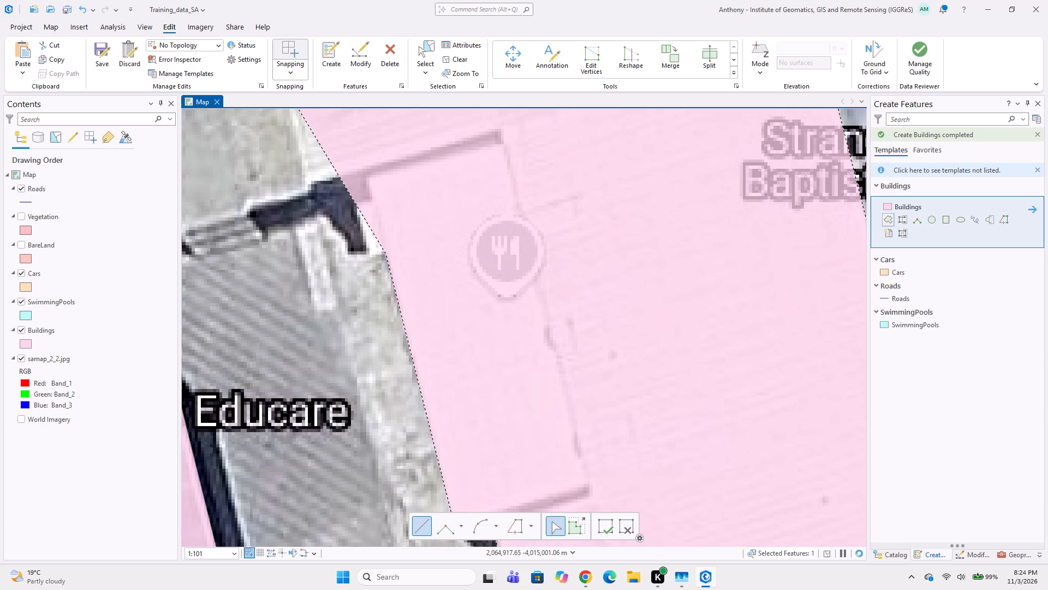
click(386, 258)
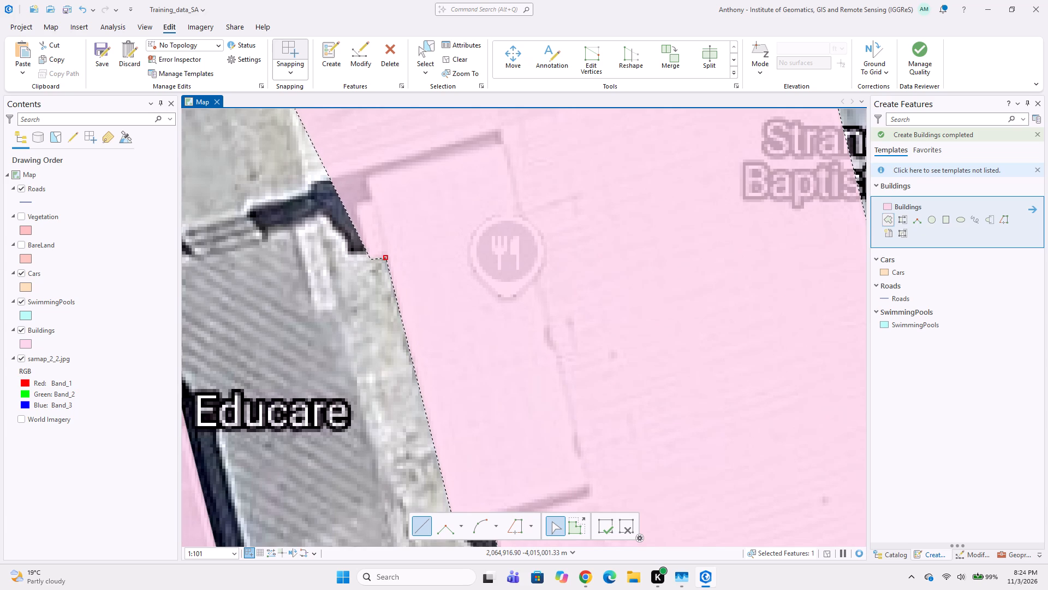
click(371, 259)
click(355, 206)
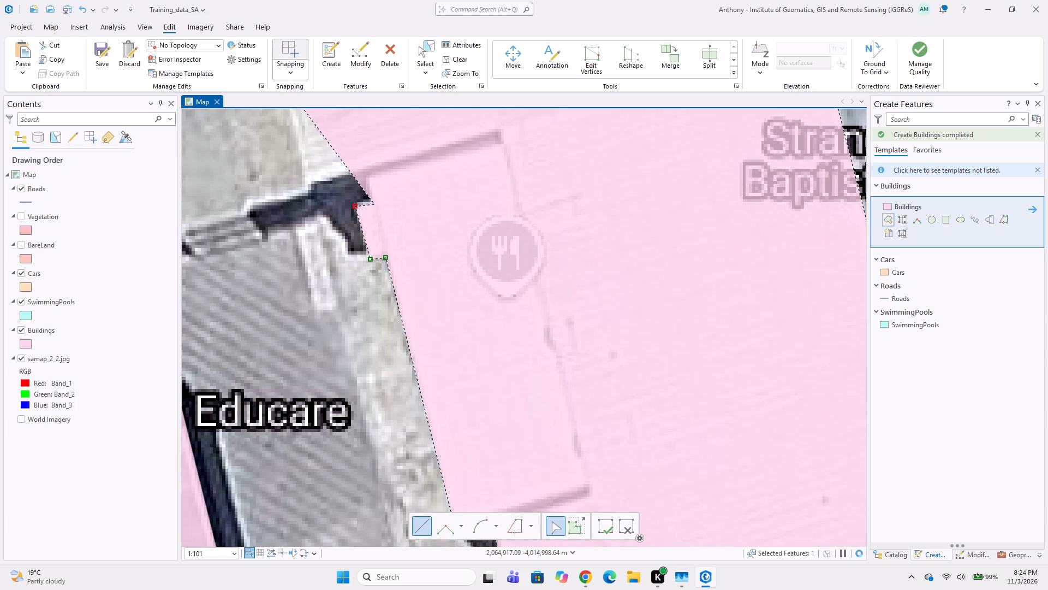
click(371, 200)
click(365, 178)
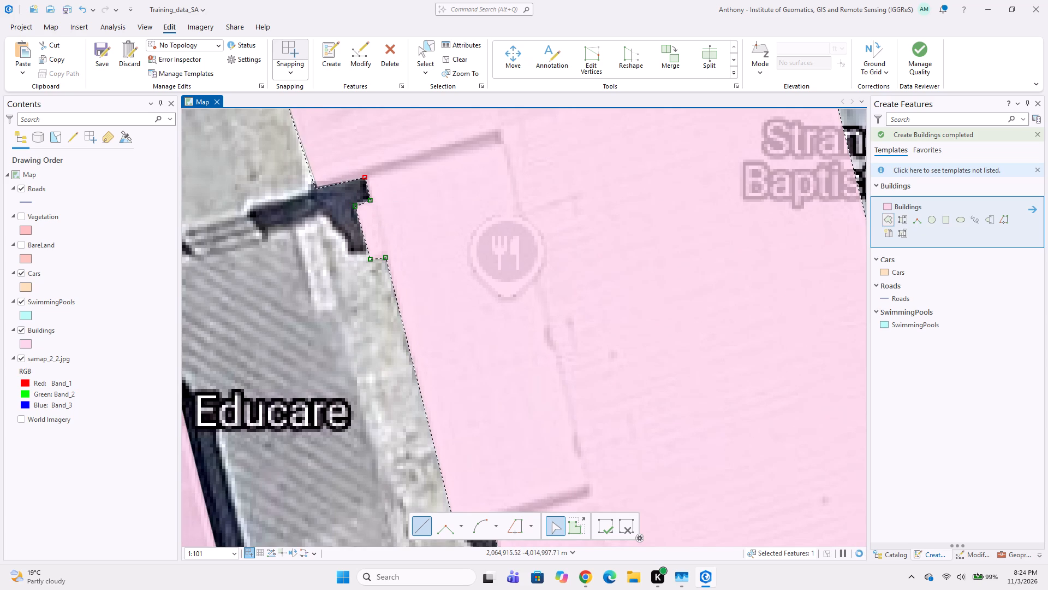
click(304, 191)
middle_drag(338, 229, 455, 277)
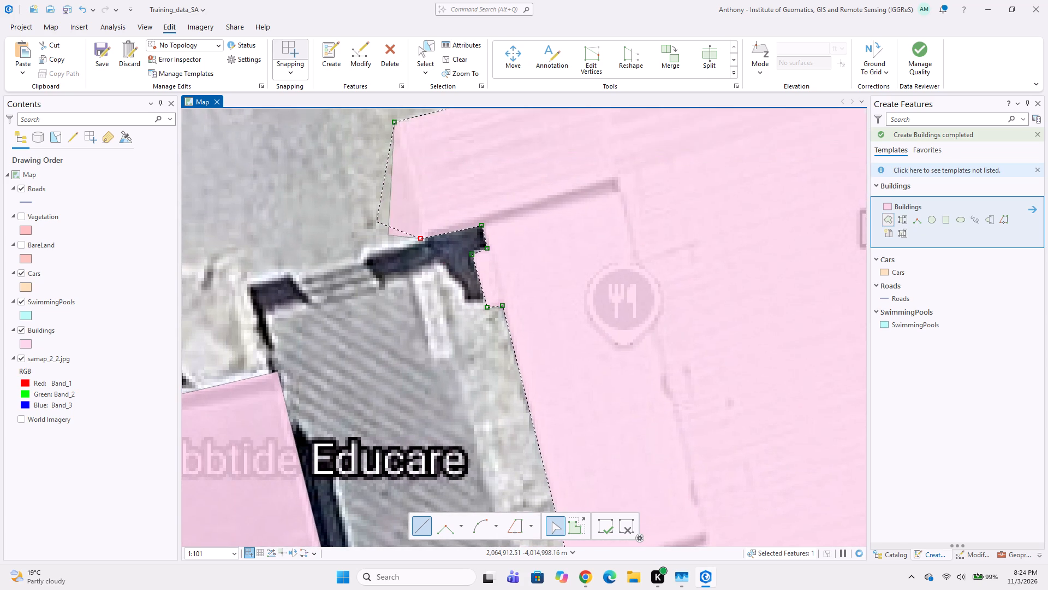
middle_drag(413, 262, 414, 288)
double_click(409, 218)
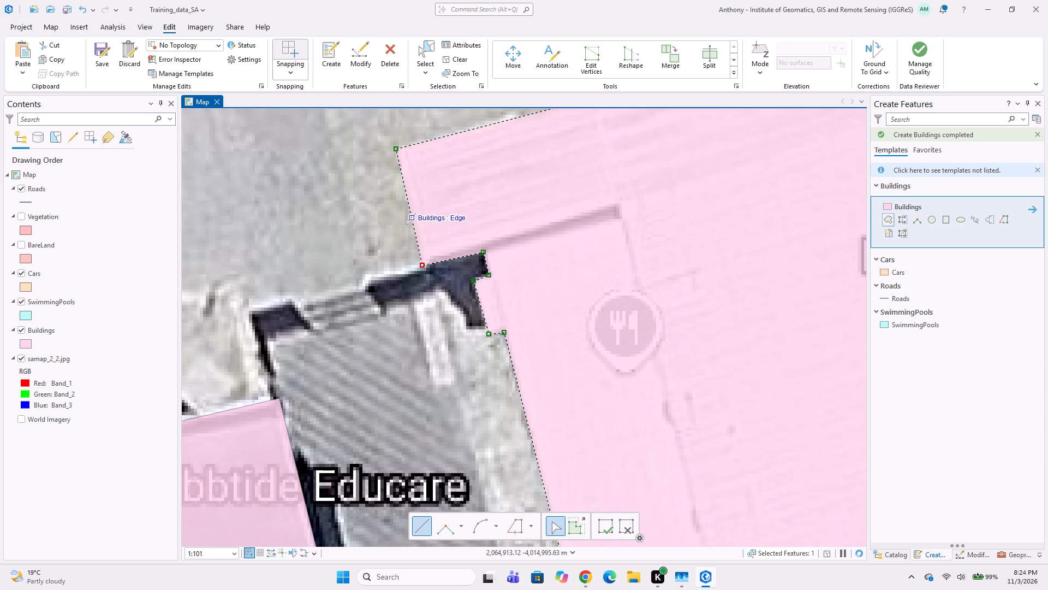
Digitize the grey roof between the church's east edge and the imagery boundary as a Buildings polygon.
scroll(355, 298, down, 2)
middle_drag(371, 338, 342, 245)
middle_drag(357, 286, 285, 292)
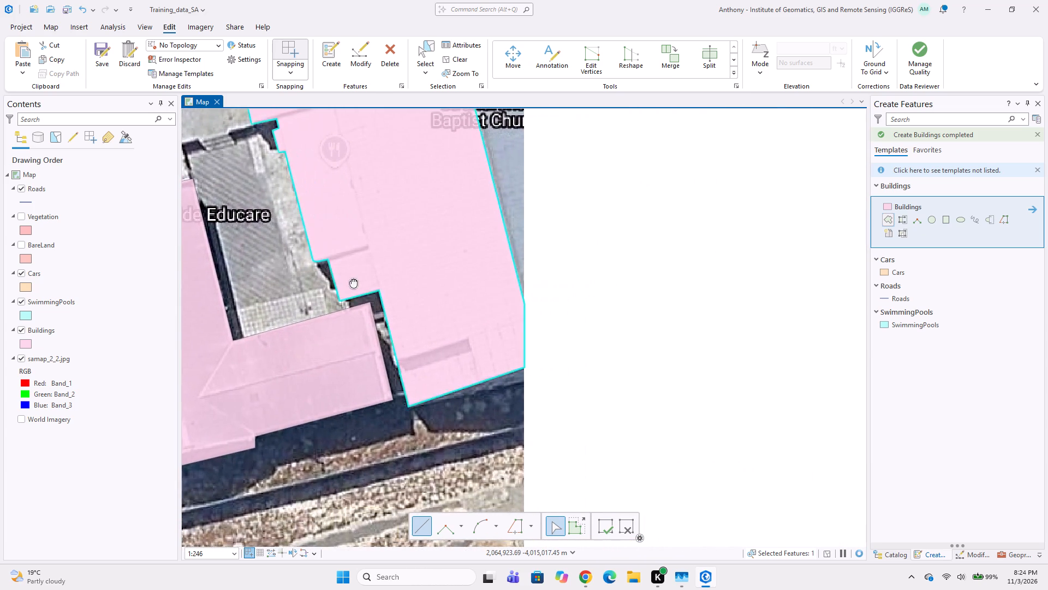
middle_drag(352, 279, 256, 313)
middle_drag(287, 262, 340, 401)
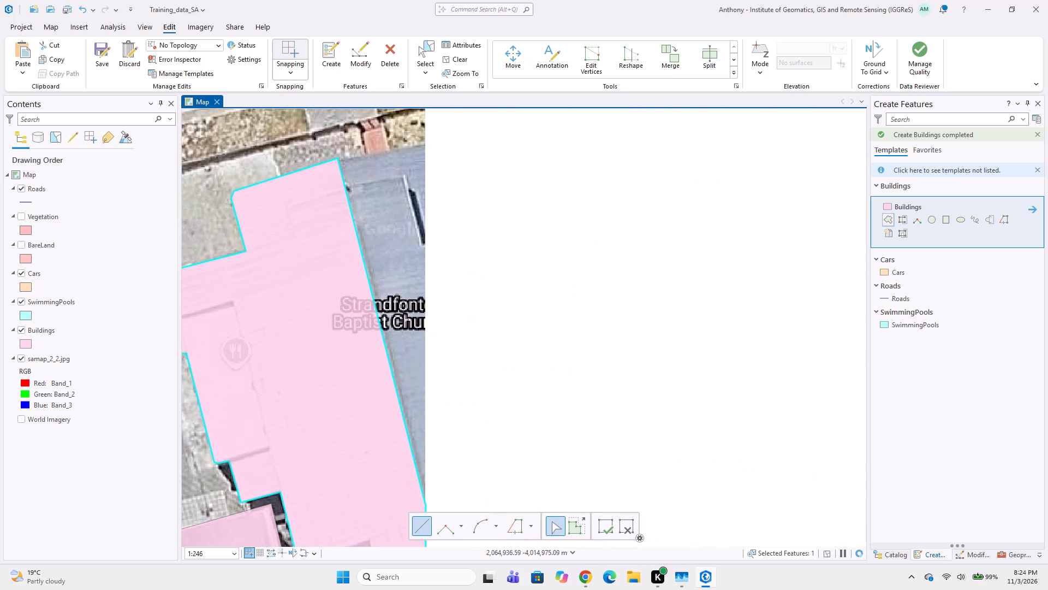
scroll(340, 158, up, 2)
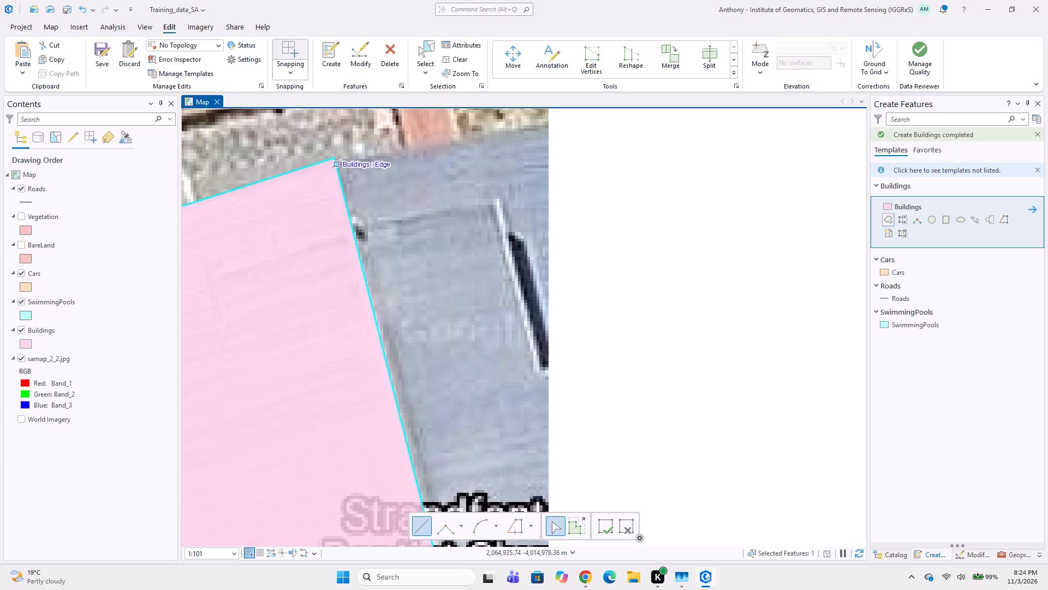
click(338, 164)
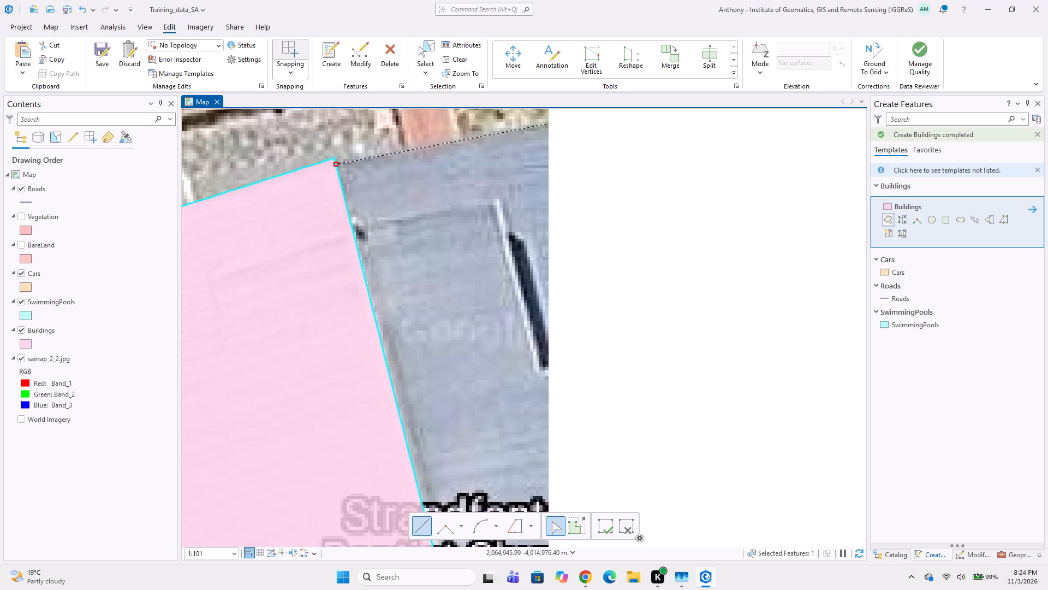
click(546, 124)
middle_drag(543, 443, 548, 346)
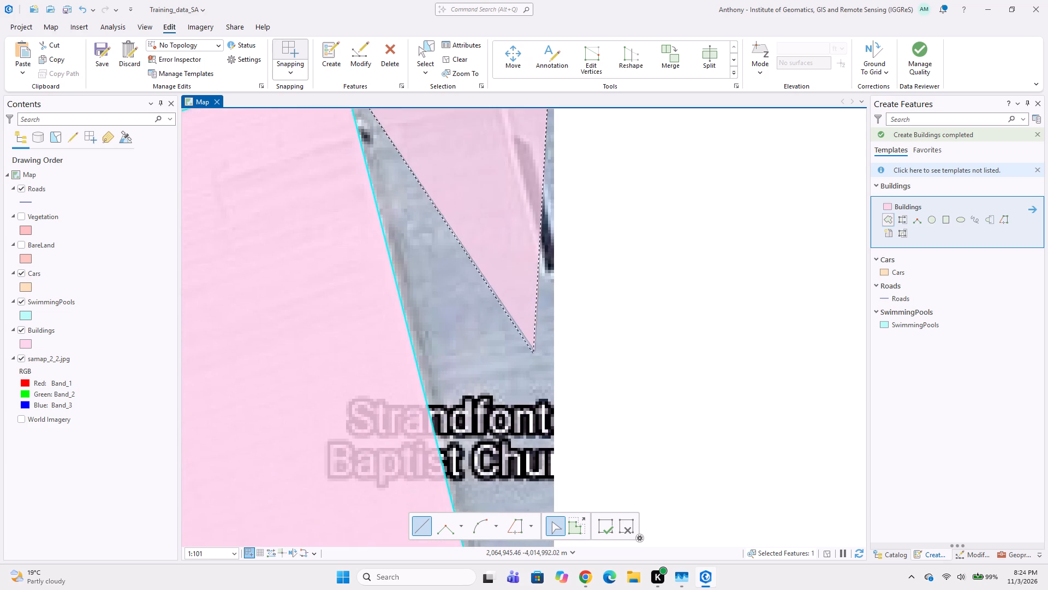
middle_drag(531, 407, 514, 315)
middle_drag(504, 434, 468, 262)
middle_drag(493, 467, 489, 394)
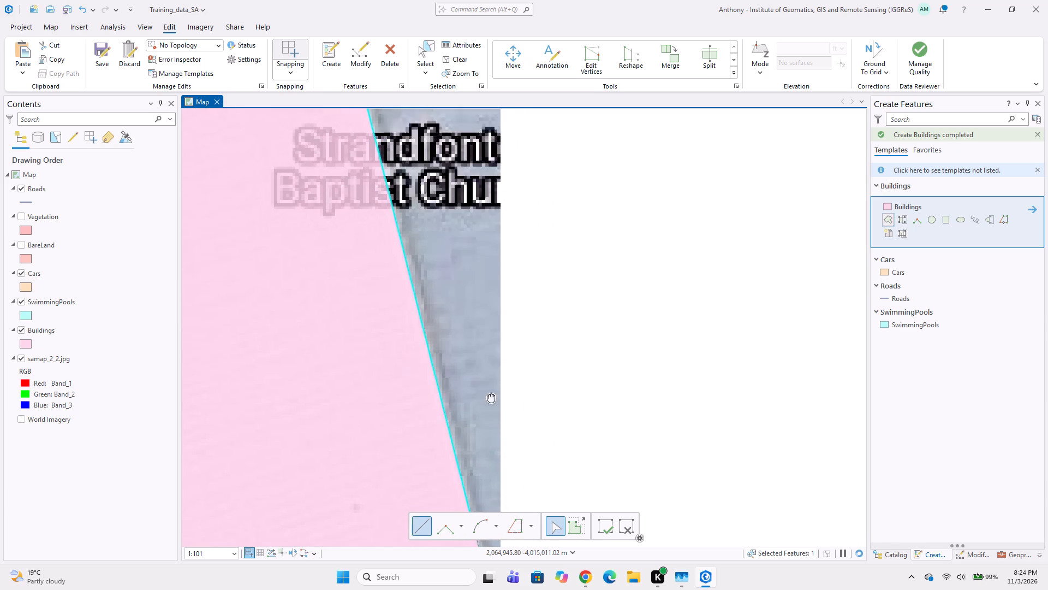
middle_drag(489, 394, 487, 331)
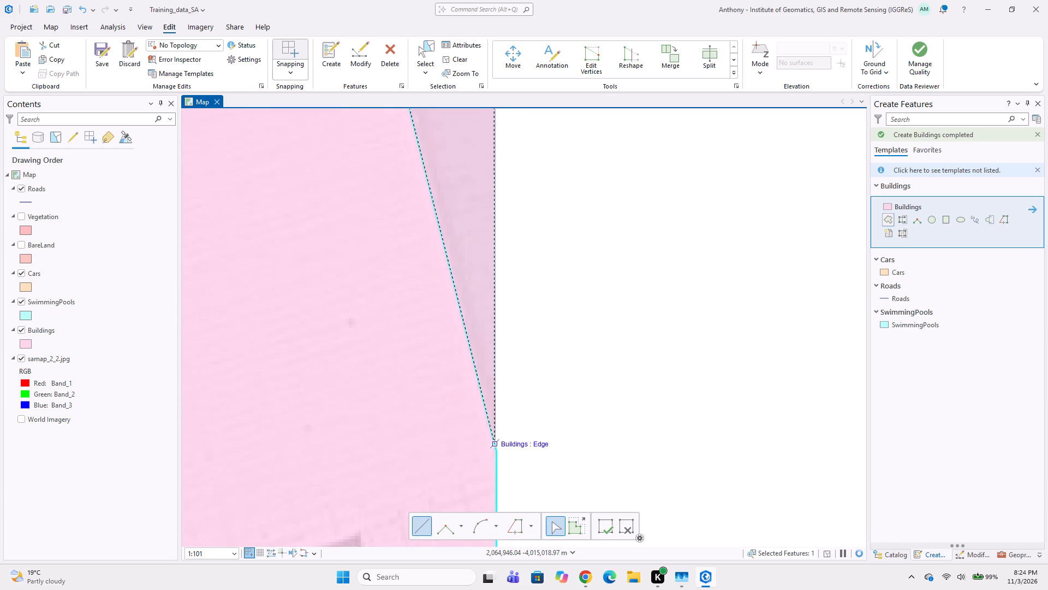
double_click(498, 447)
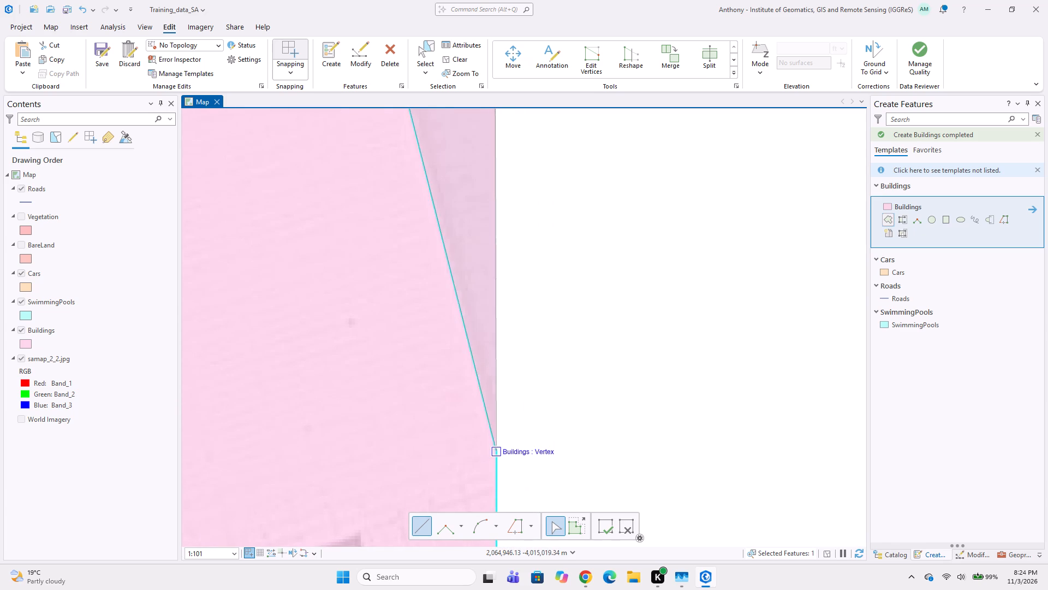
Examine the imagery around Sloop St, Korvette Rd, the open ground and the neighbouring residential blocks for features not yet digitized.
scroll(397, 432, down, 3)
middle_drag(340, 273, 470, 365)
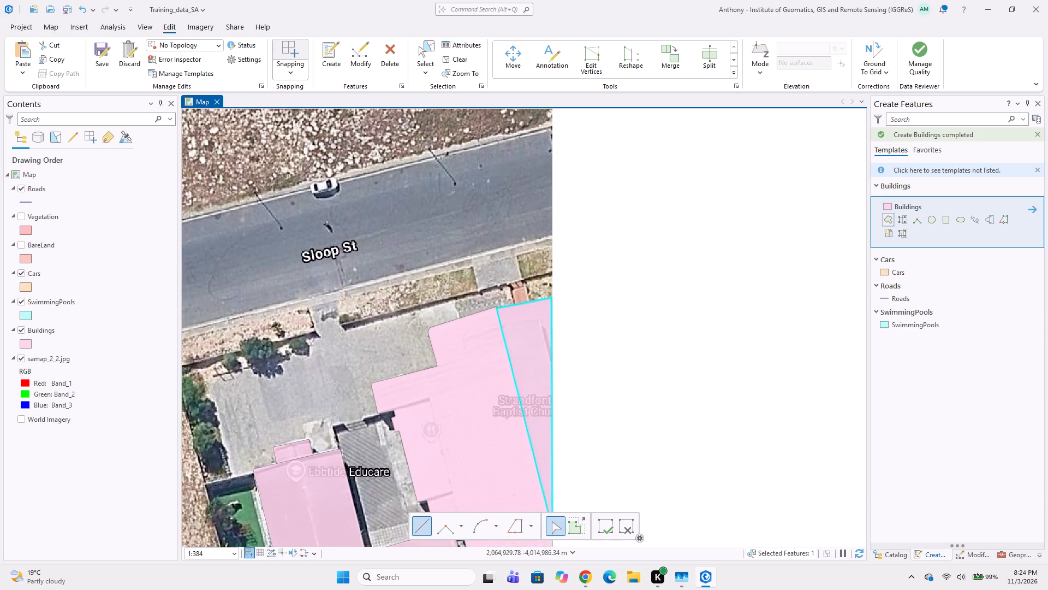
middle_drag(390, 340, 472, 333)
middle_drag(349, 338, 420, 252)
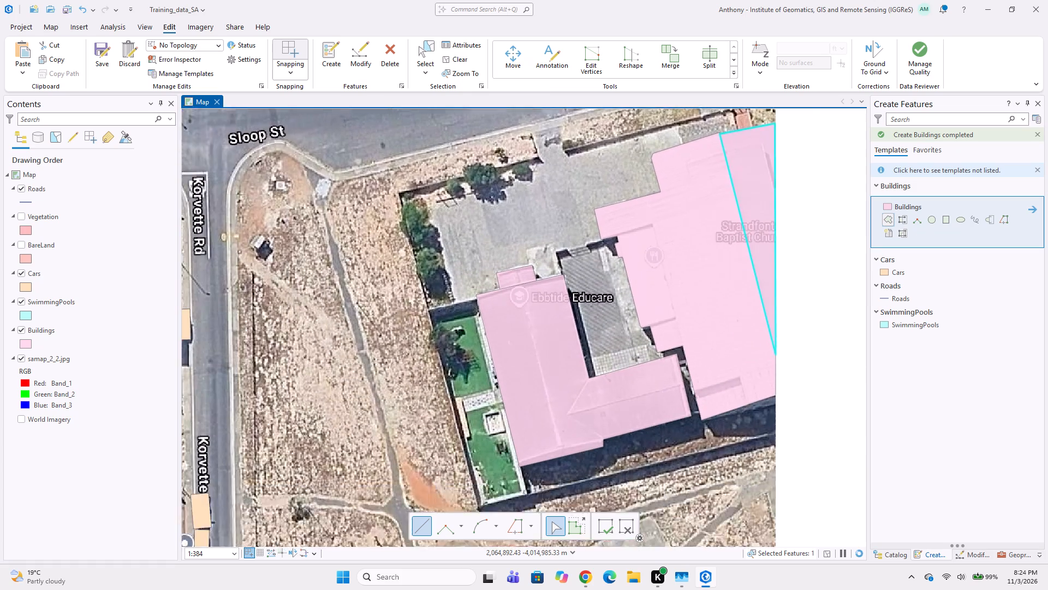
middle_drag(451, 310, 397, 309)
scroll(453, 281, down, 1)
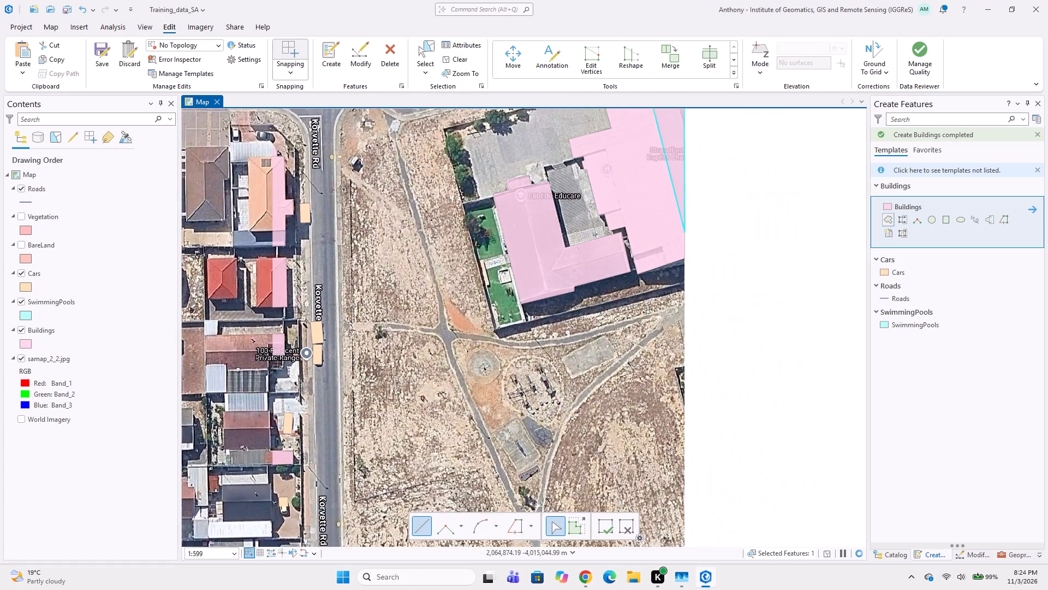
middle_drag(439, 327, 466, 262)
middle_drag(485, 279, 405, 451)
scroll(377, 350, up, 1)
scroll(433, 351, up, 1)
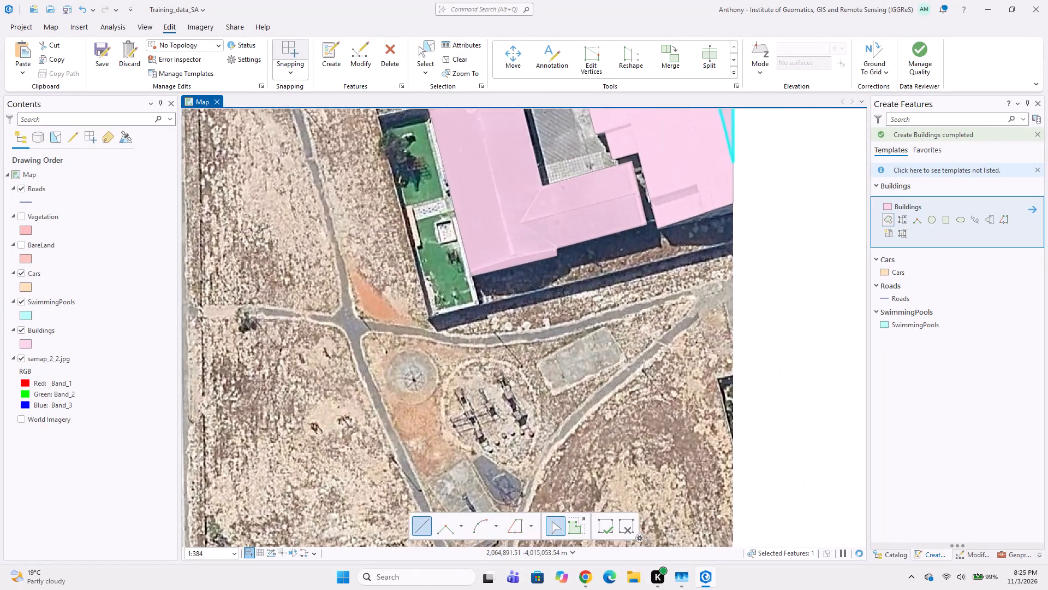
middle_drag(441, 292, 430, 418)
scroll(400, 369, down, 4)
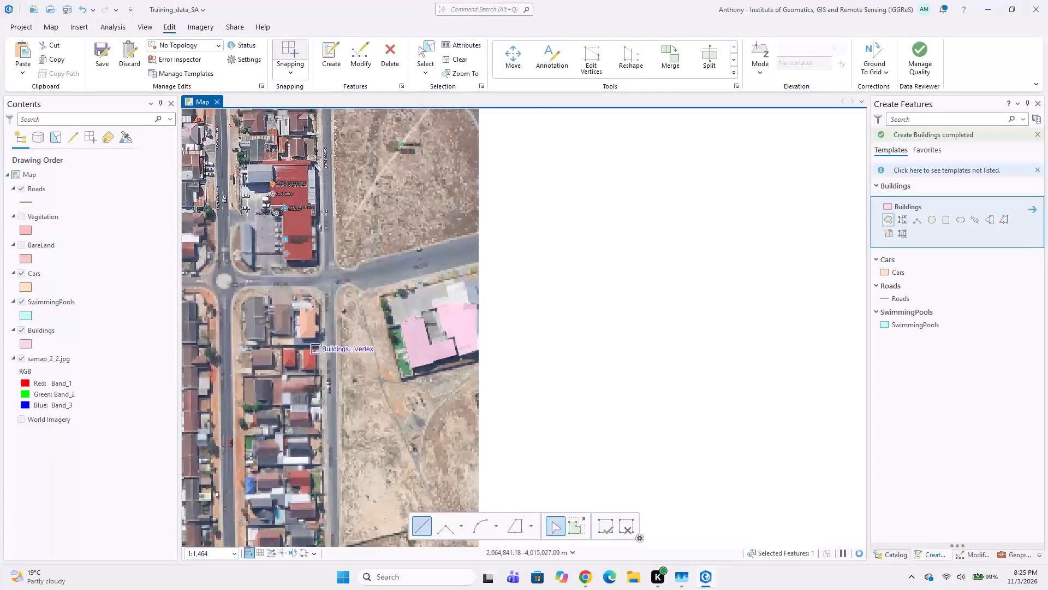
middle_drag(388, 390, 487, 393)
middle_drag(413, 401, 521, 314)
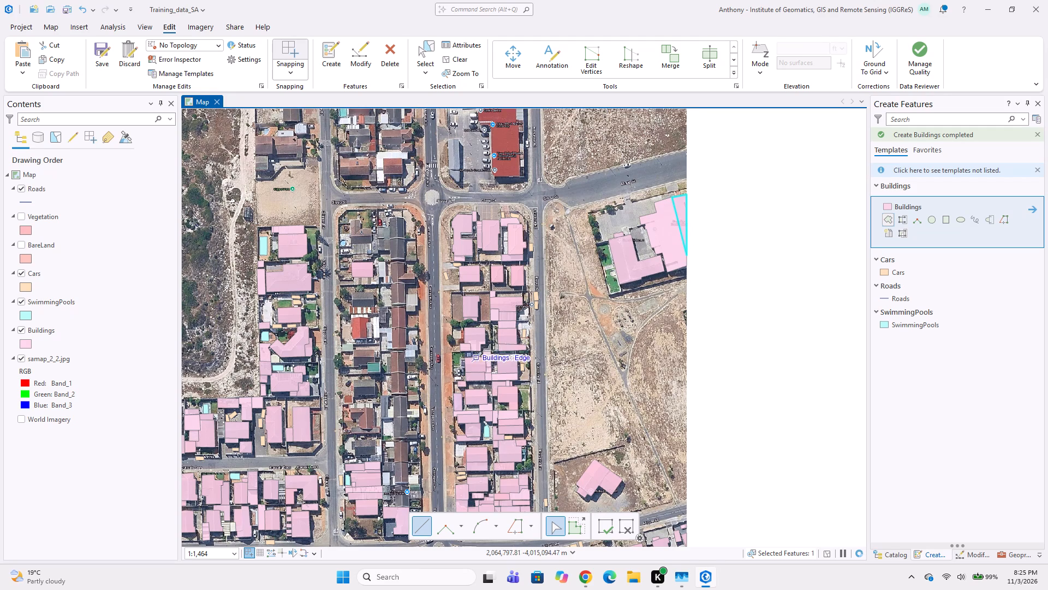
Digitize the small white annex on the east side of the corner building at Frigate Rd and Dennegeur Ave as a Buildings polygon.
middle_drag(384, 424, 405, 344)
scroll(410, 390, up, 1)
middle_drag(504, 331, 453, 412)
scroll(460, 394, up, 1)
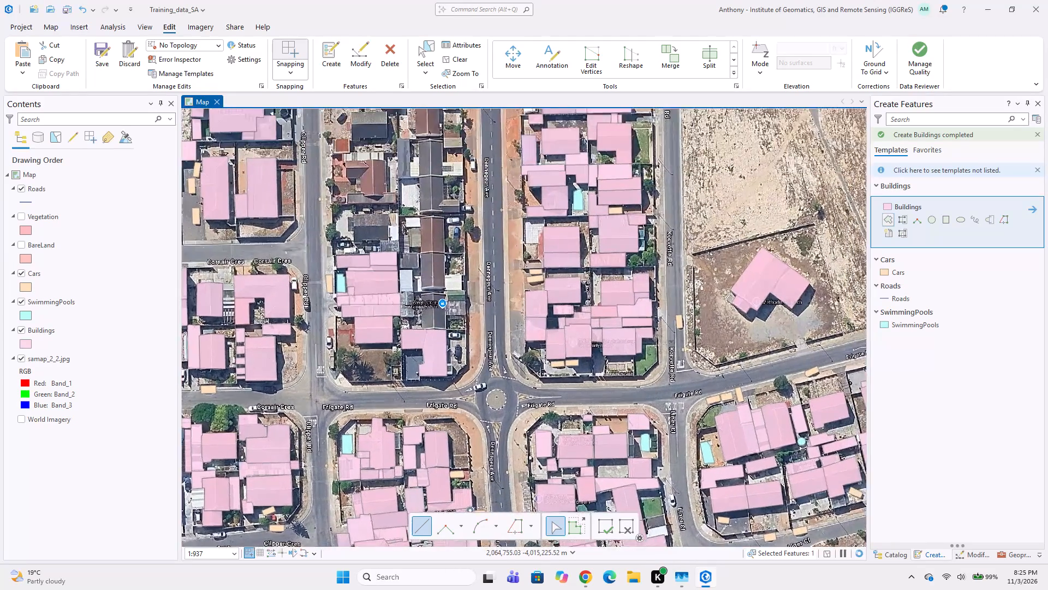
scroll(460, 371, up, 3)
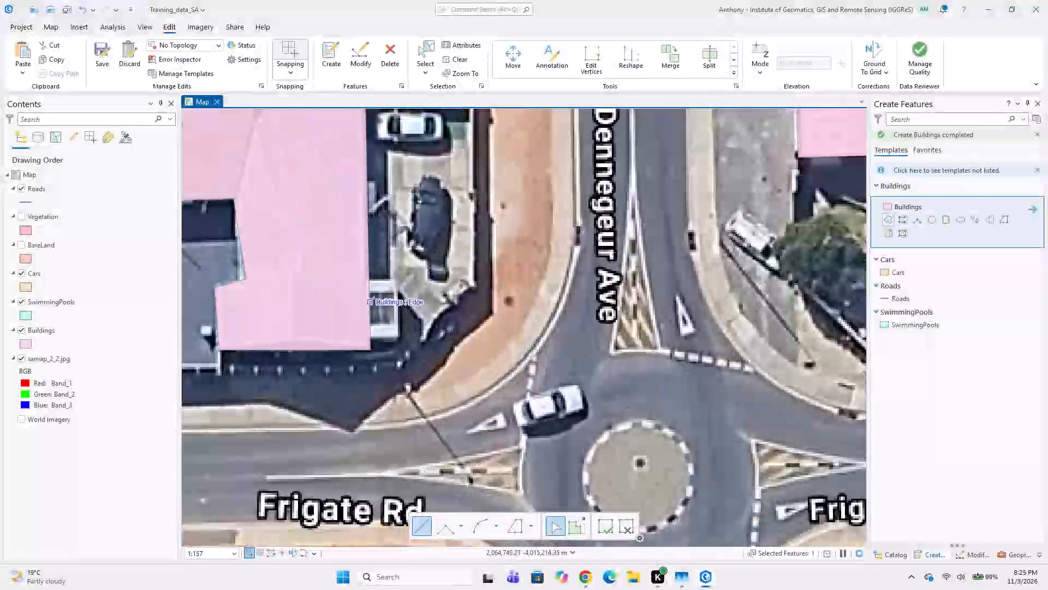
drag(371, 277, 376, 279)
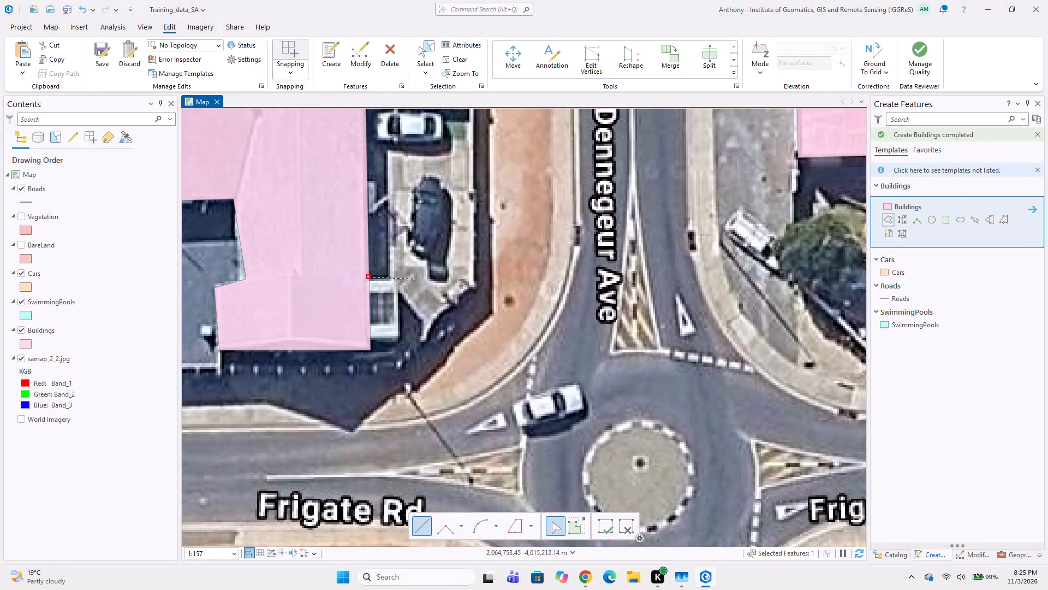
click(401, 279)
click(400, 340)
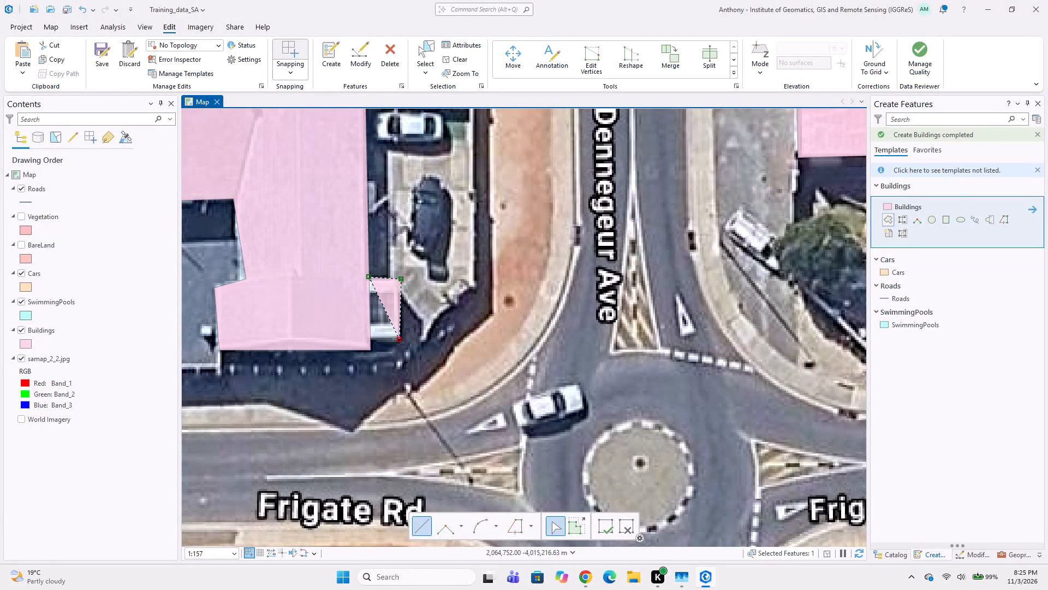
double_click(369, 340)
Digitize the white car entering the Frigate Rd roundabout as a rotated rectangle in the Cars layer.
middle_drag(453, 379, 416, 327)
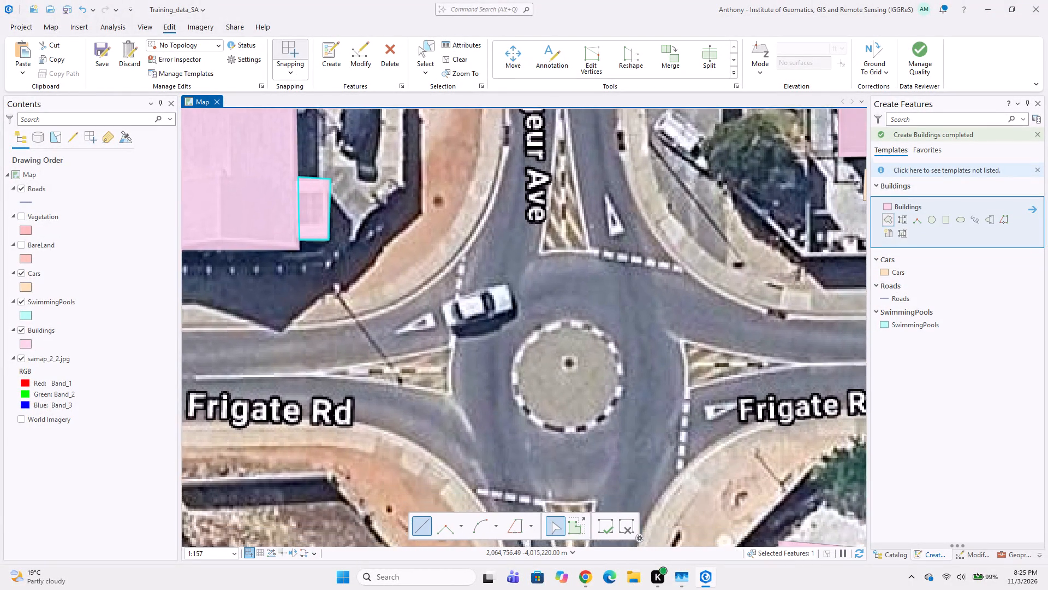
click(888, 275)
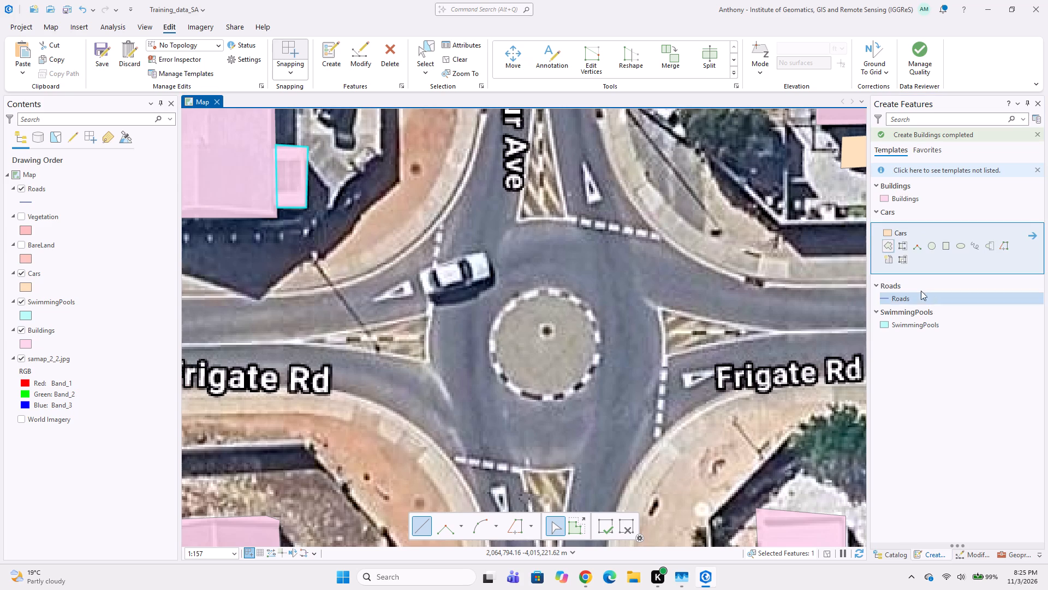
click(945, 245)
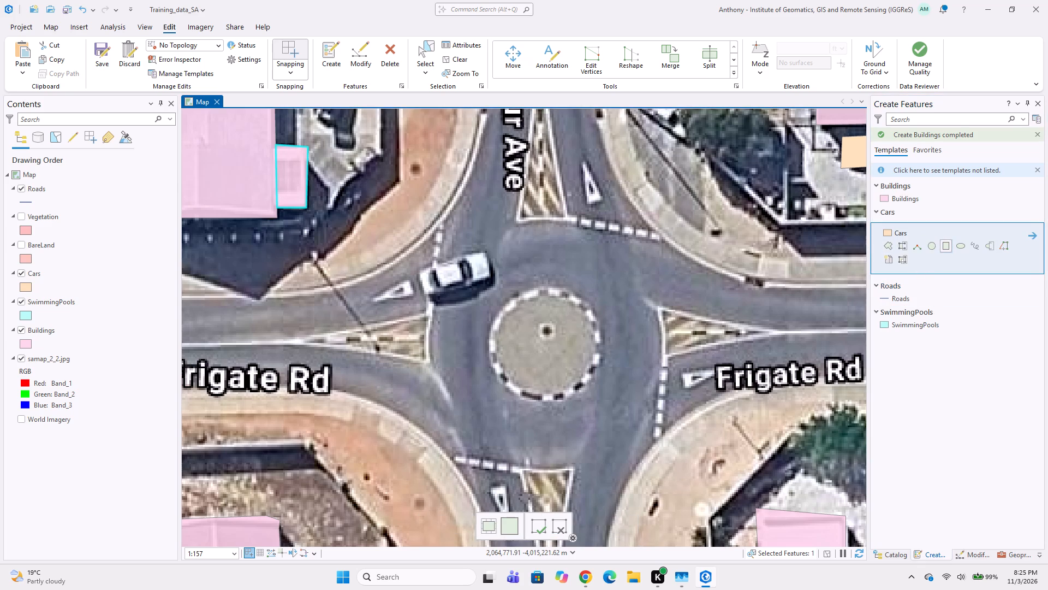
scroll(495, 275, up, 2)
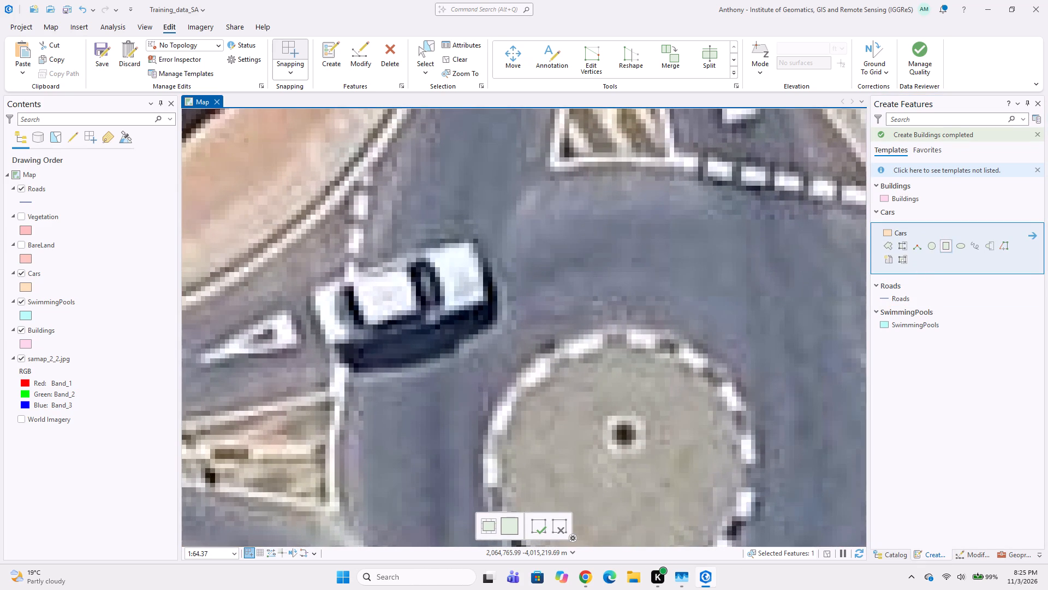
click(487, 227)
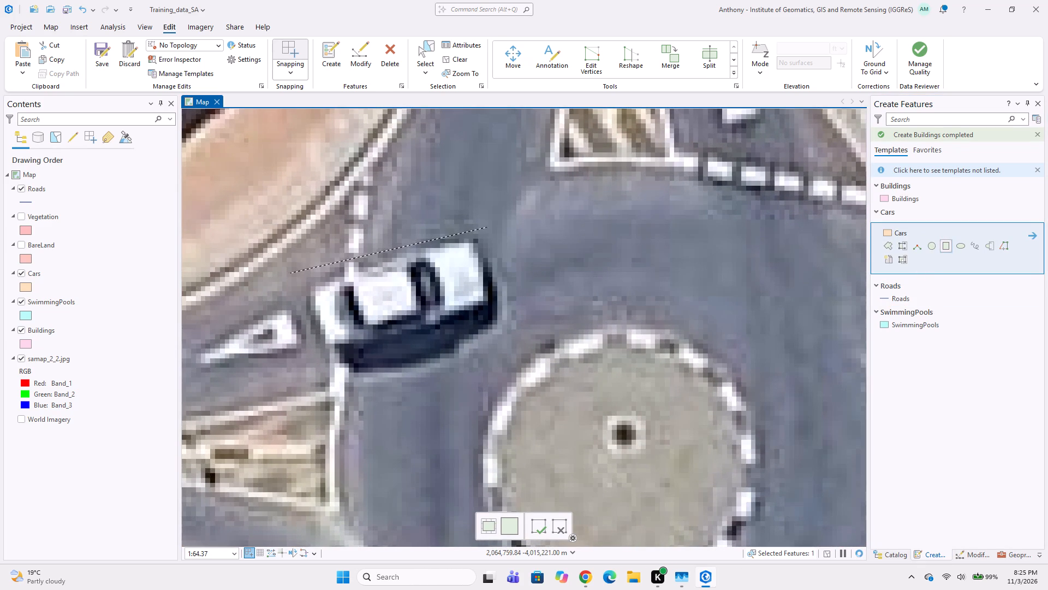
click(296, 275)
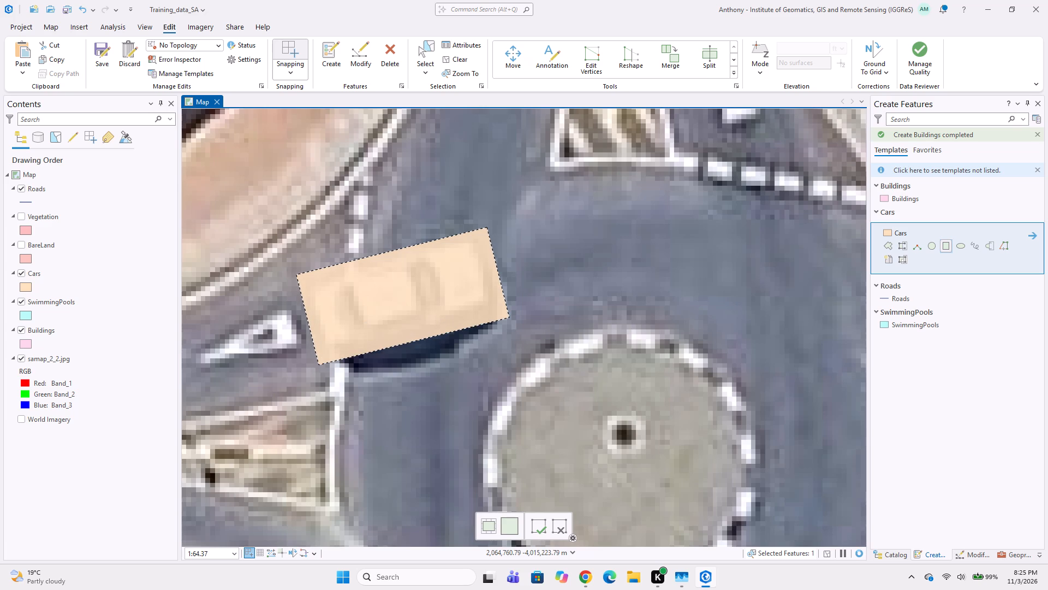
click(319, 365)
Digitize the dark car parked in the yard just north of the new annex as a Cars rectangle aligned with the vehicle.
middle_drag(441, 344, 439, 499)
middle_drag(403, 309, 422, 415)
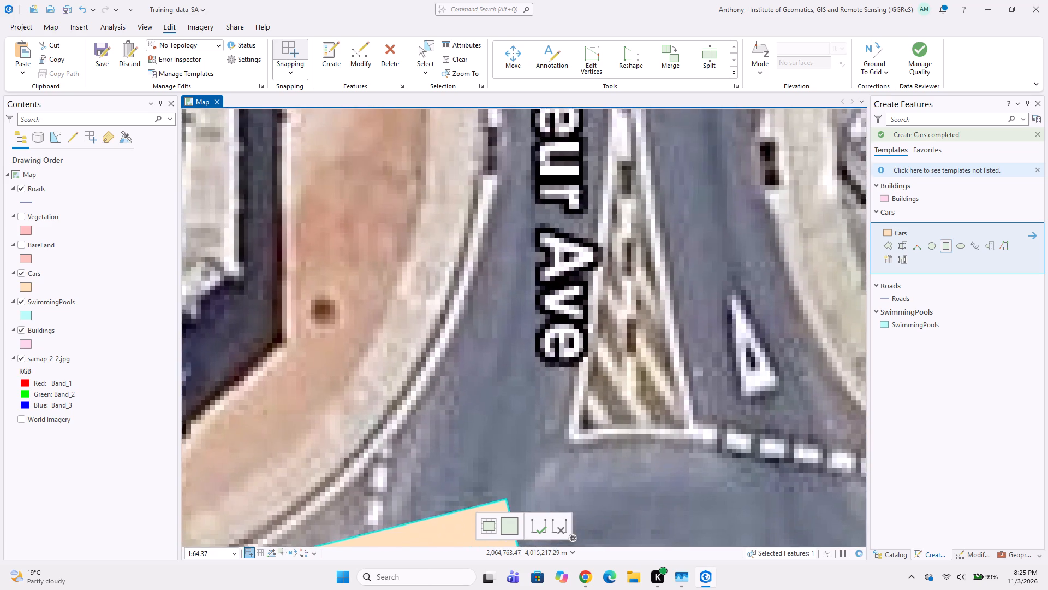
scroll(428, 371, down, 2)
middle_drag(456, 310, 426, 422)
scroll(424, 350, down, 1)
scroll(304, 376, up, 2)
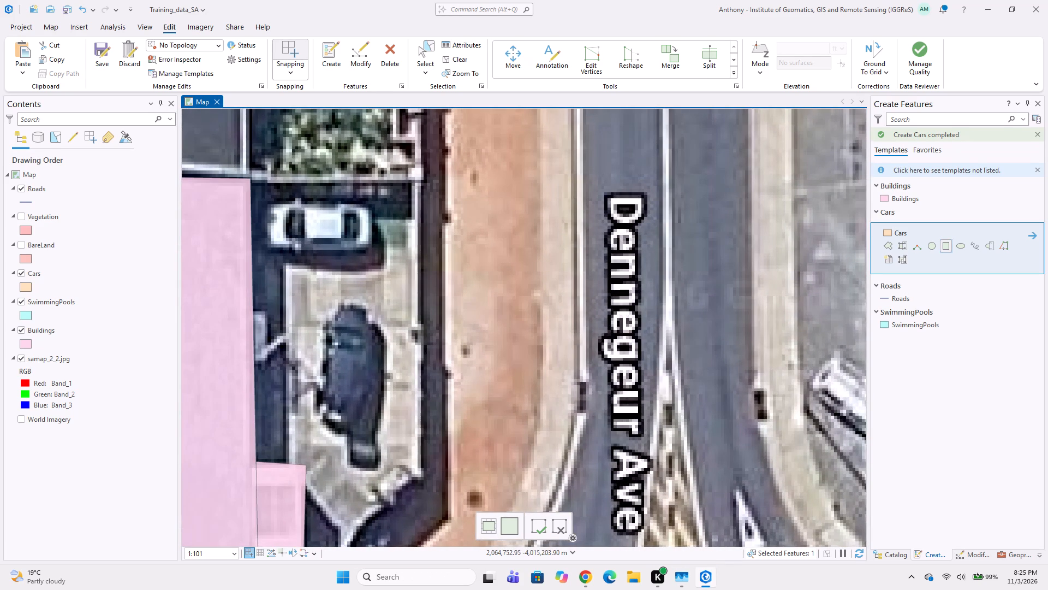
click(323, 291)
click(309, 420)
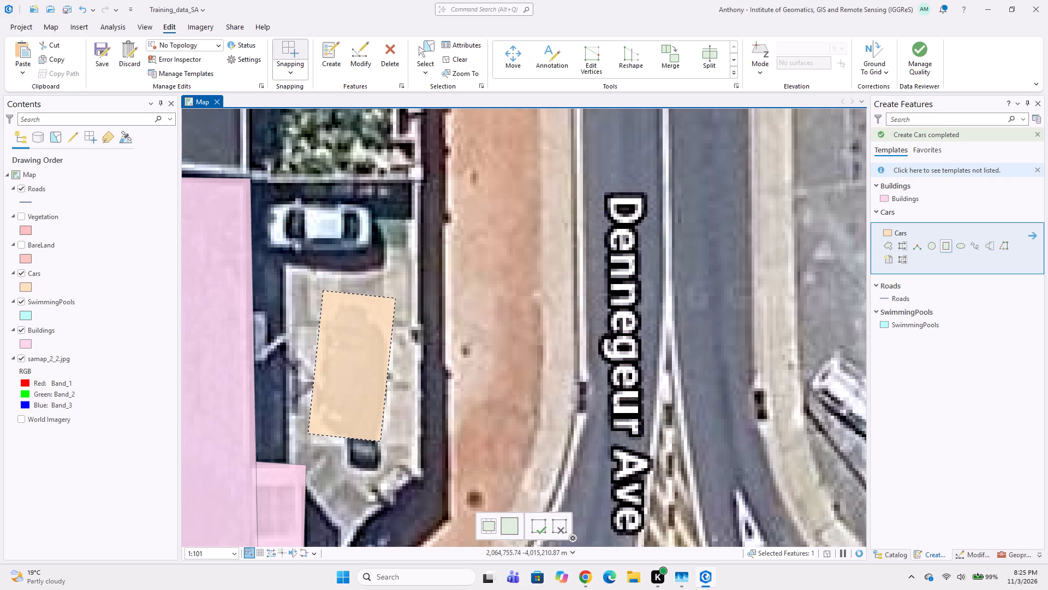
click(378, 441)
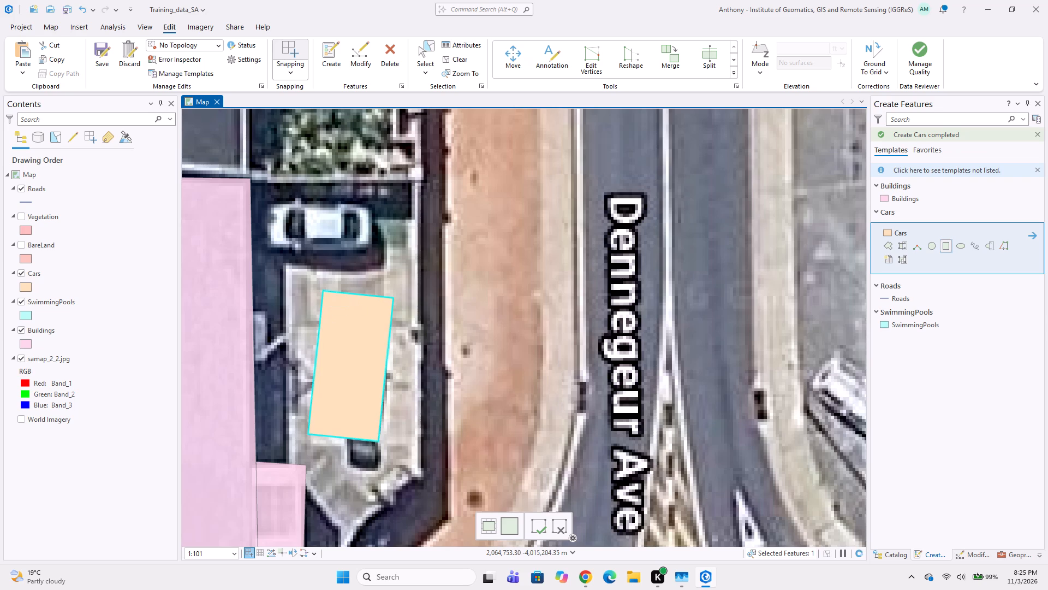
Digitize the white car parked crosswise just north of the dark car as a Cars rectangle.
middle_drag(449, 359, 497, 403)
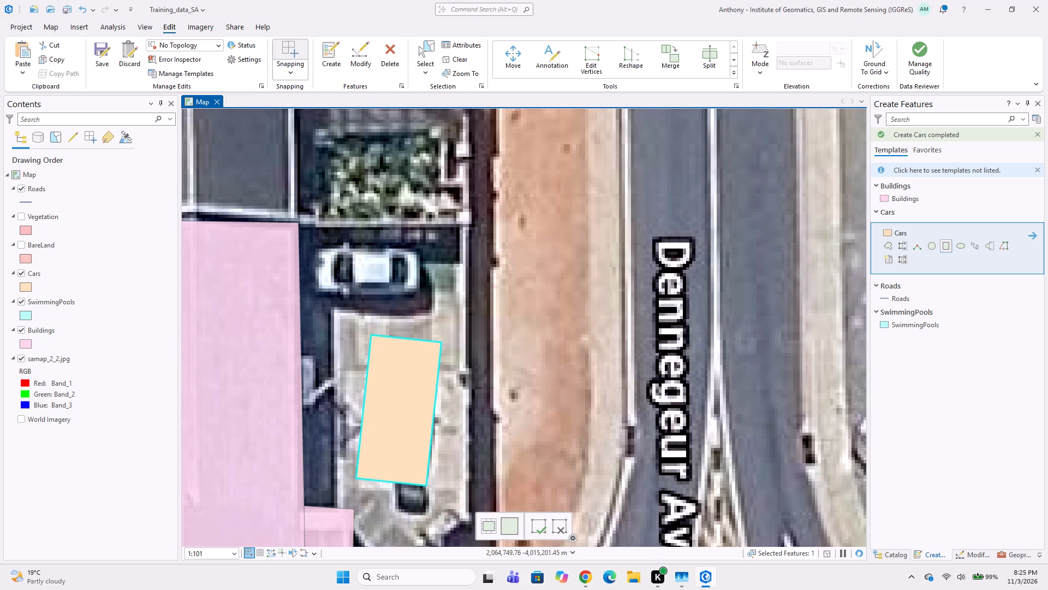
click(424, 300)
click(312, 300)
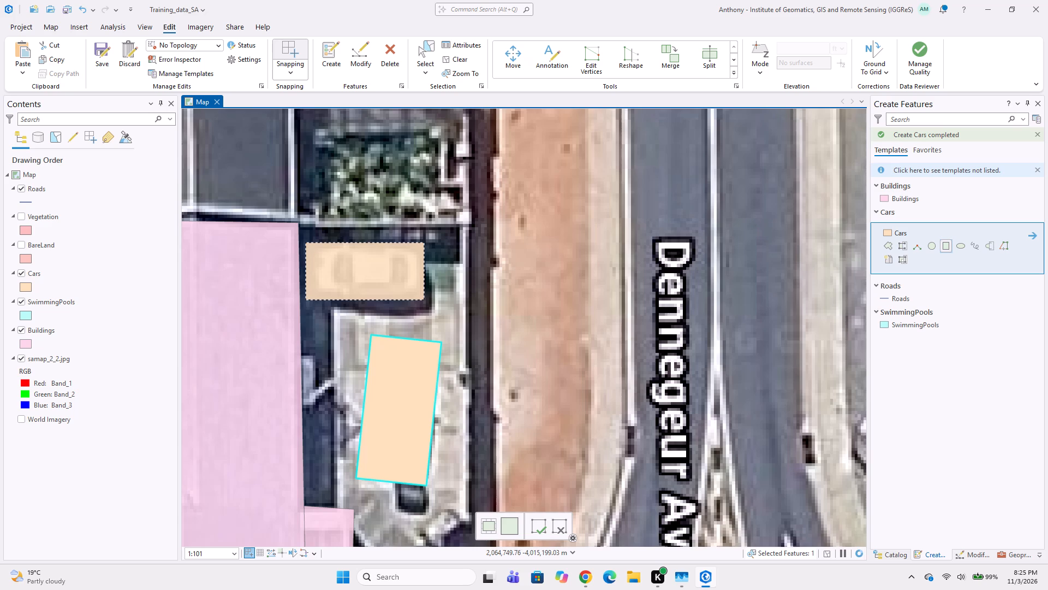
click(306, 243)
Digitize the dark gabled roof at Avon store as a four-corner Buildings polygon, snapped to the existing building on its south side.
scroll(508, 305, down, 2)
middle_drag(409, 296, 455, 370)
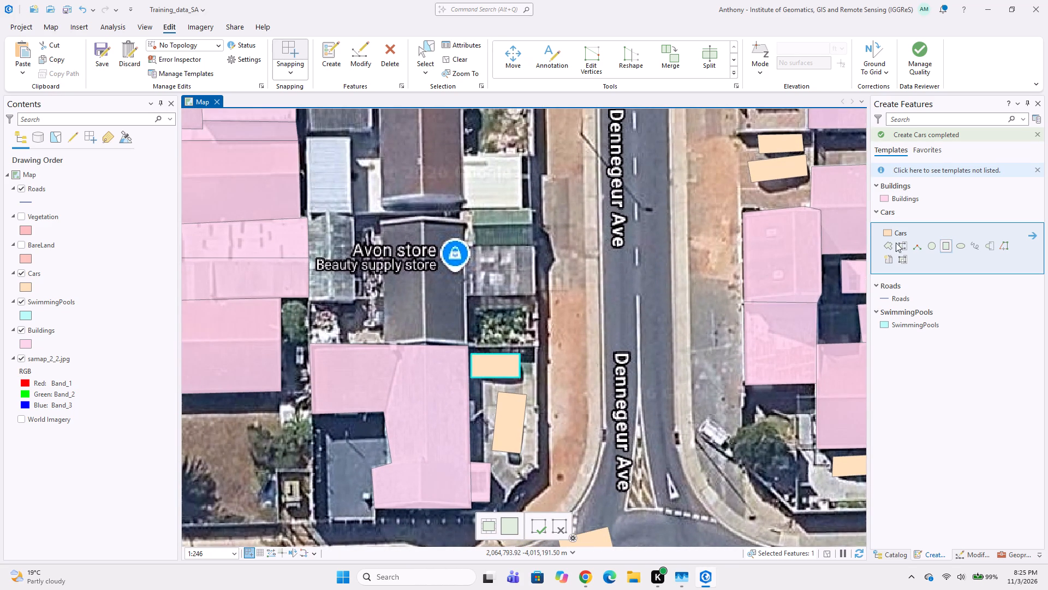
click(896, 197)
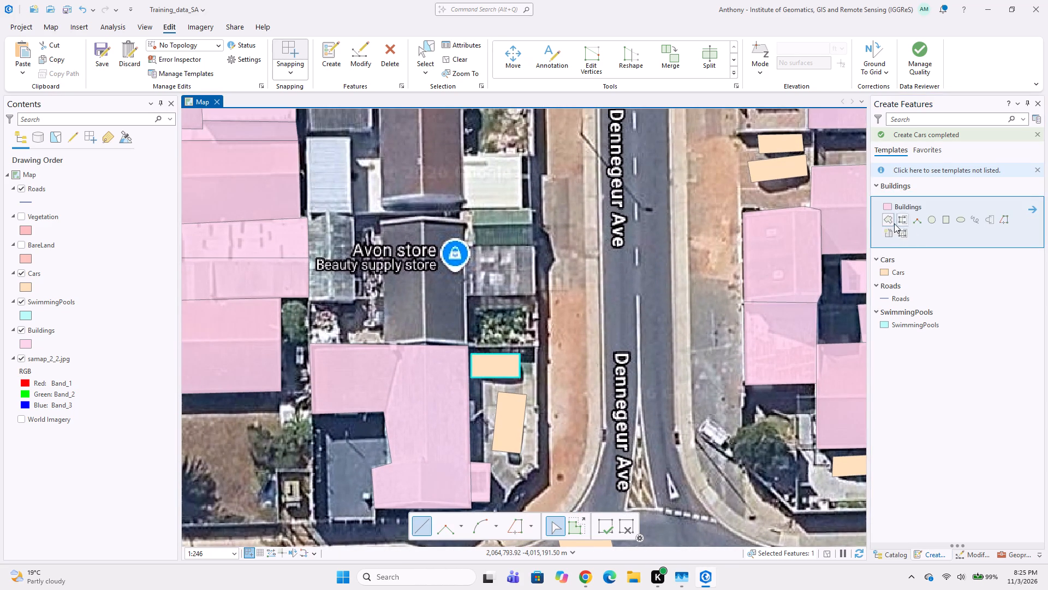
click(898, 225)
click(886, 220)
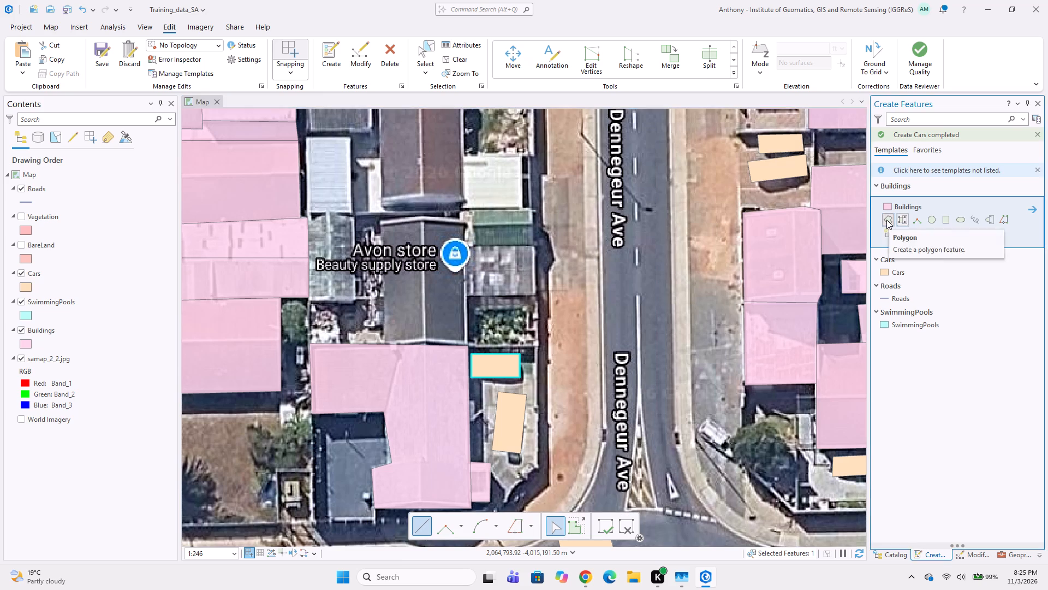
middle_drag(411, 262, 487, 344)
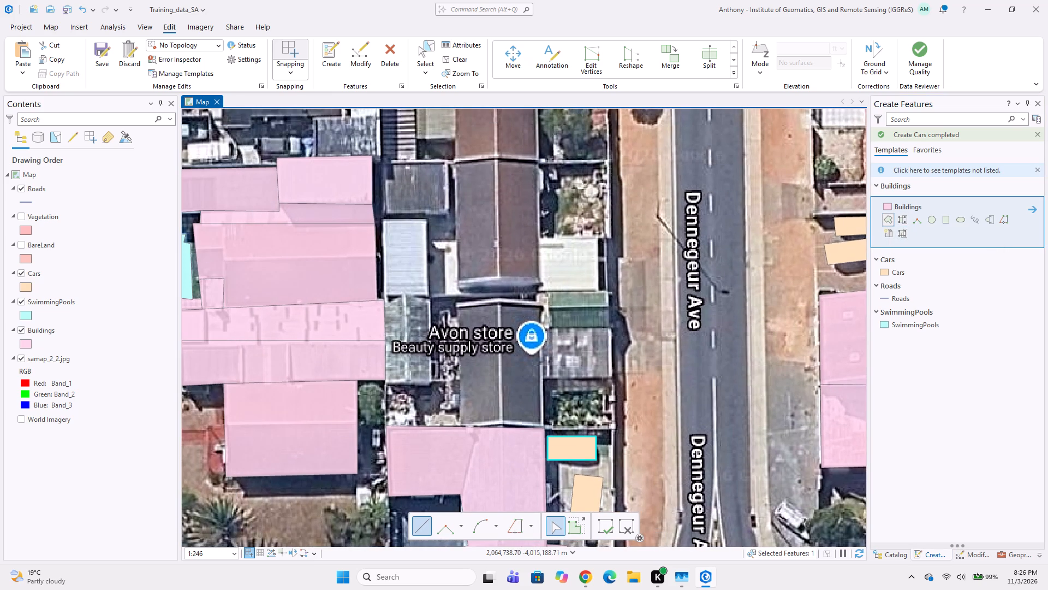
scroll(485, 296, up, 1)
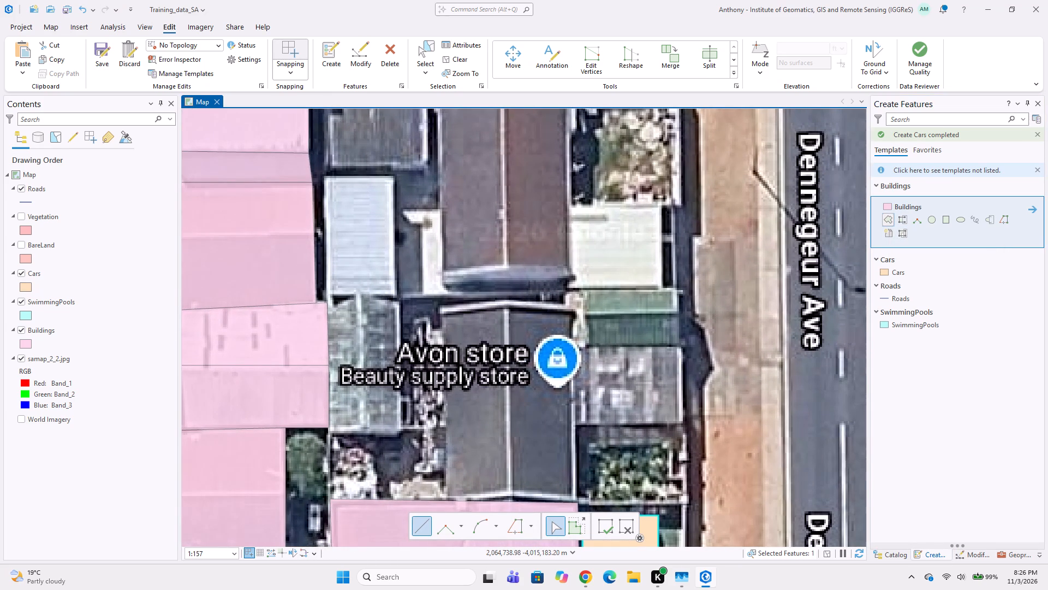
click(441, 306)
click(571, 304)
middle_drag(591, 409, 568, 363)
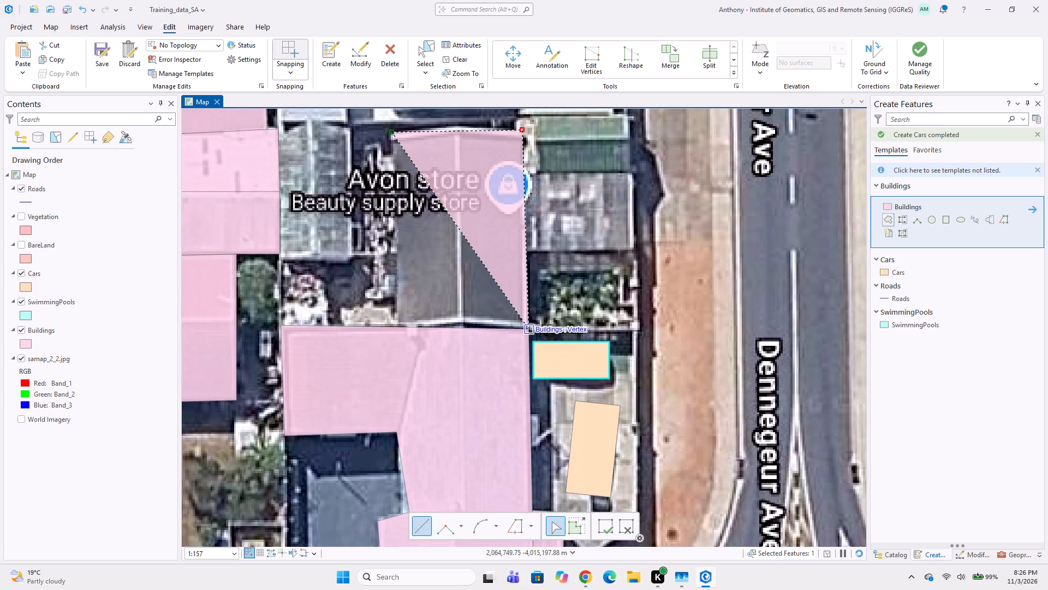
click(531, 327)
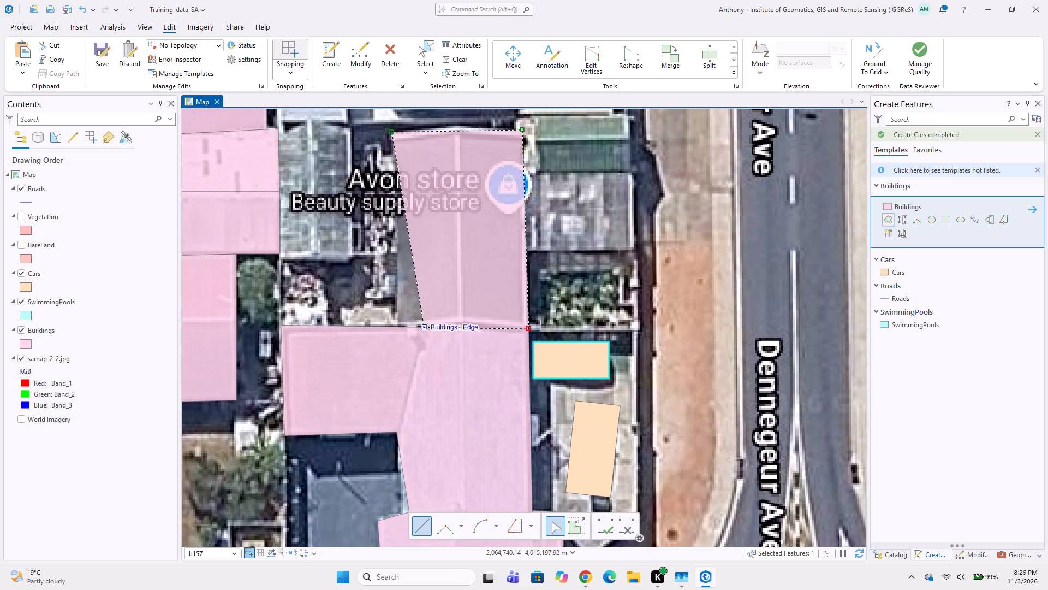
double_click(397, 327)
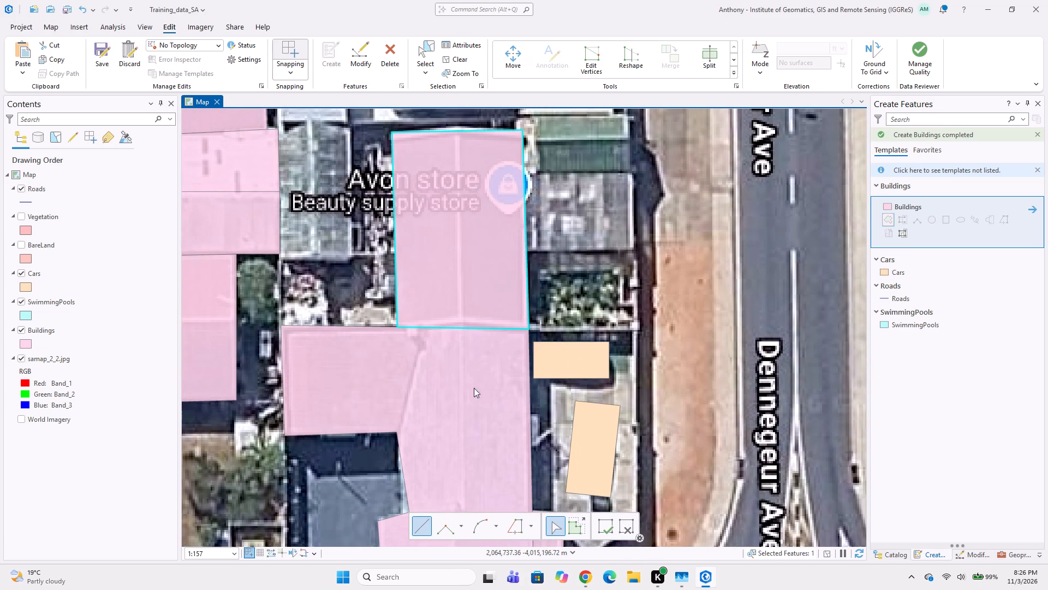
Digitize the grey sheet roof west of Avon store as a Buildings polygon with a peaked north edge, adjoining the existing buildings to its west.
middle_drag(348, 317, 432, 413)
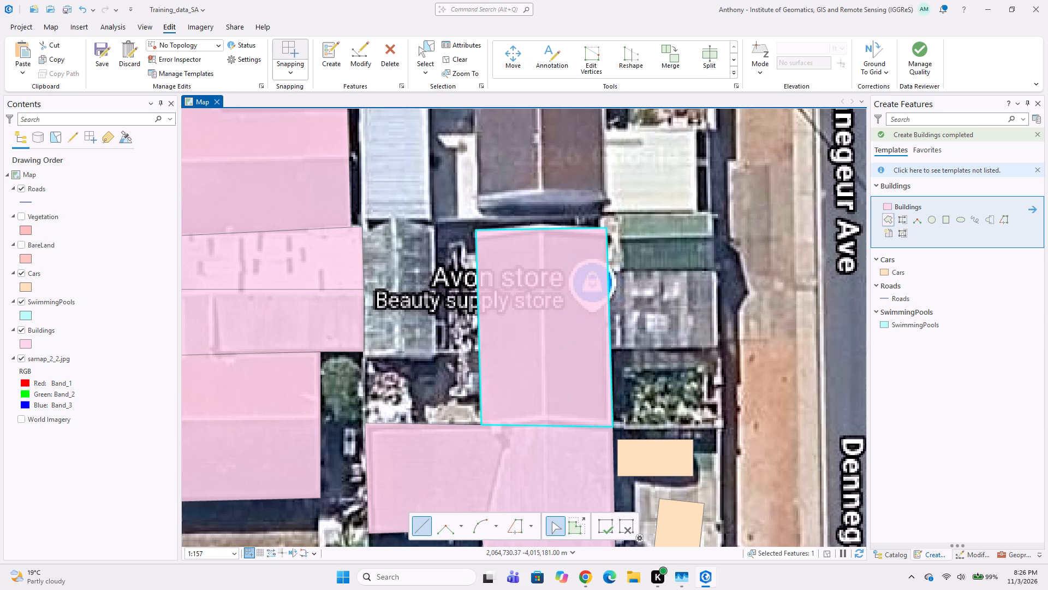
click(359, 223)
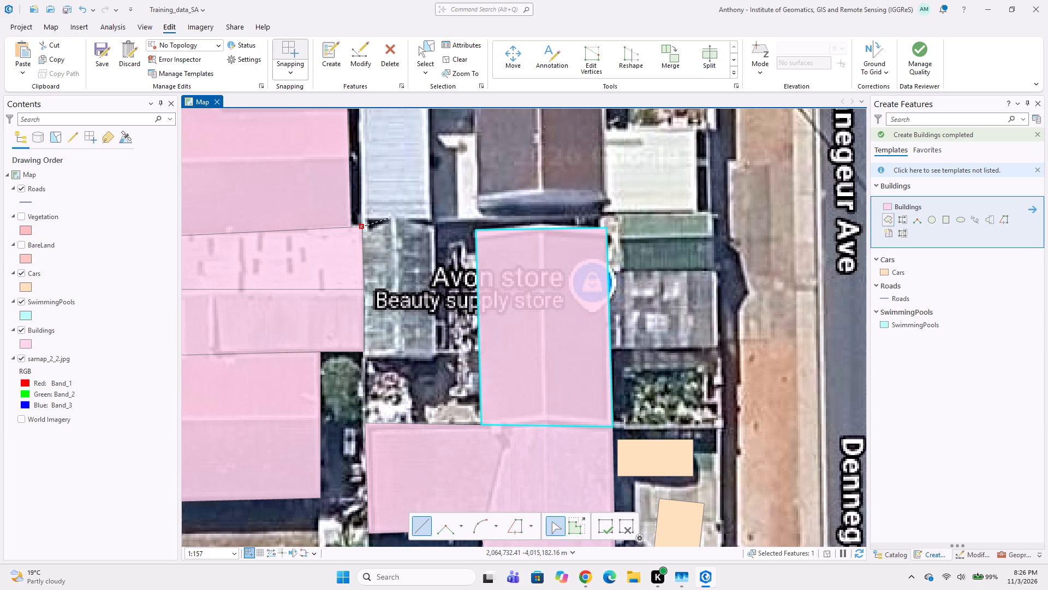
click(391, 218)
click(432, 223)
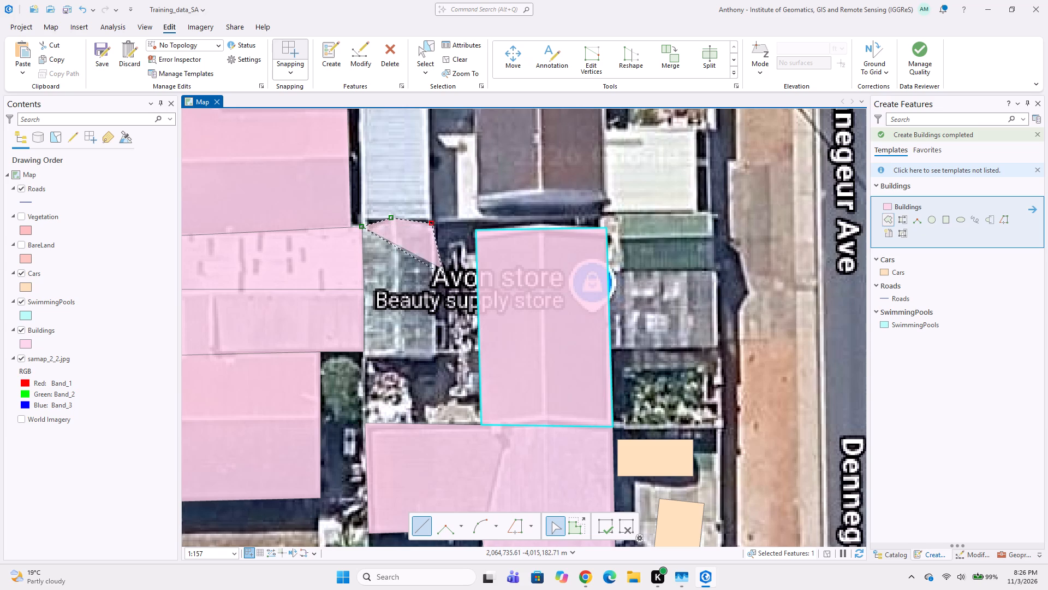
middle_drag(430, 296, 428, 249)
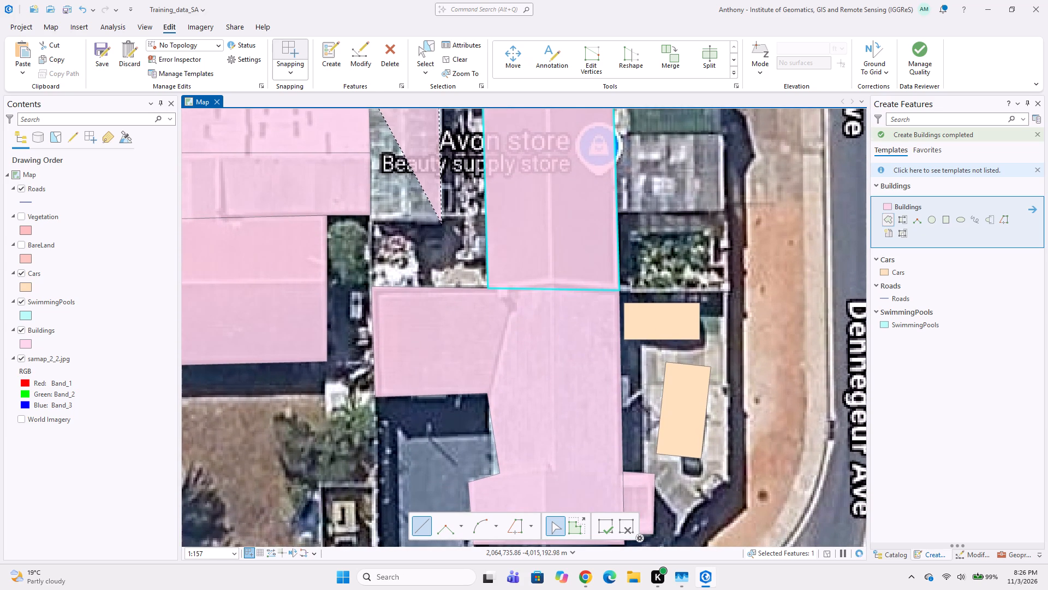
click(442, 223)
scroll(372, 227, up, 1)
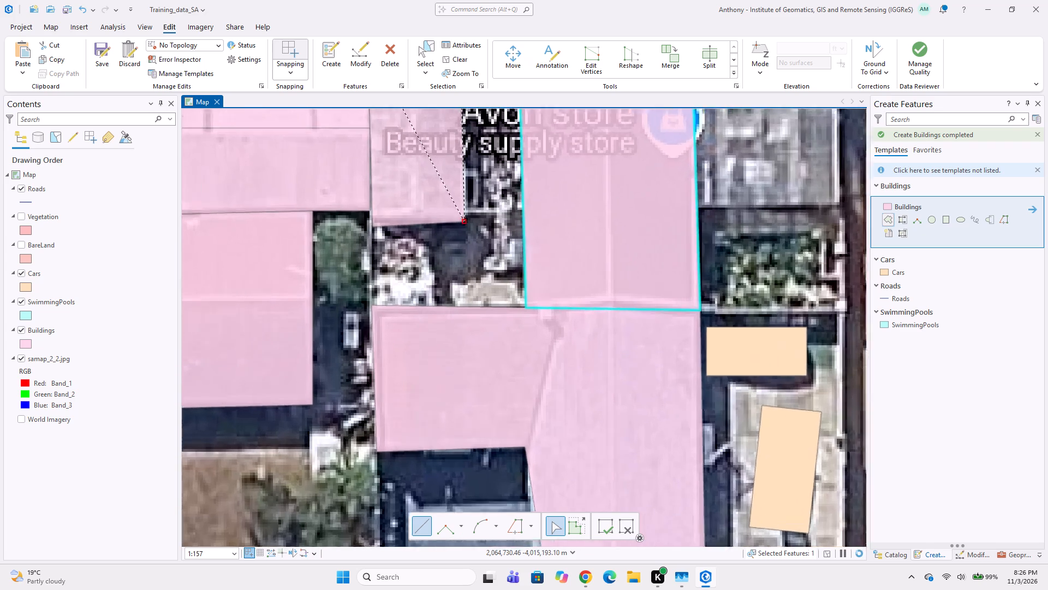
click(371, 226)
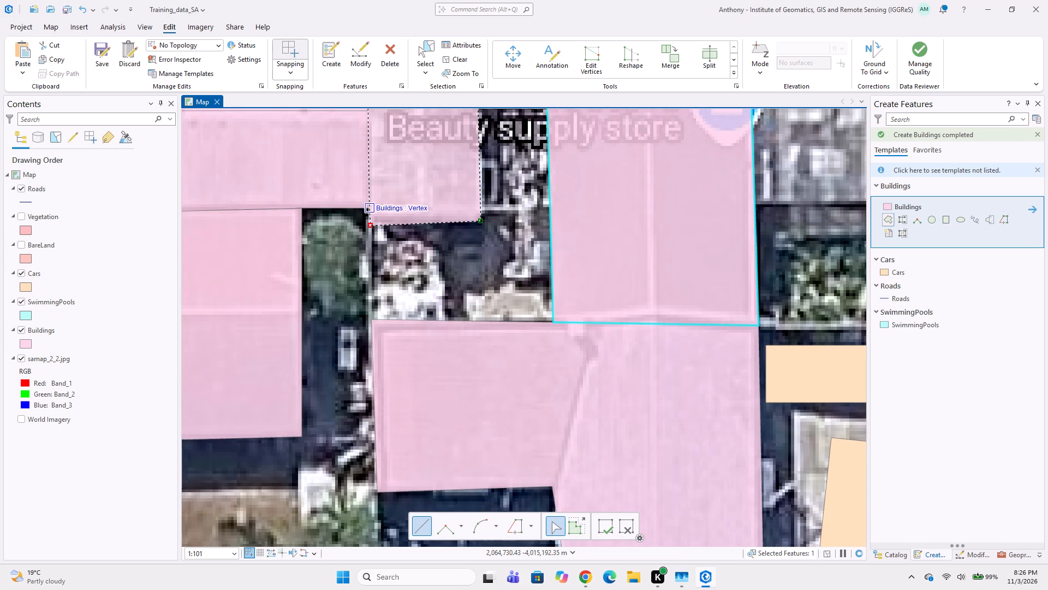
double_click(367, 212)
scroll(332, 248, down, 2)
middle_drag(338, 252, 352, 334)
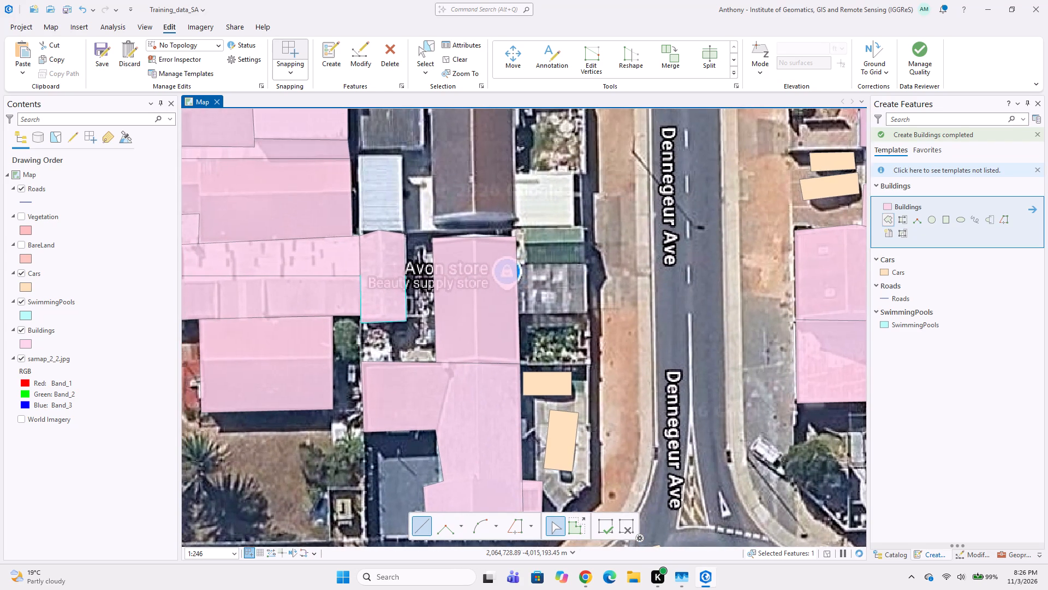
middle_drag(455, 273, 443, 346)
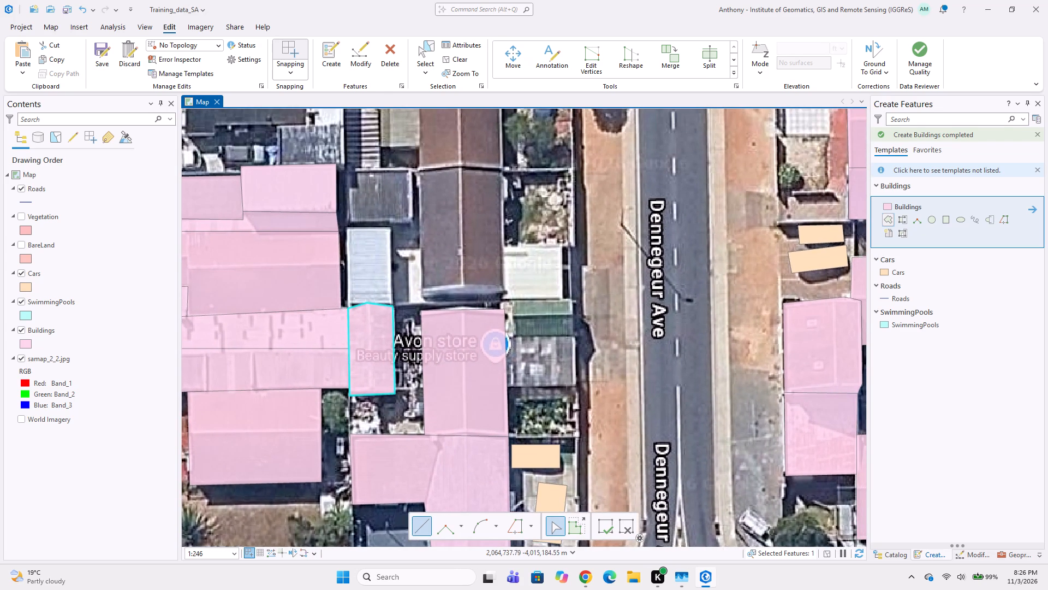
Digitize the green sheet roof just northeast of Avon store as a Buildings polygon, snapped to the Avon store building's east edge.
scroll(562, 300, up, 1)
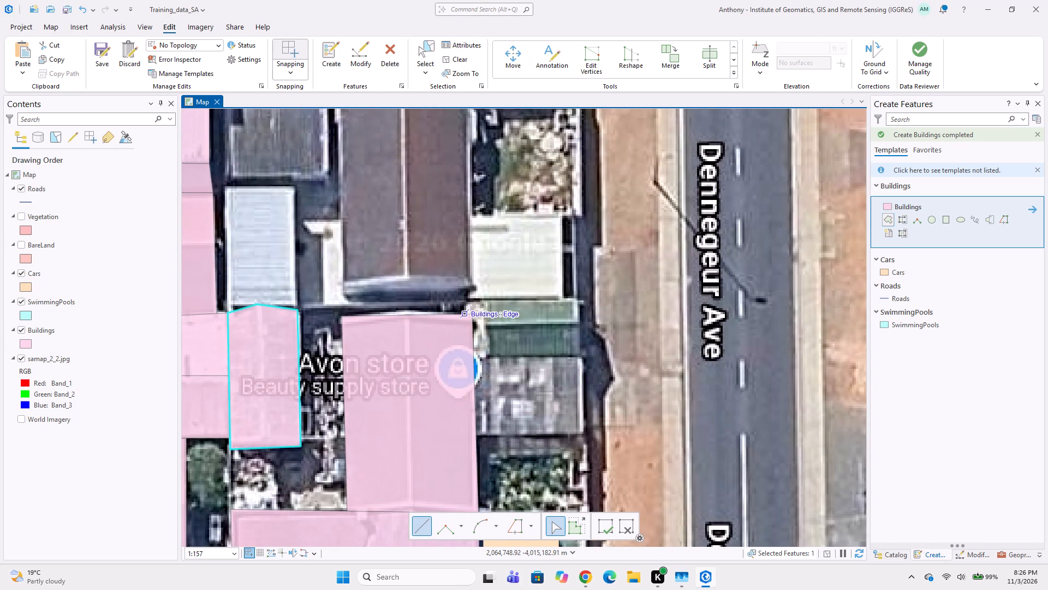
scroll(468, 315, up, 2)
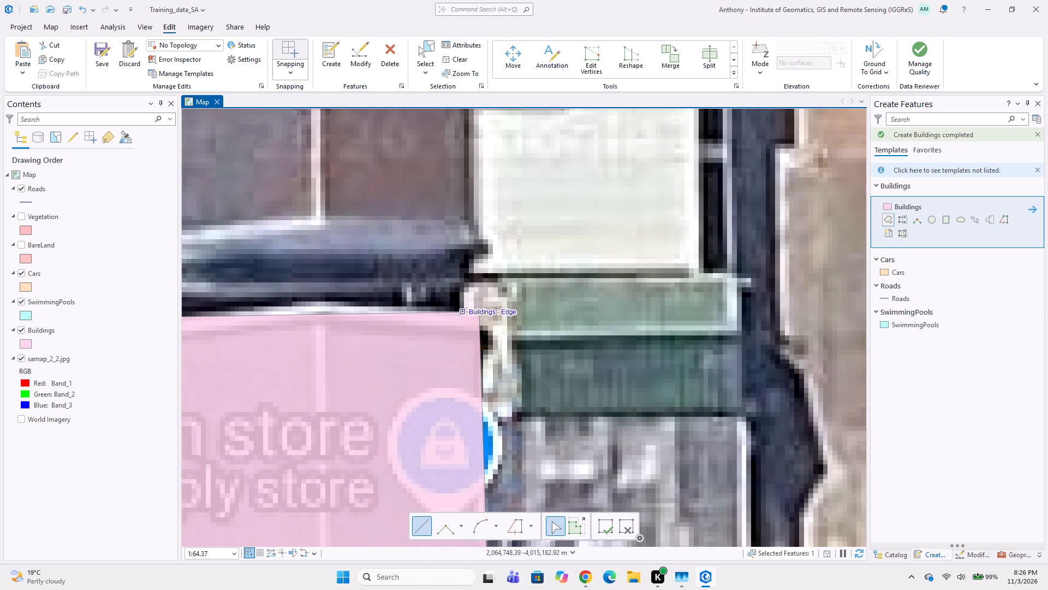
click(462, 314)
click(462, 283)
click(475, 275)
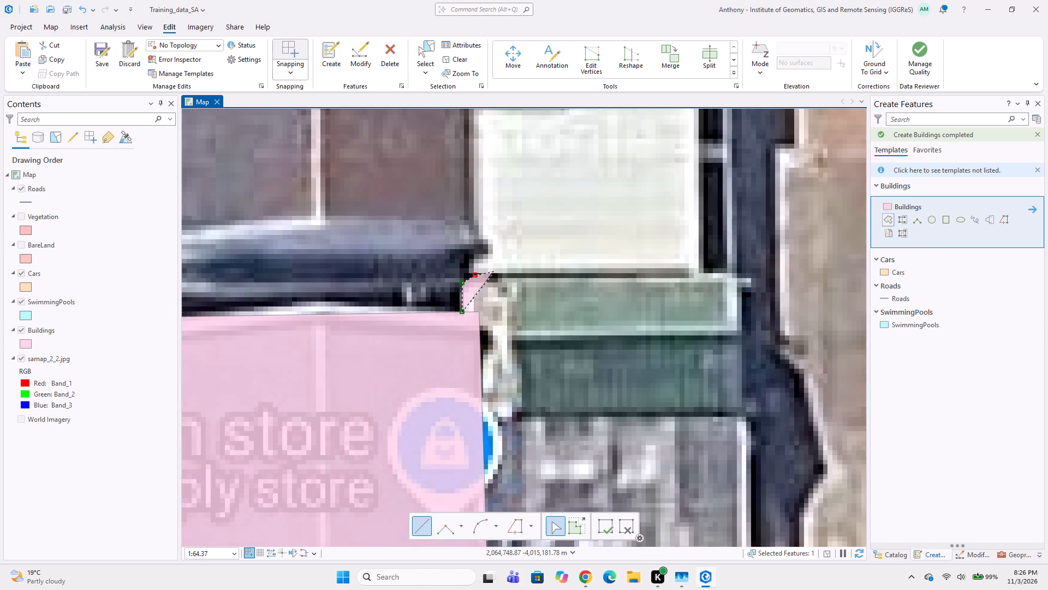
click(747, 269)
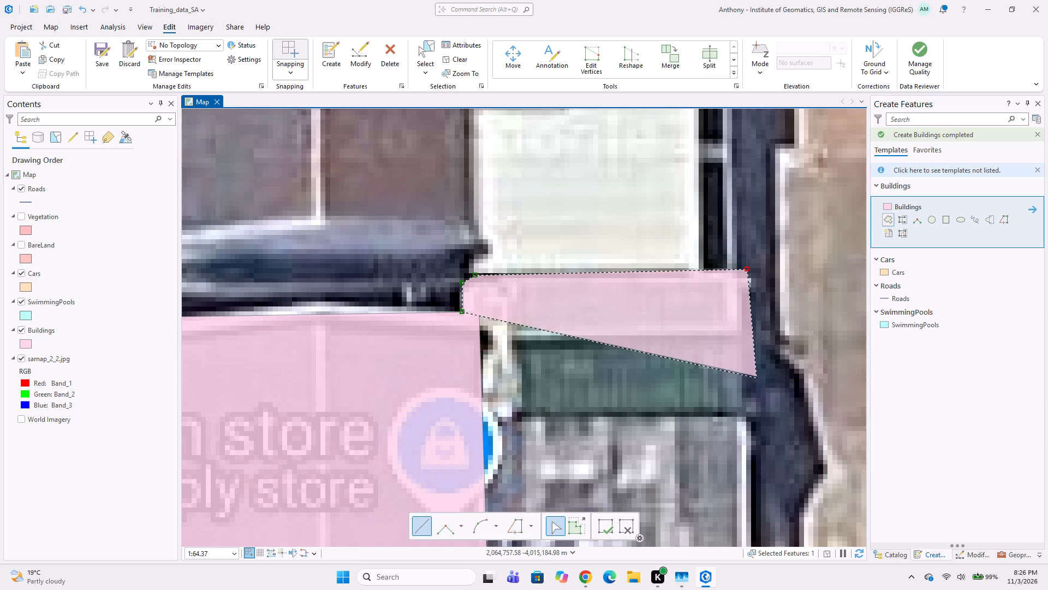
click(745, 411)
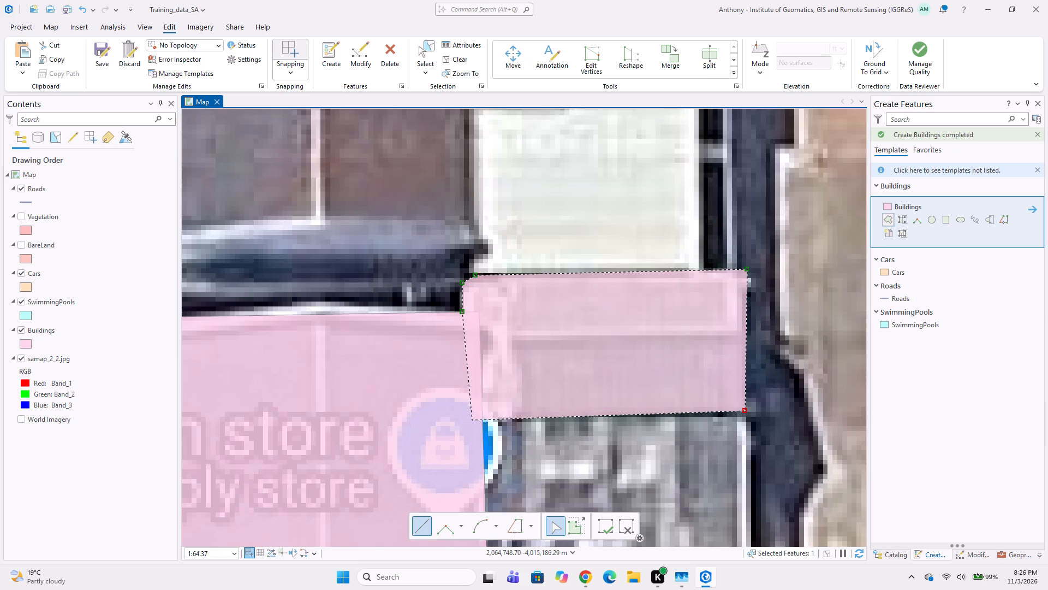
click(481, 417)
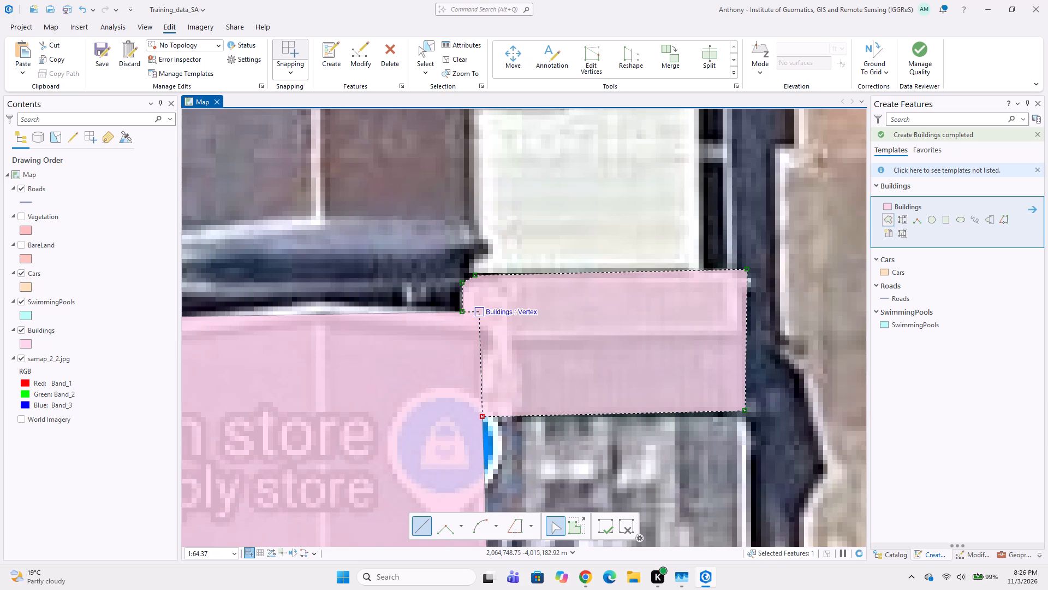
double_click(475, 314)
Digitize the dark brown gabled roof directly north of Avon store as a Buildings polygon with a peaked north edge.
scroll(367, 331, down, 3)
middle_drag(306, 323, 405, 323)
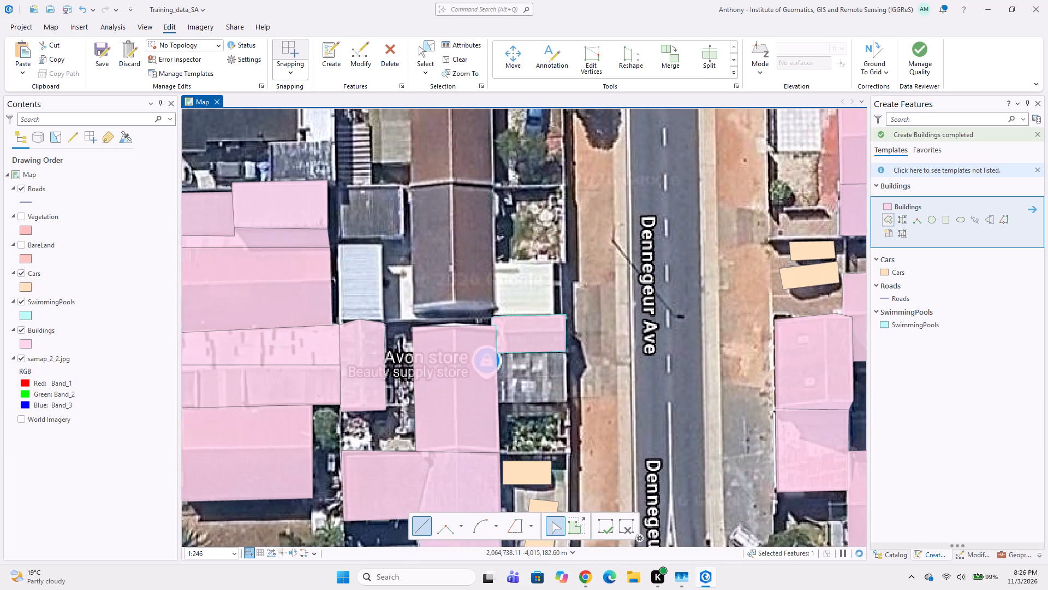
middle_drag(497, 275, 443, 327)
middle_drag(338, 298, 390, 328)
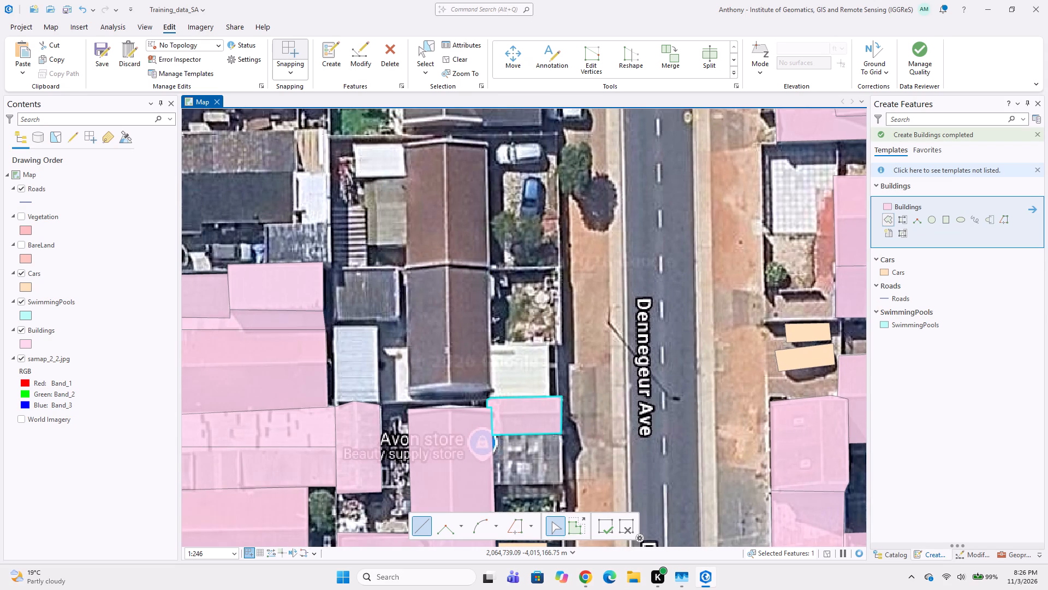
scroll(409, 272, up, 1)
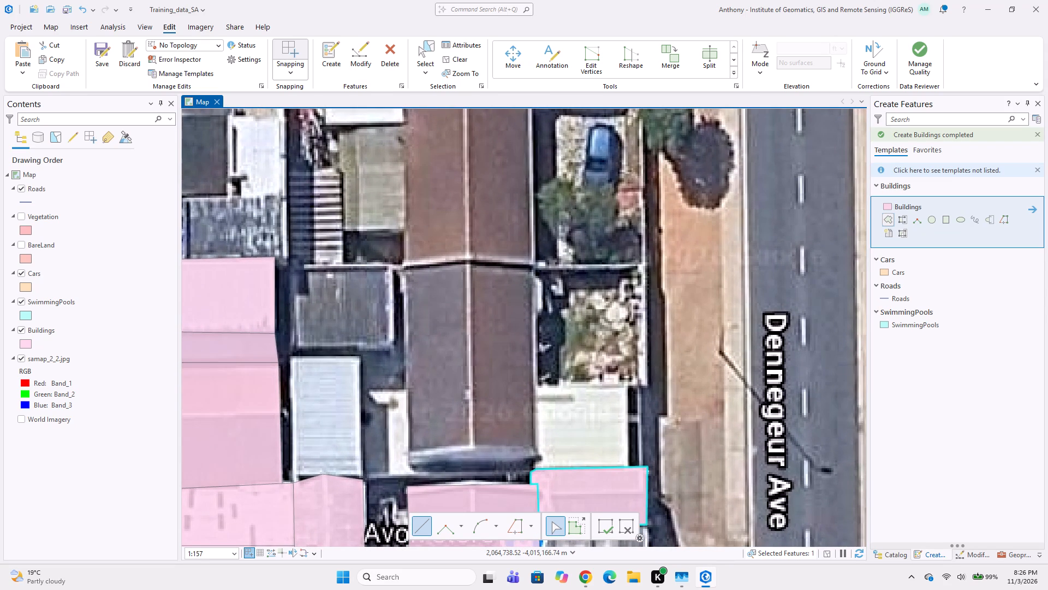
click(400, 269)
click(466, 262)
click(506, 262)
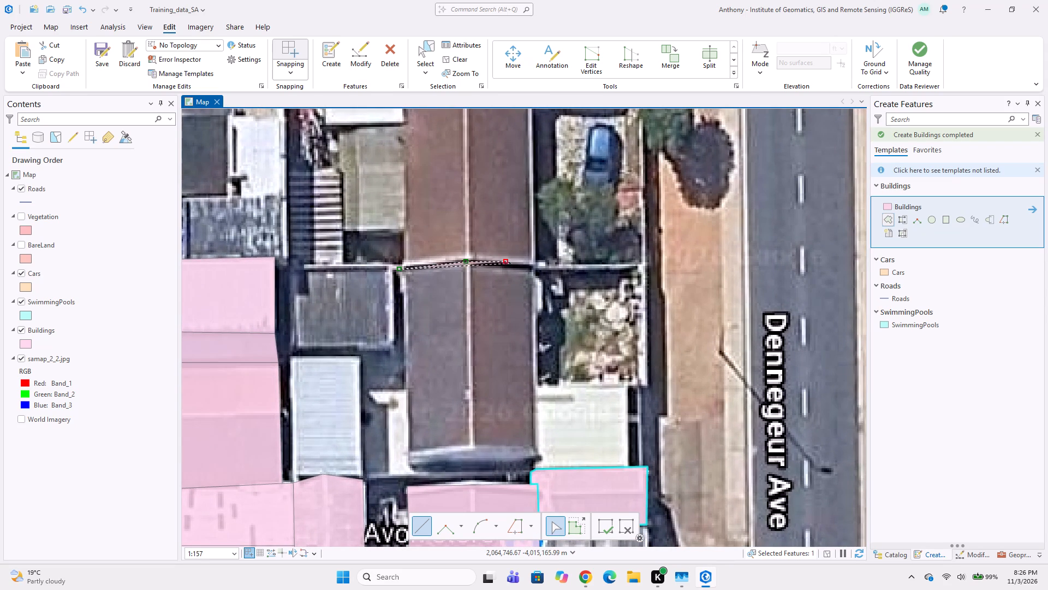
click(537, 267)
middle_drag(546, 396, 550, 346)
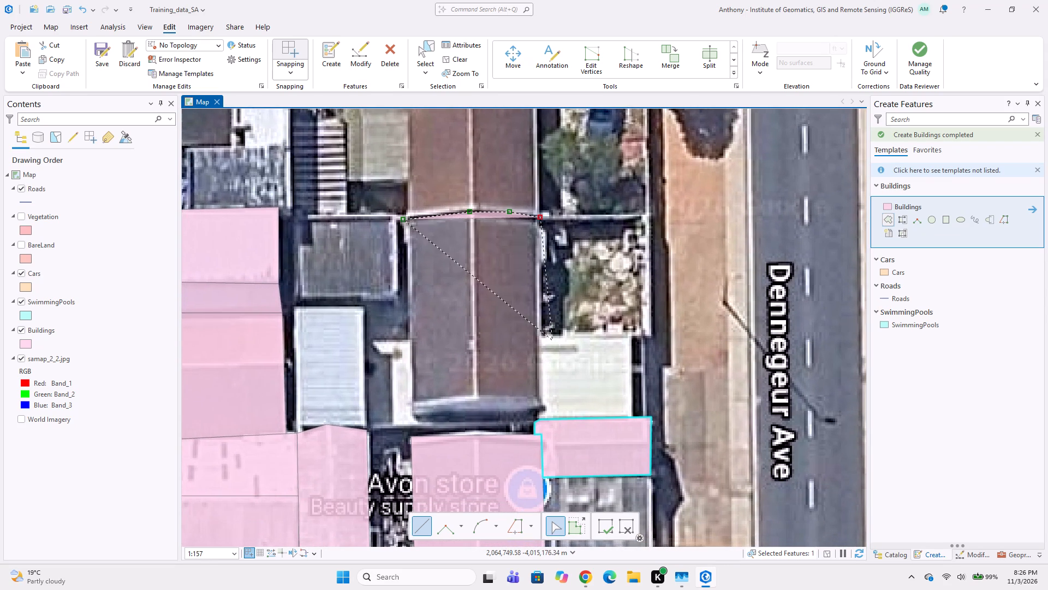
click(545, 409)
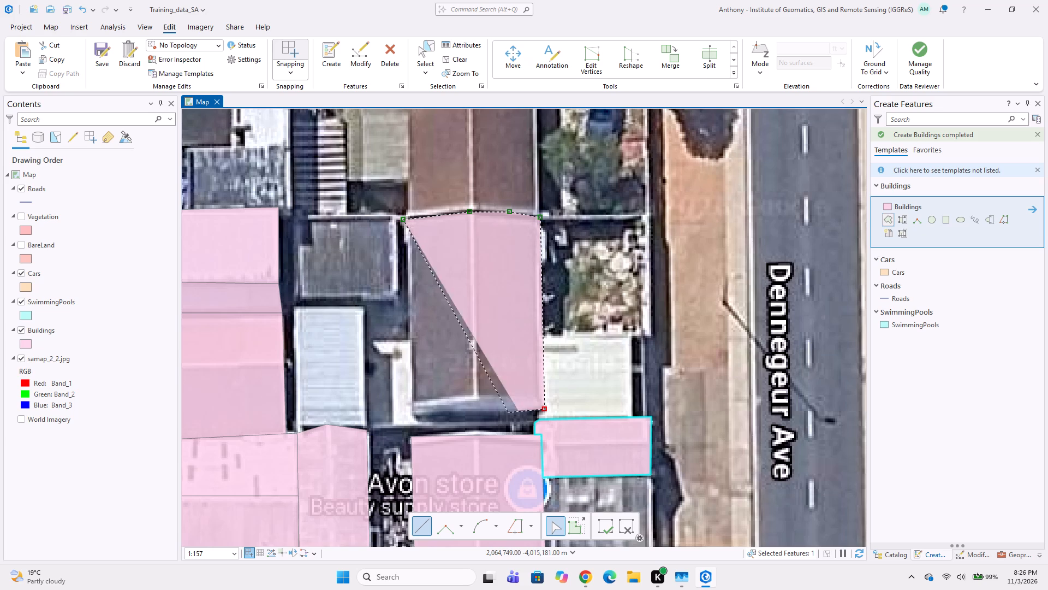
double_click(413, 422)
Digitize the brown gabled roof to the north as a Buildings polygon with a peaked north edge, following the new building's edge on its south side.
middle_drag(372, 380, 447, 422)
middle_drag(456, 317, 445, 422)
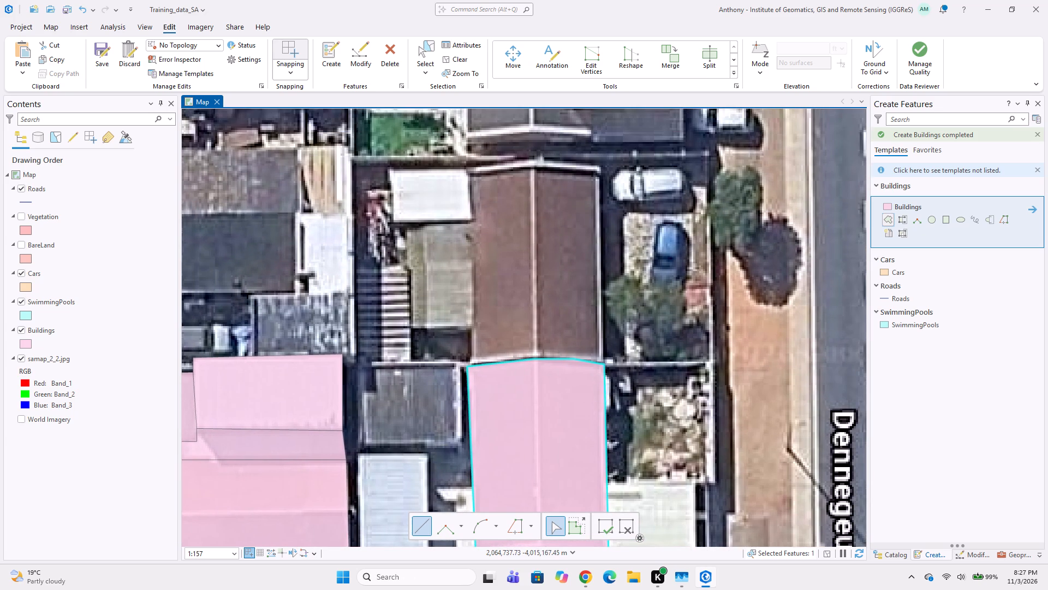
click(468, 371)
scroll(470, 353, up, 1)
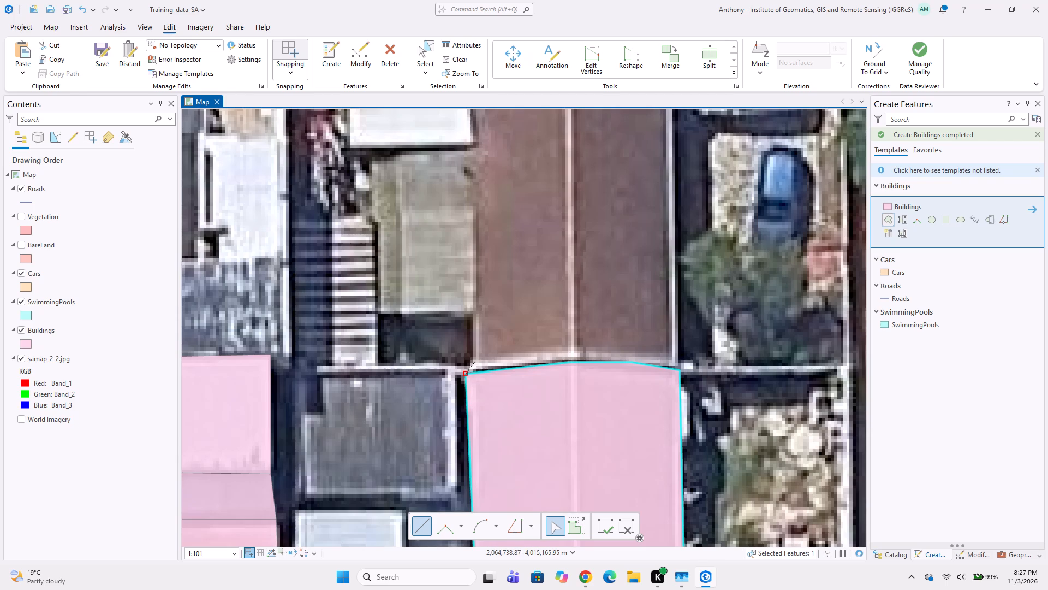
click(475, 361)
middle_drag(474, 304, 466, 397)
middle_drag(466, 271, 475, 350)
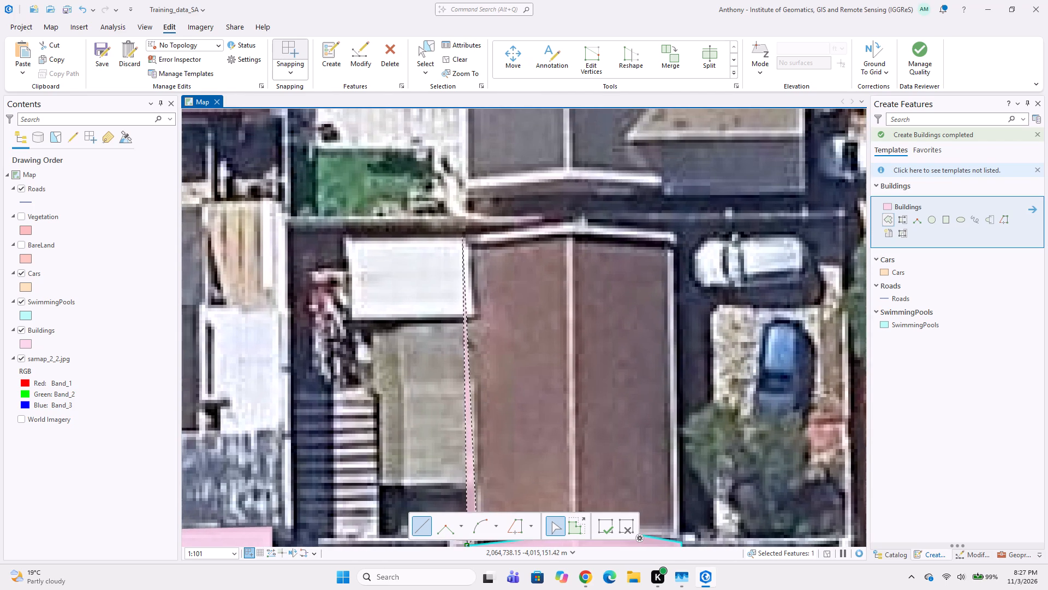
click(466, 239)
click(501, 231)
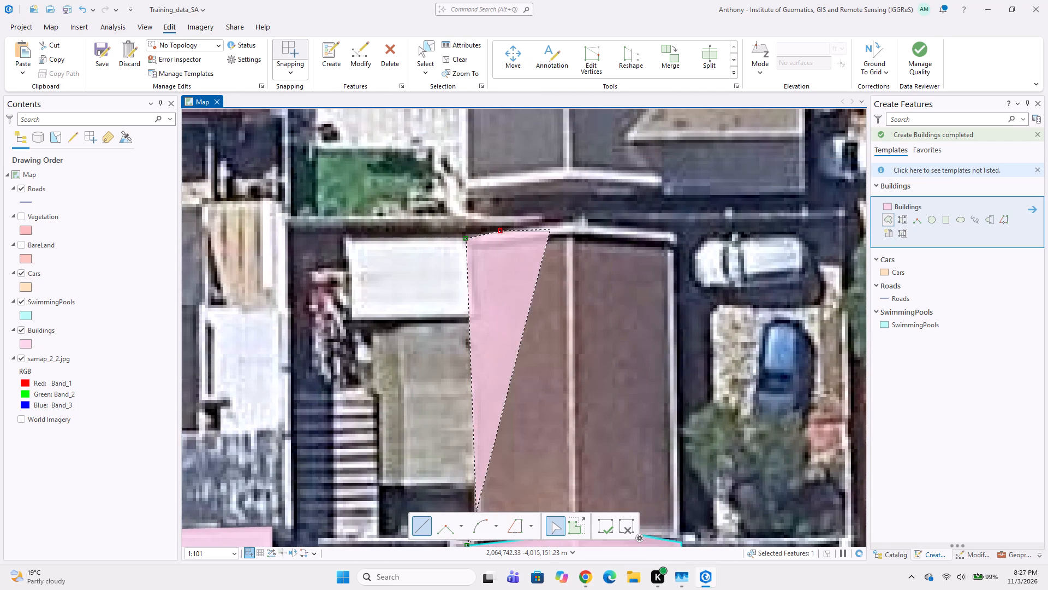
click(562, 226)
drag(604, 223, 615, 225)
click(674, 233)
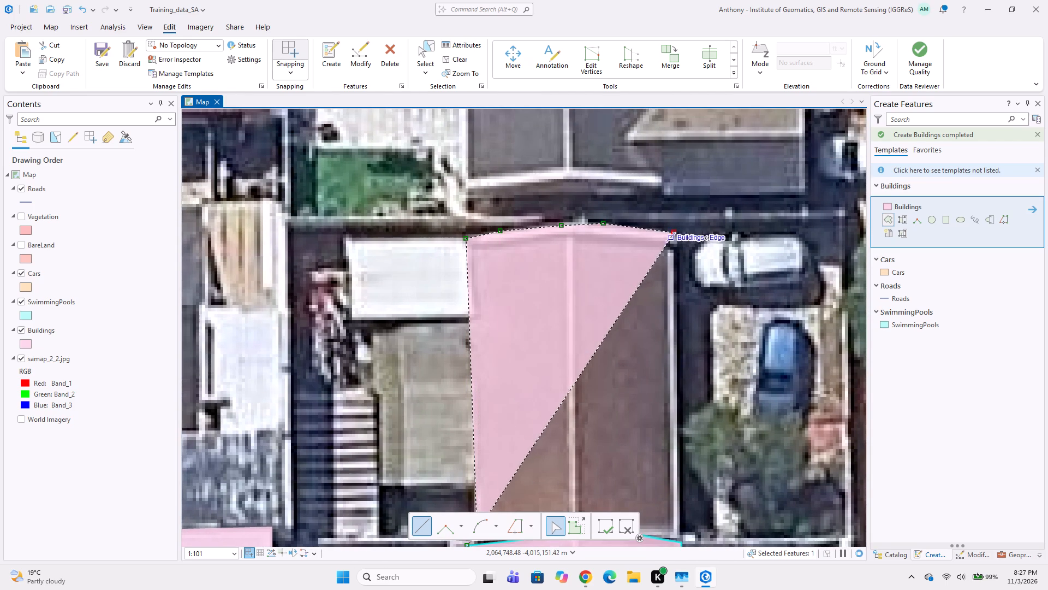
middle_drag(672, 254, 614, 119)
middle_drag(621, 225, 611, 273)
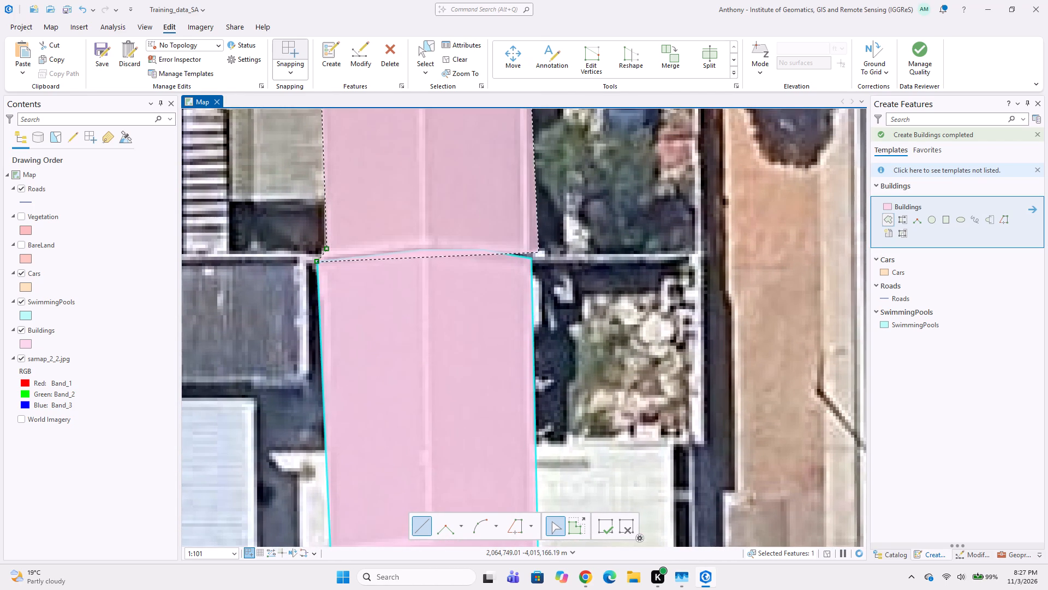
click(535, 254)
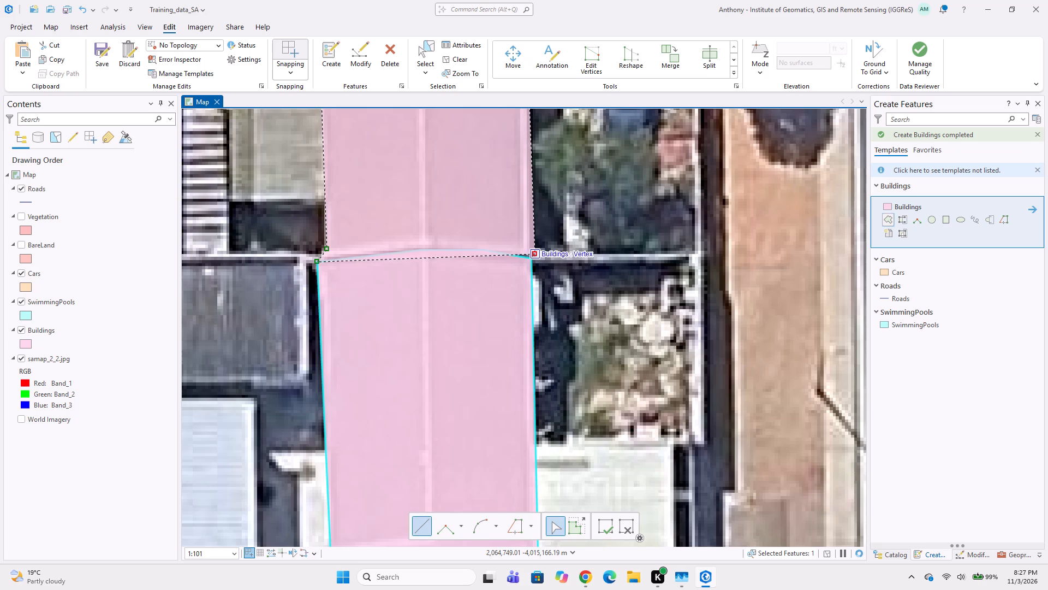
click(533, 258)
click(481, 246)
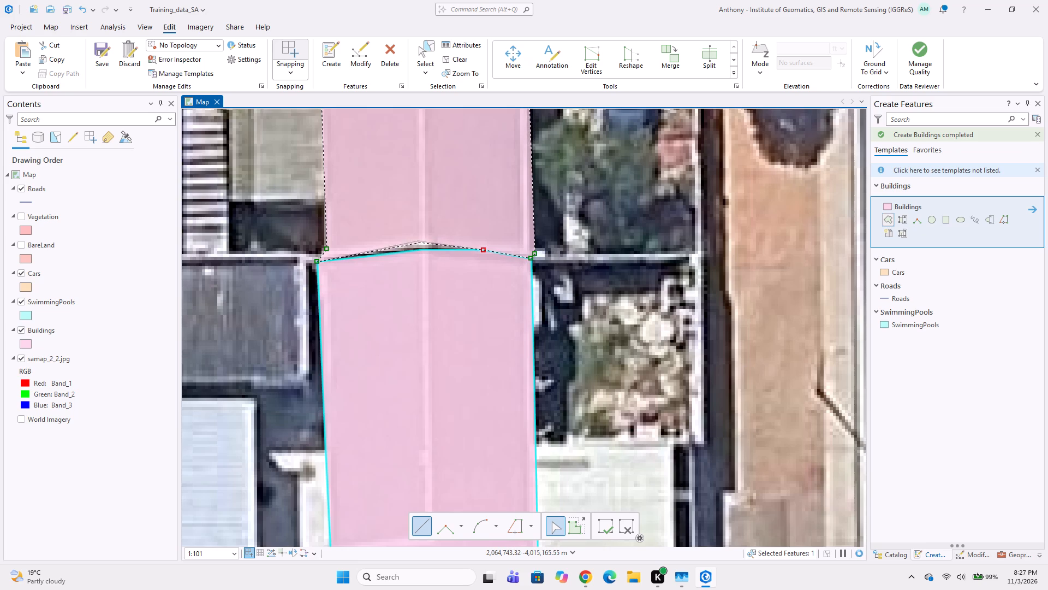
double_click(413, 248)
Digitize the light blue sheet roof northwest of Avon store as a Buildings polygon, adjoining the peaked building on its south side.
scroll(342, 269, down, 2)
middle_drag(287, 282, 420, 277)
scroll(413, 281, up, 1)
middle_drag(396, 369, 391, 310)
scroll(409, 373, up, 1)
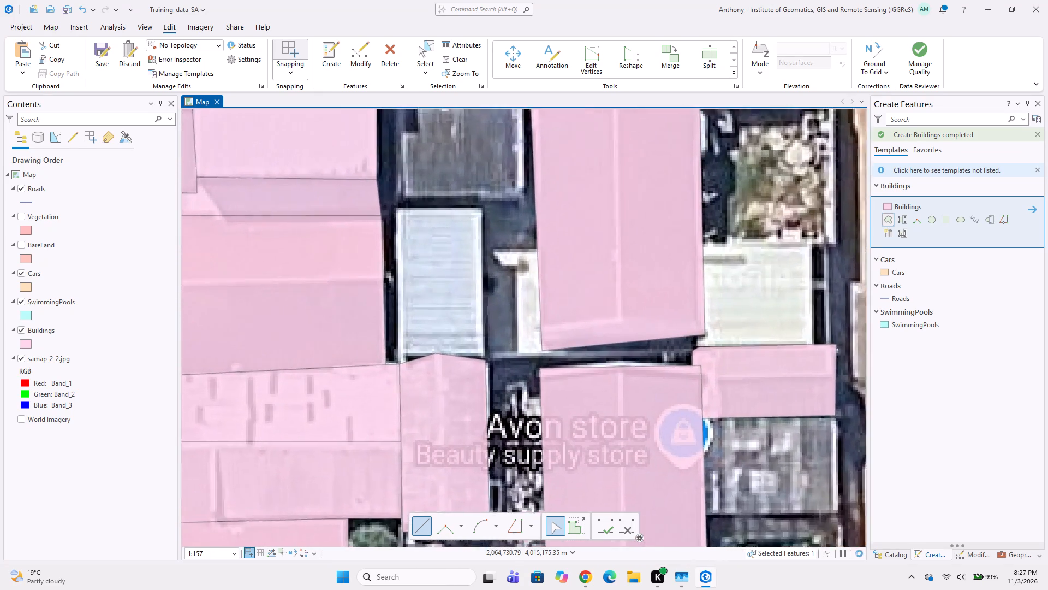
click(399, 347)
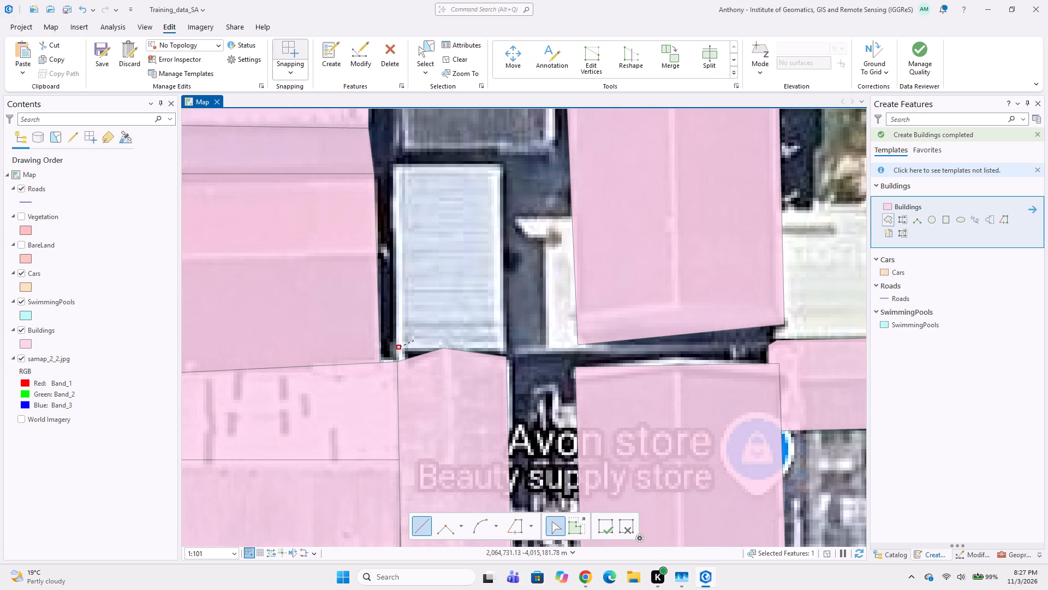
drag(436, 347, 443, 347)
click(445, 348)
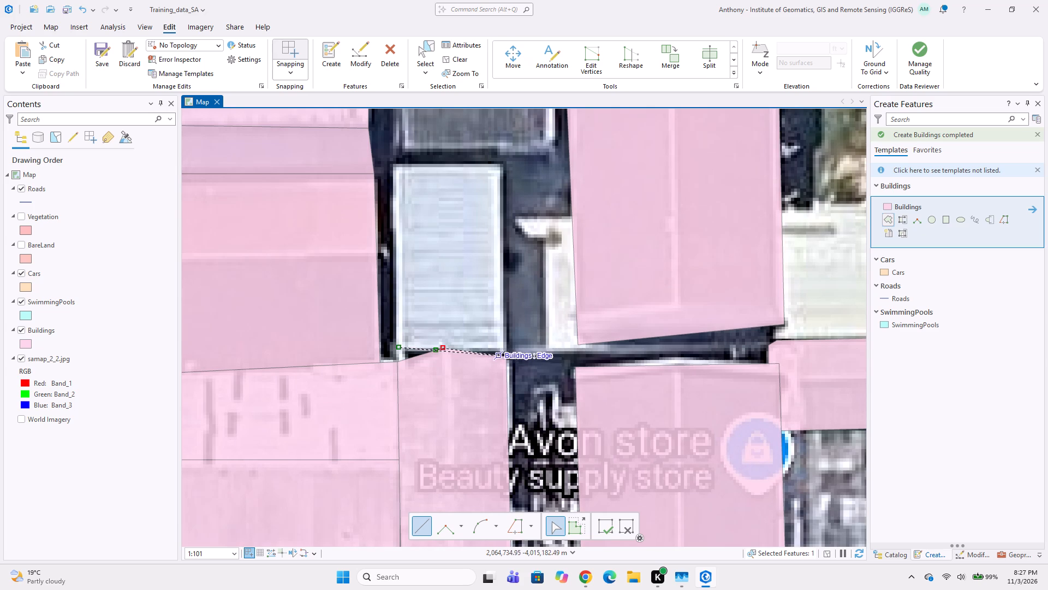
click(504, 348)
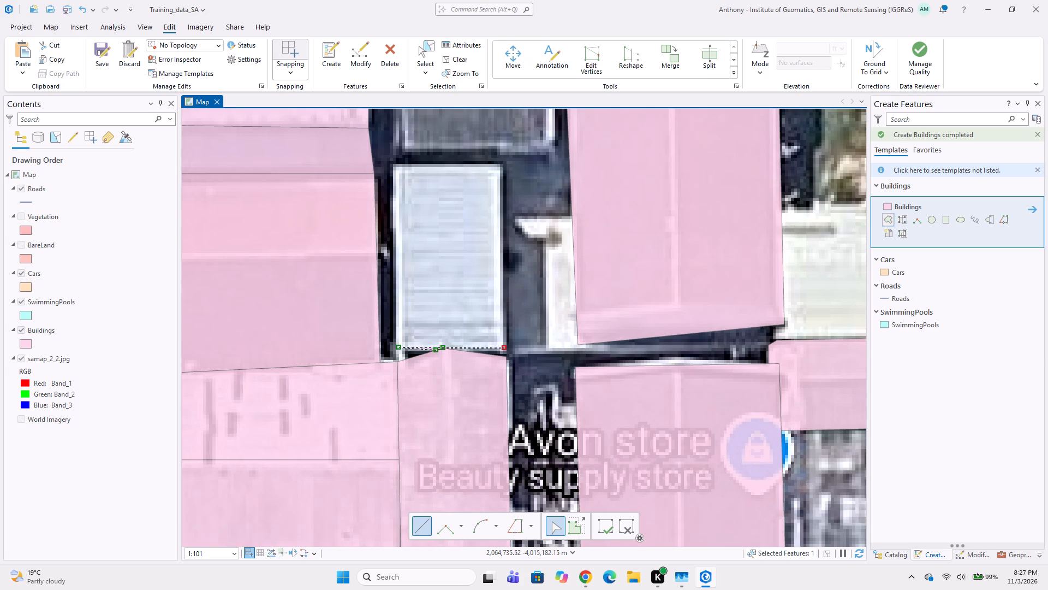
click(503, 162)
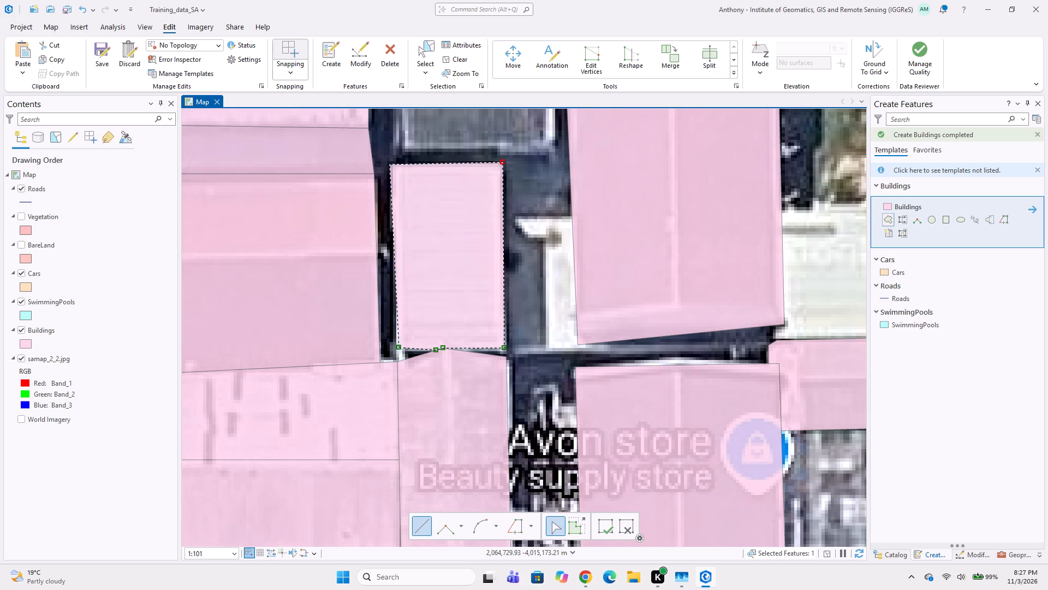
double_click(390, 164)
Digitize the dark grey roof just north of the light blue sheet roof as a Buildings polygon with a cut southeast corner.
middle_drag(451, 200, 428, 340)
middle_drag(405, 221, 416, 302)
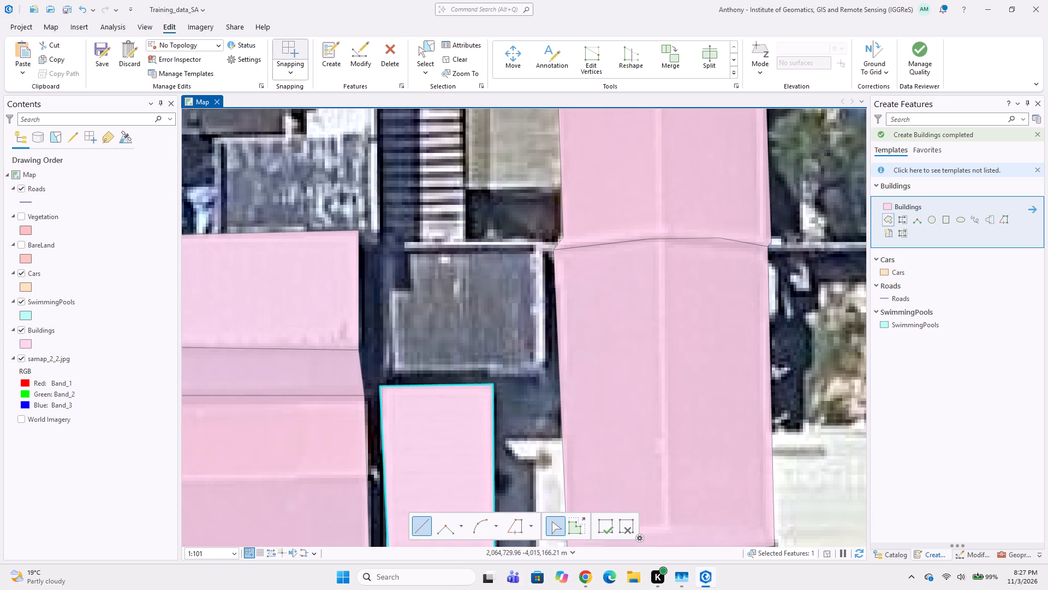
drag(380, 244, 390, 244)
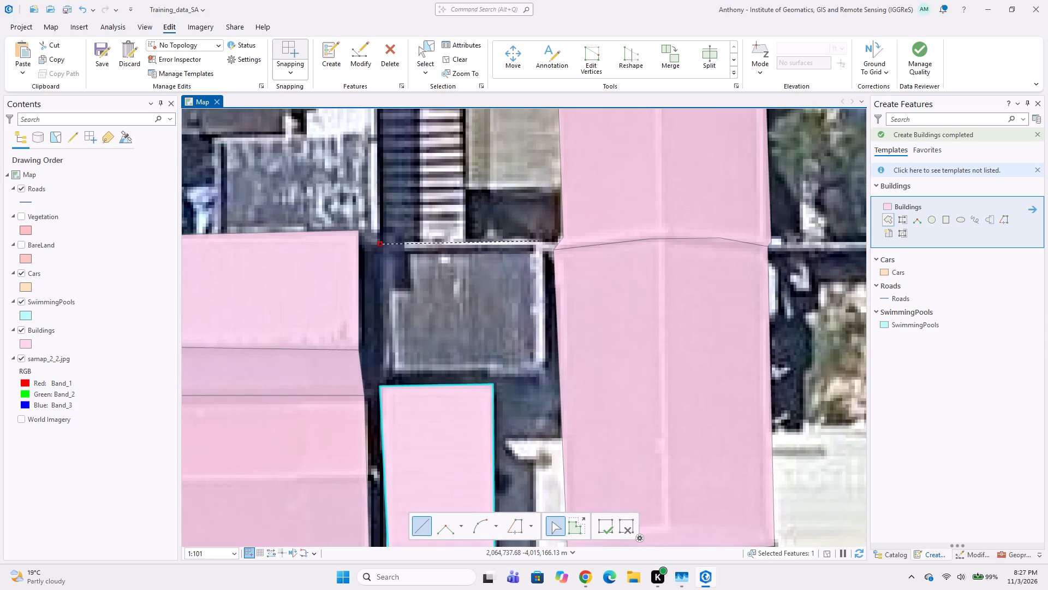
click(540, 241)
click(545, 365)
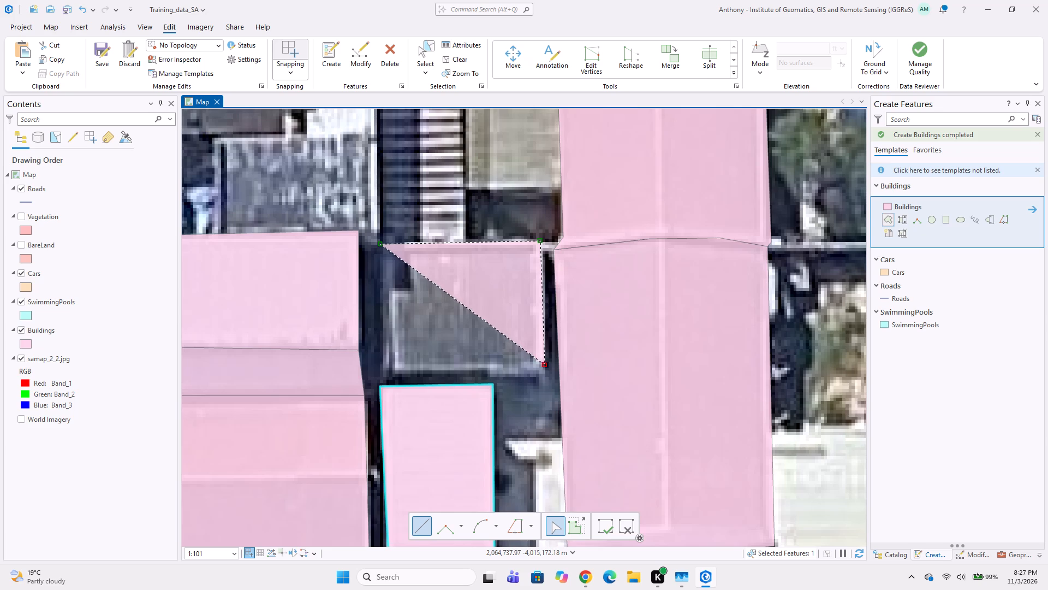
click(527, 374)
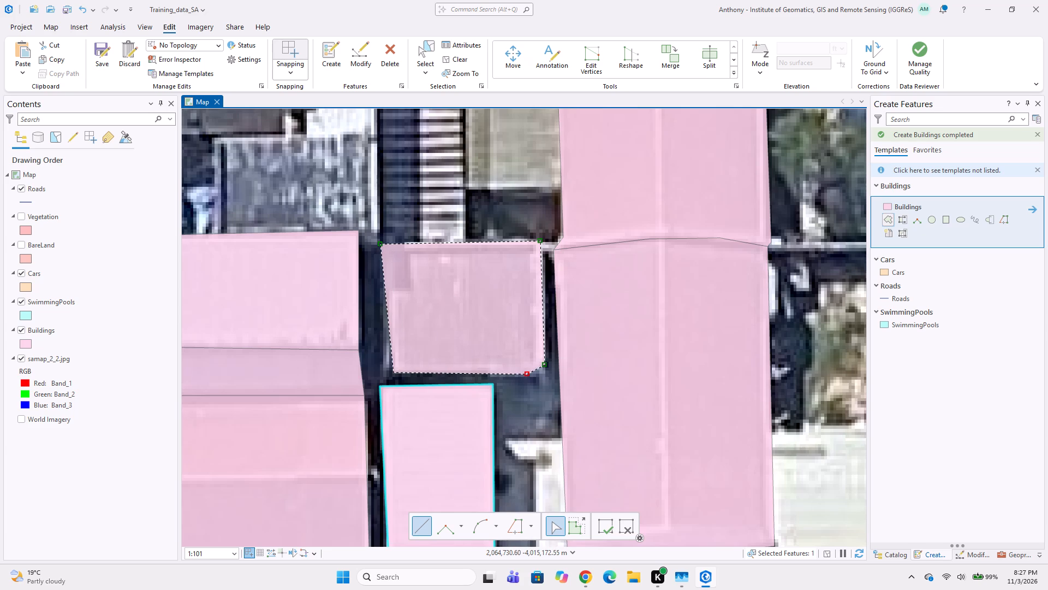
double_click(394, 373)
Digitize the olive-grey roof adjoining the west side of the northern peaked building as a four-sided Buildings polygon.
scroll(468, 344, down, 4)
middle_drag(460, 323, 447, 390)
scroll(447, 373, up, 2)
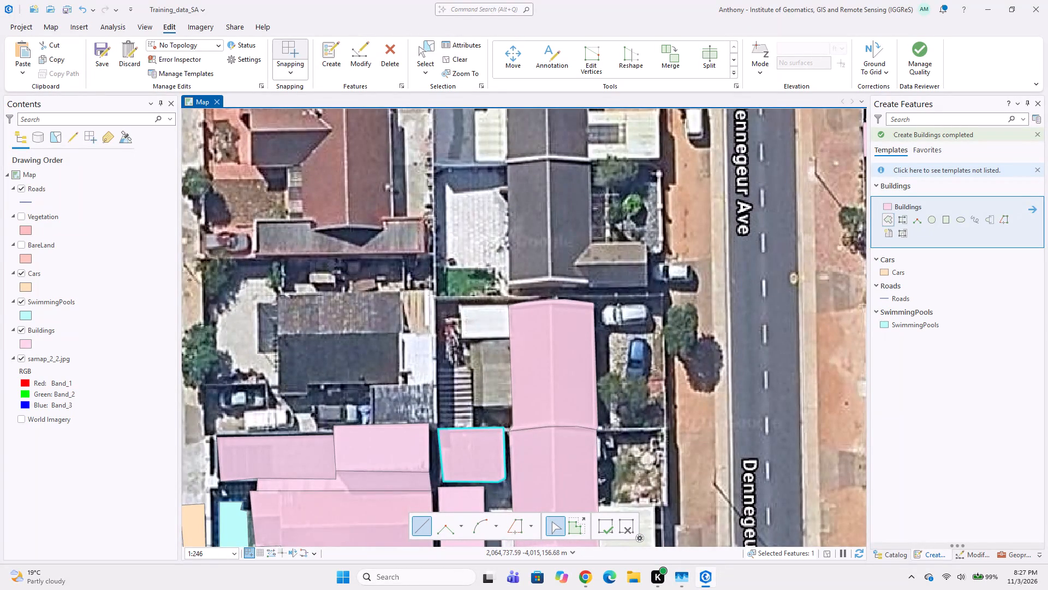
scroll(495, 399, up, 1)
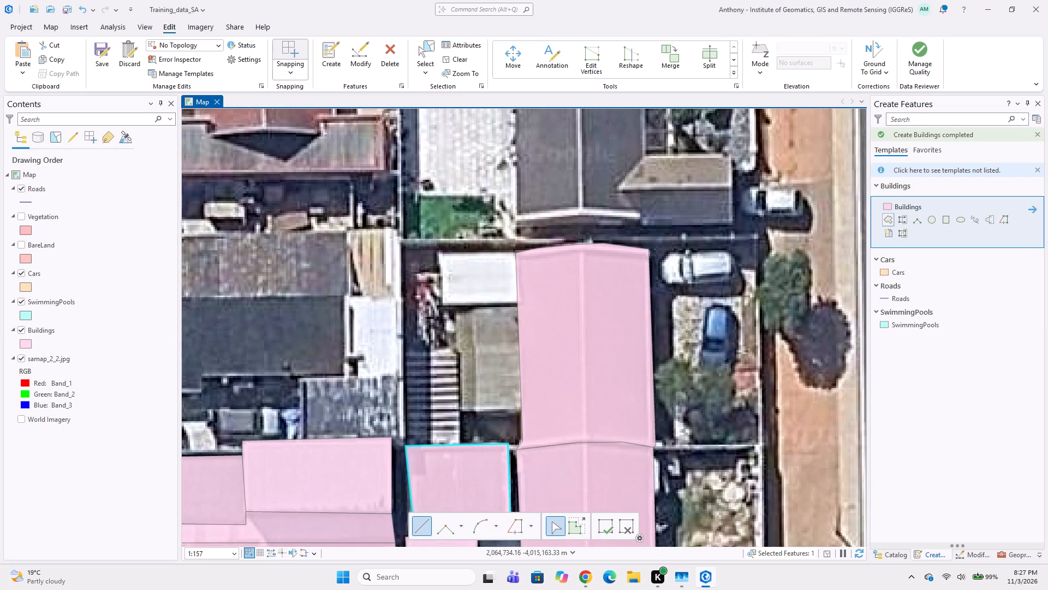
click(458, 411)
click(522, 409)
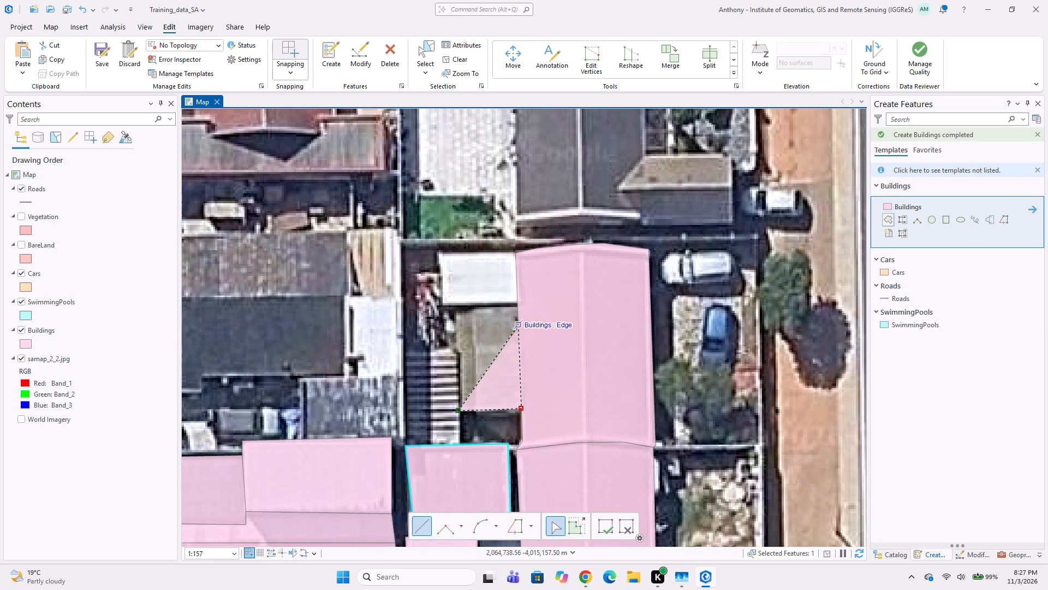
click(518, 304)
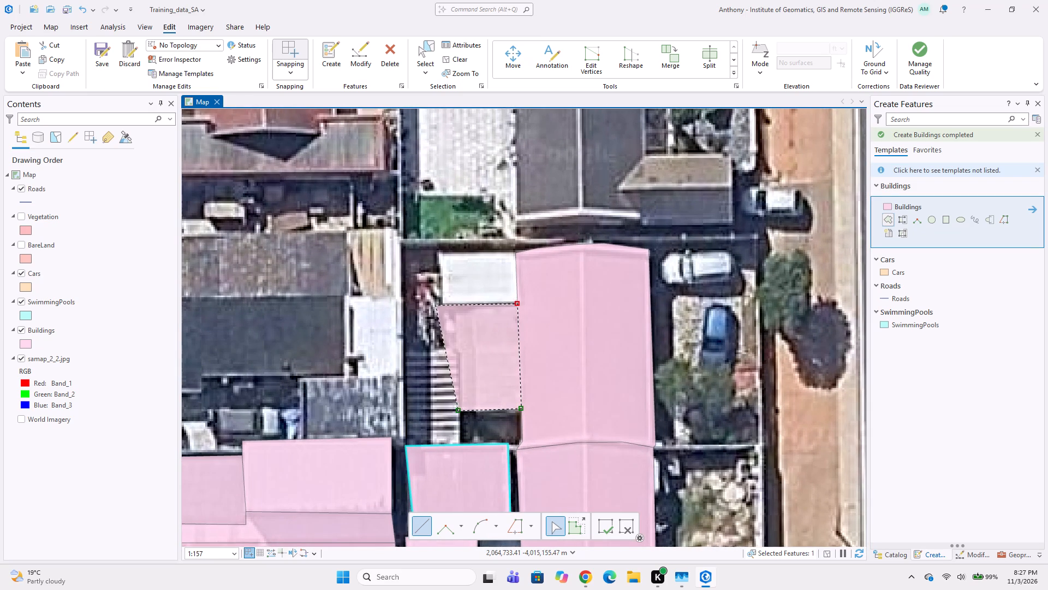
double_click(452, 306)
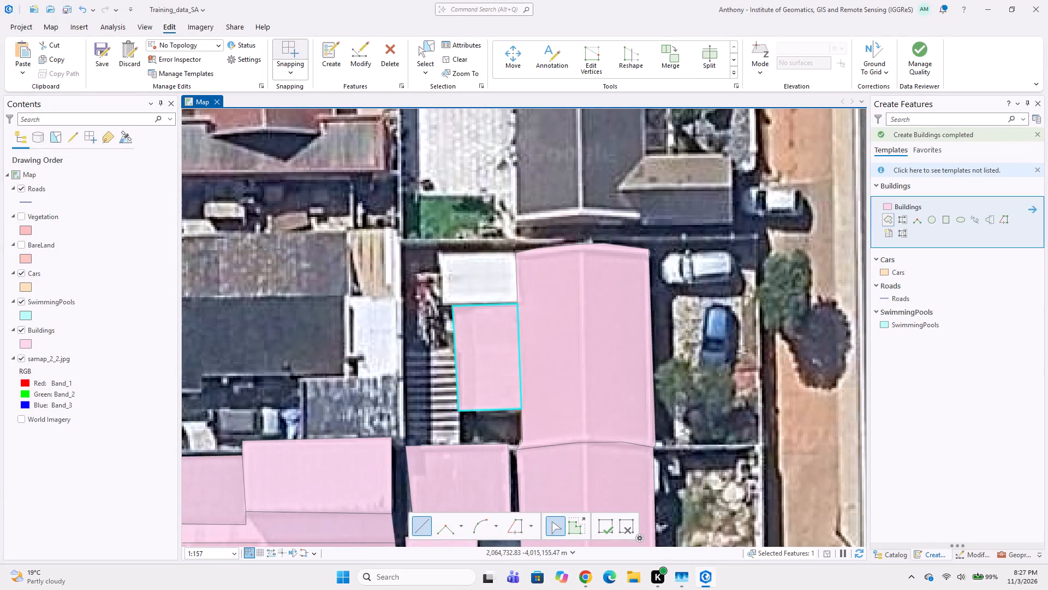
Digitize the small white roof directly north of the olive-grey roof as a Buildings polygon, sharing the edges of its south and east neighbours.
click(443, 304)
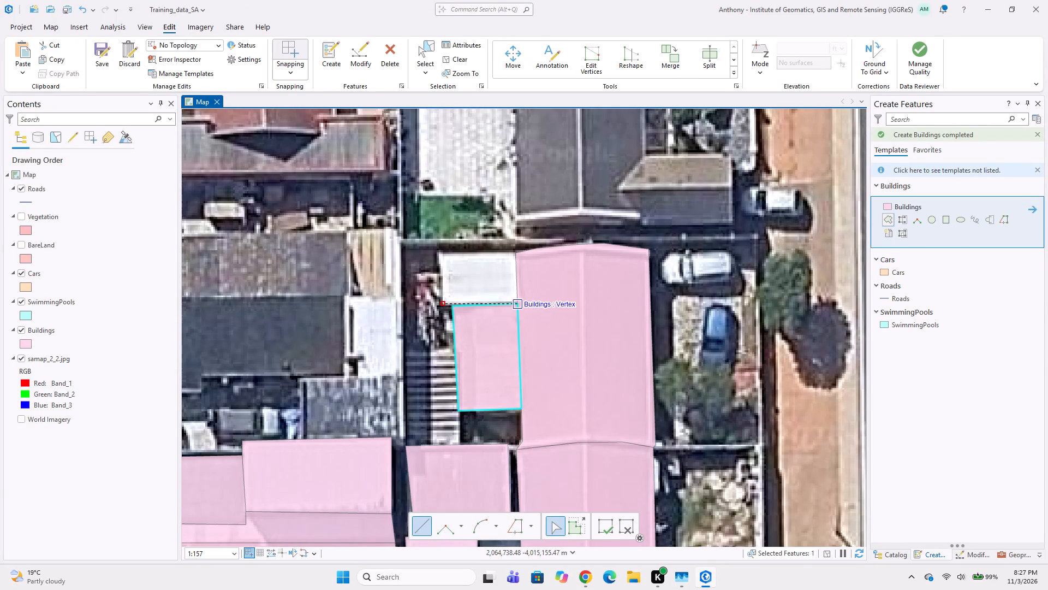
click(517, 308)
click(516, 252)
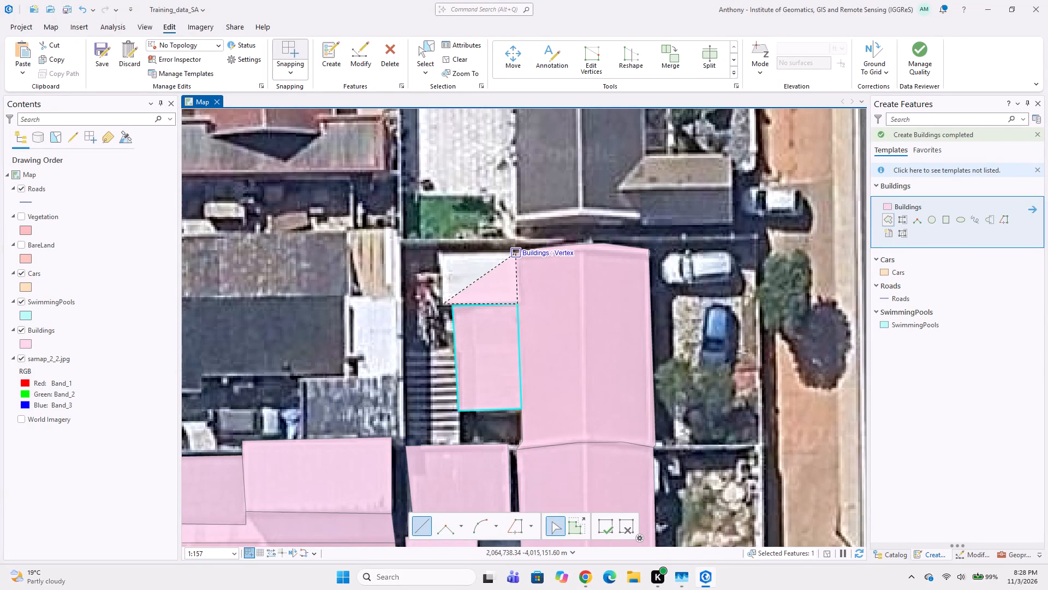
double_click(436, 252)
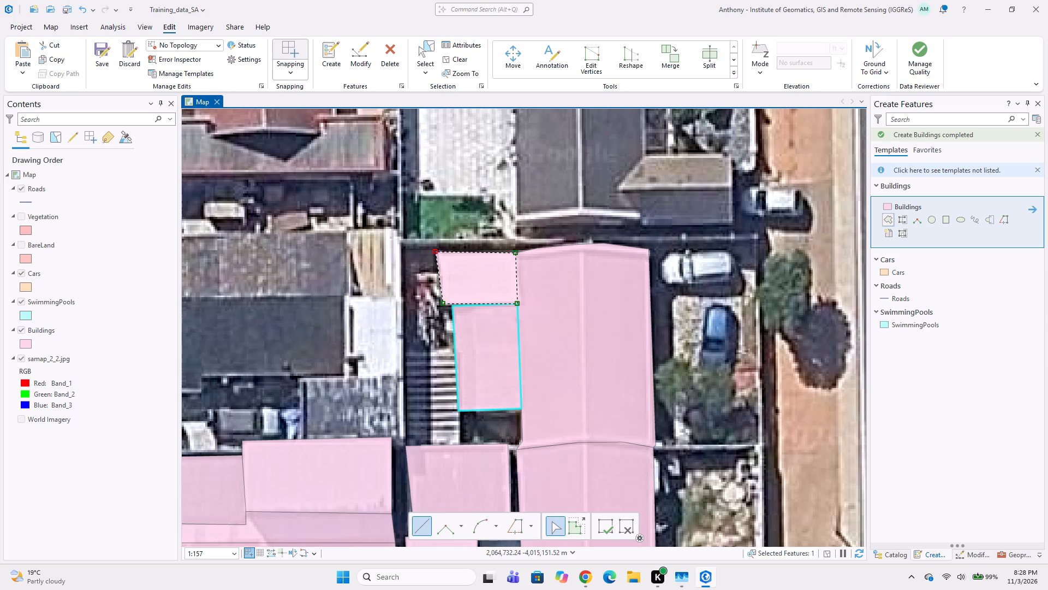
Digitize the striped black-and-white roof west of the olive-grey roof as a Buildings polygon reaching south to the adjacent building.
click(453, 350)
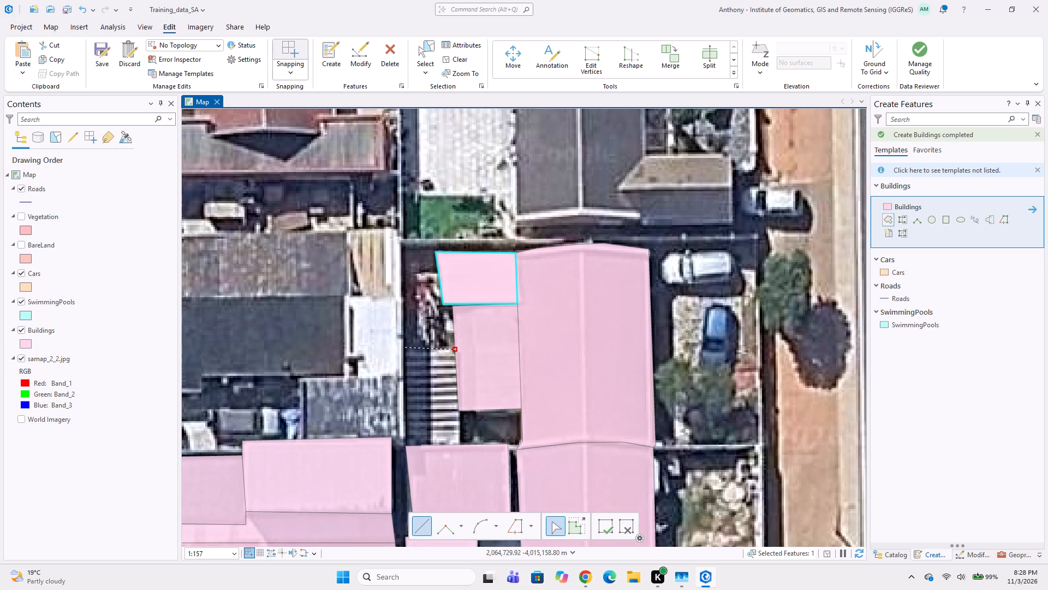
click(405, 347)
click(405, 449)
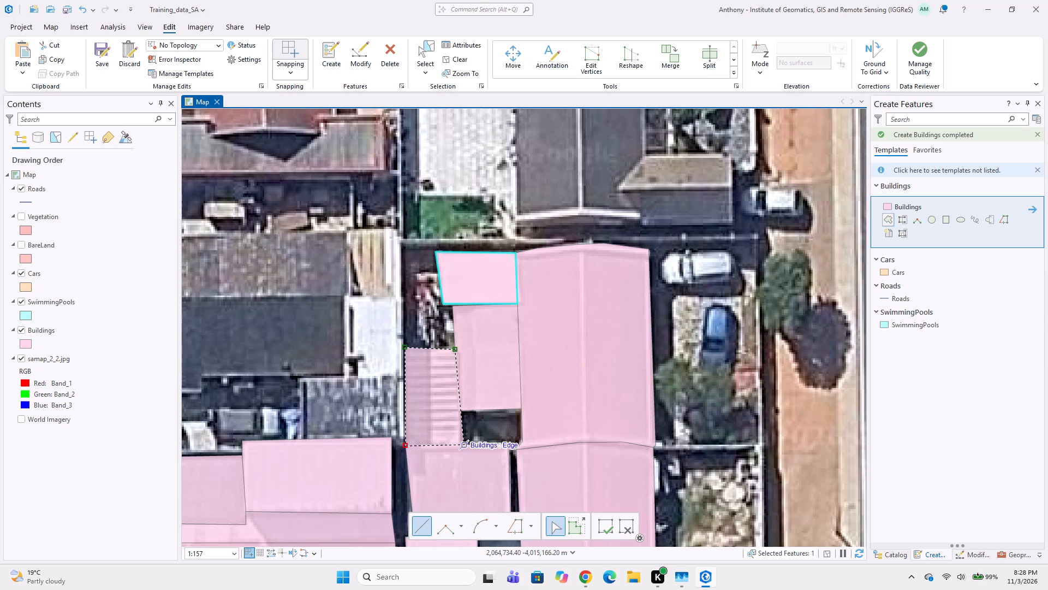
click(458, 449)
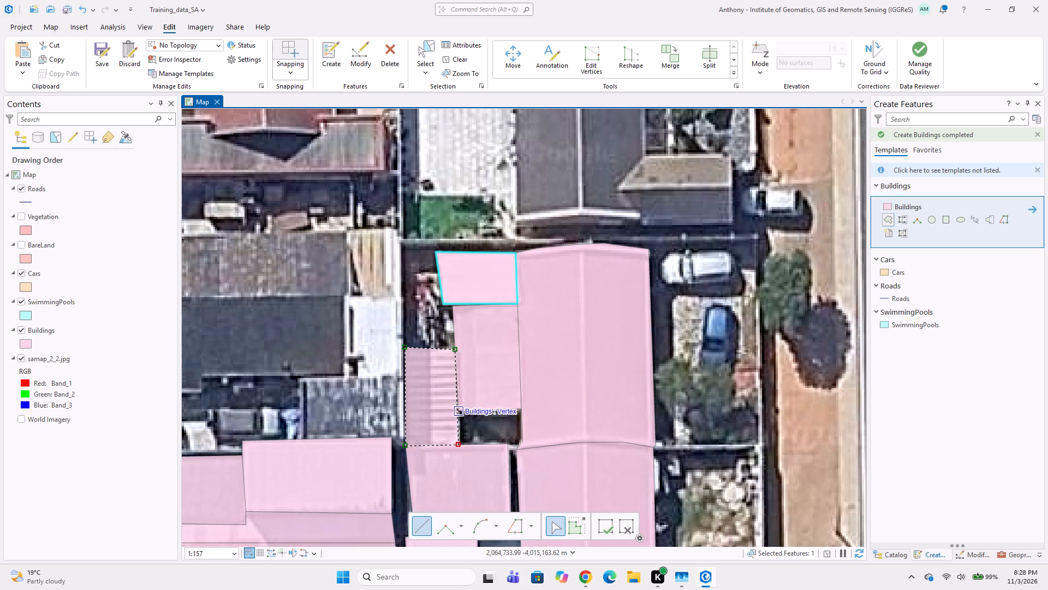
double_click(460, 409)
Digitize the grey corrugated roof west of the striped roof as a Buildings polygon with a small southeast extension along the neighbouring building.
middle_drag(374, 399, 487, 371)
middle_drag(430, 328, 474, 374)
click(455, 396)
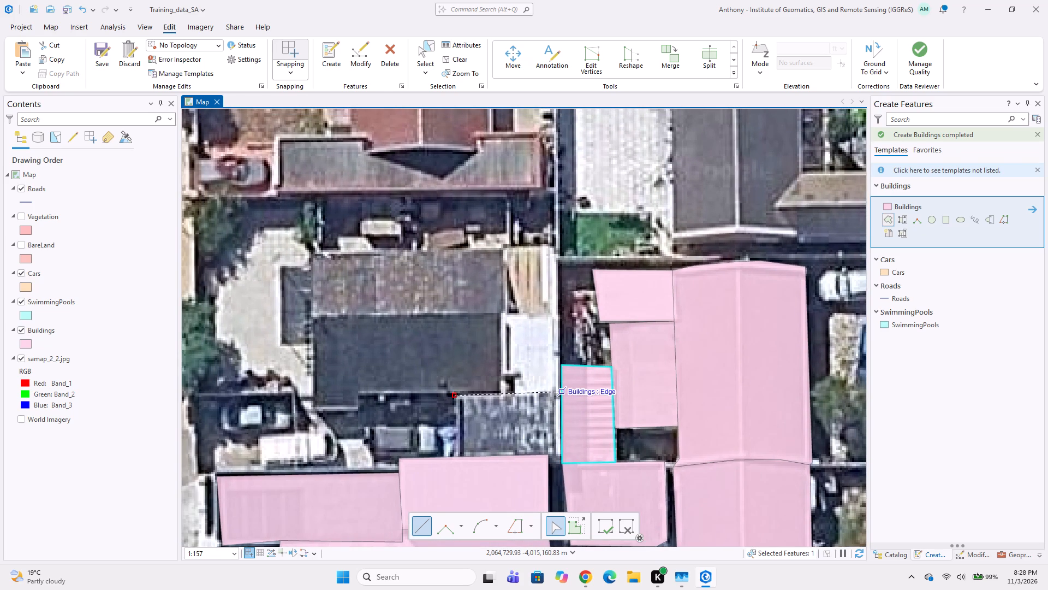
click(562, 392)
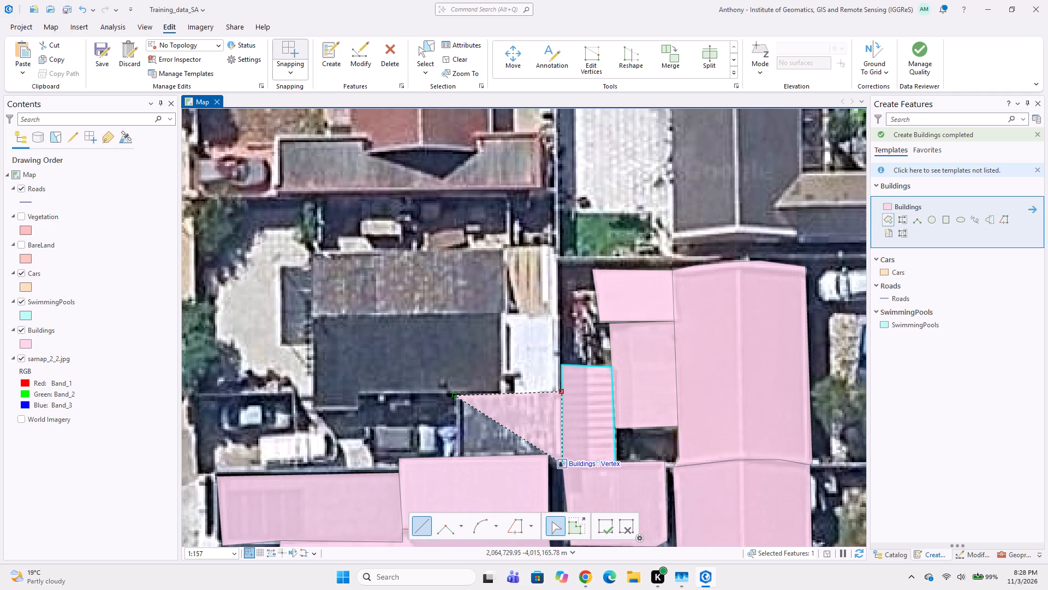
click(560, 462)
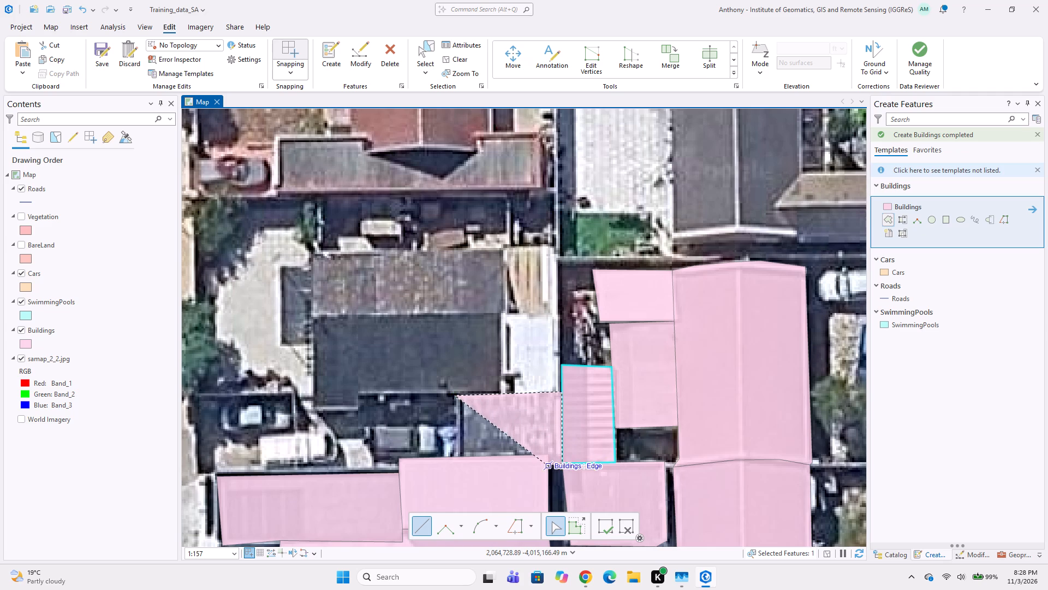
click(546, 466)
click(546, 455)
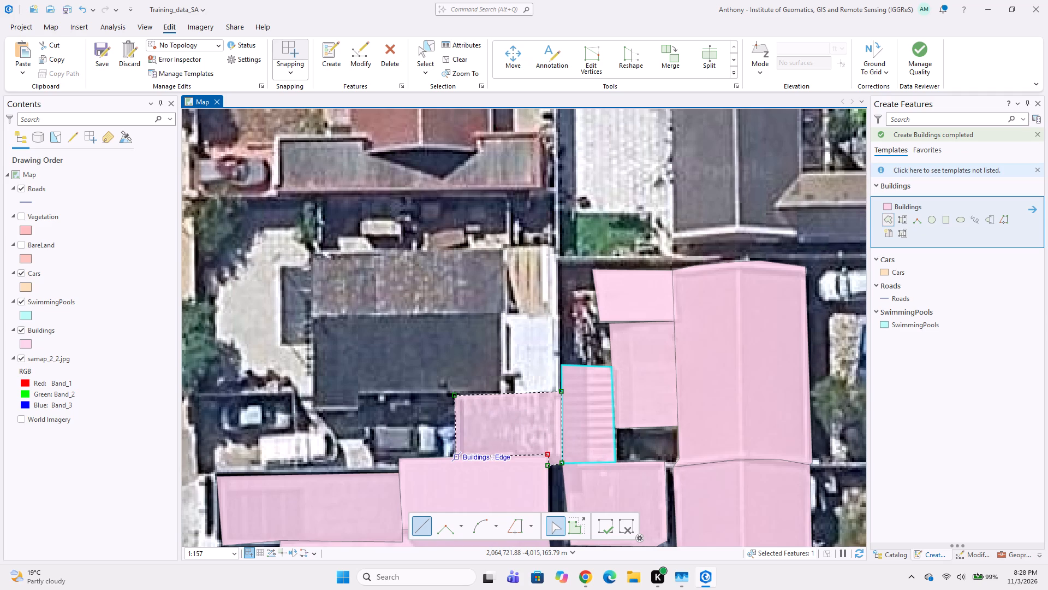
double_click(456, 462)
Digitize the narrow brown-and-white roof strip north of the grey corrugated roof as one four-sided Buildings polygon.
middle_drag(428, 407, 470, 449)
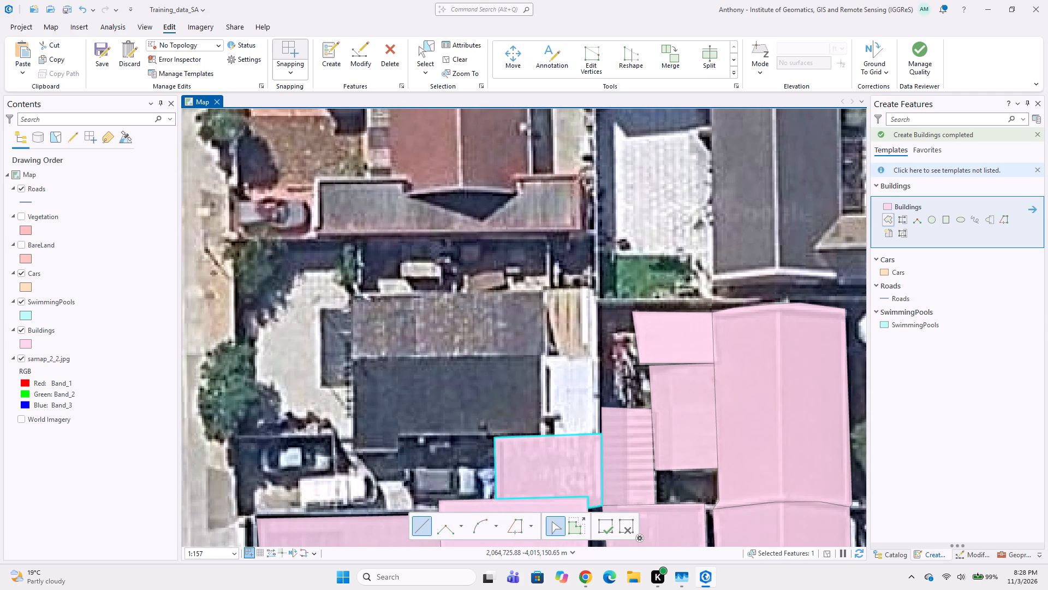
click(539, 288)
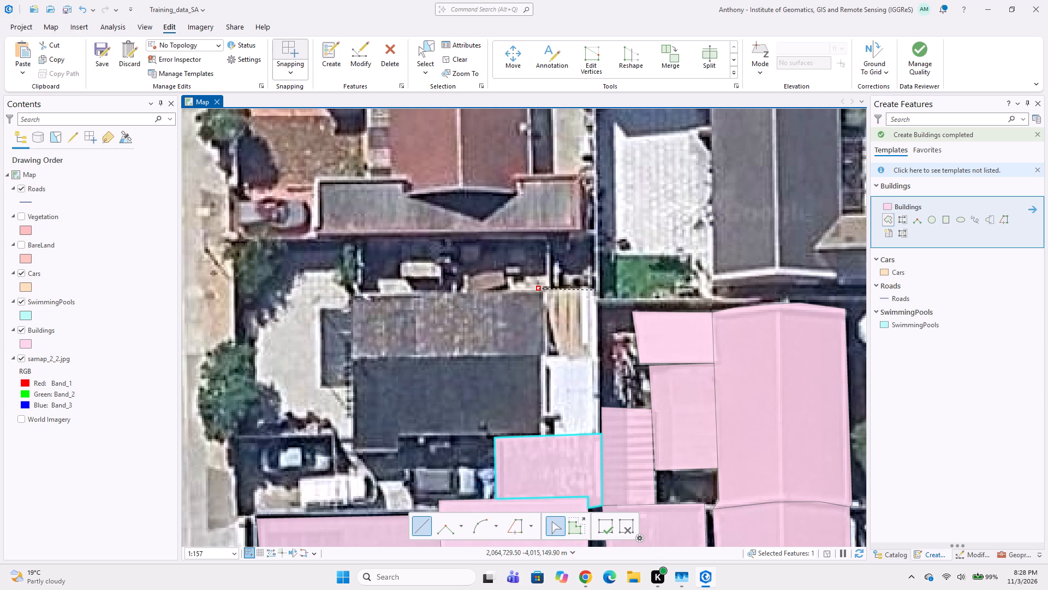
click(596, 290)
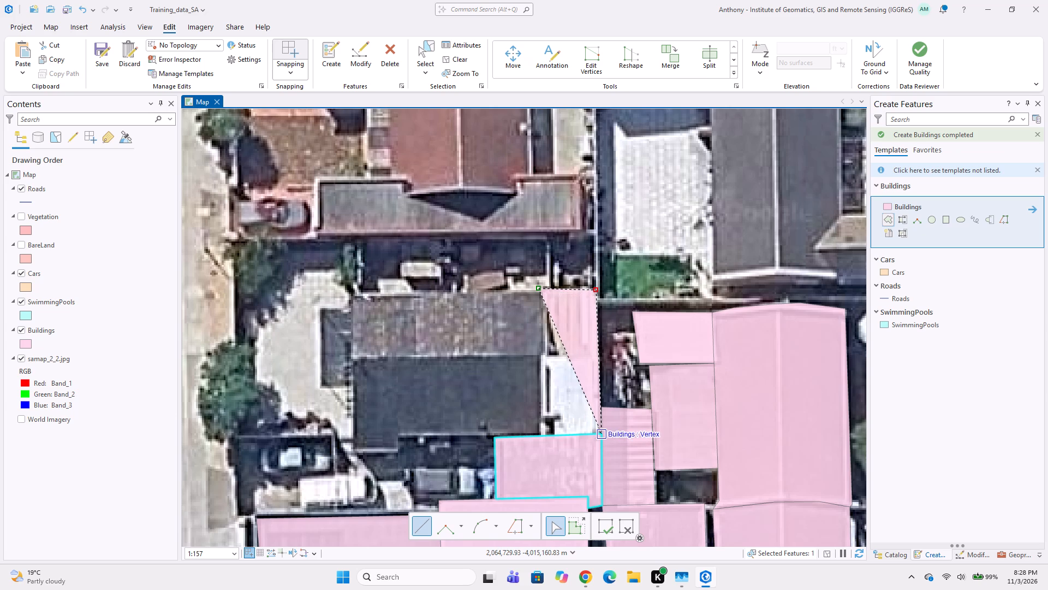
click(598, 432)
double_click(541, 435)
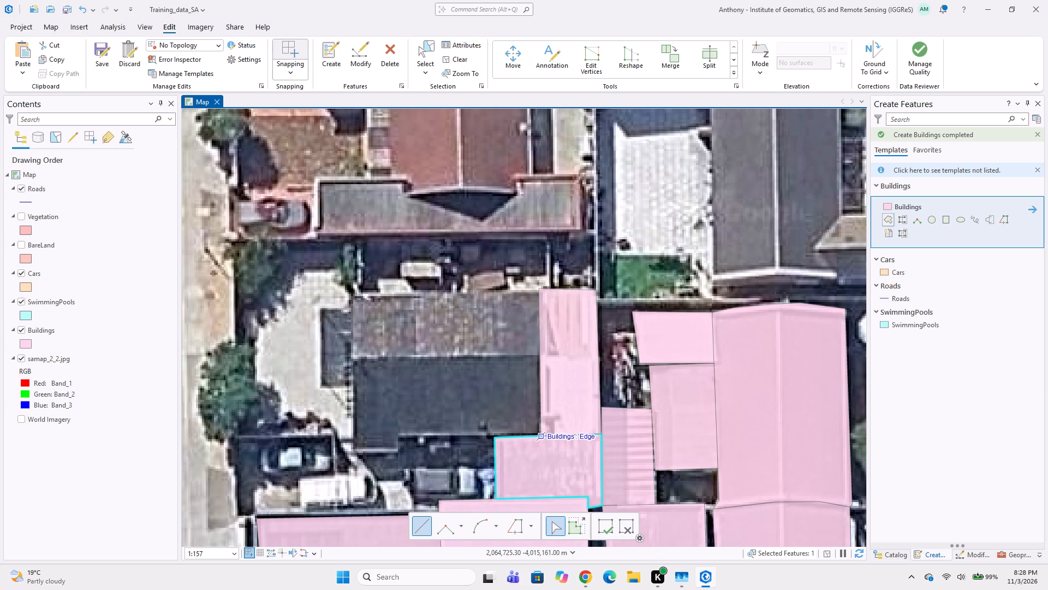
Digitize the large dark gabled roof west of the narrow strip as a Buildings polygon with a small southwest extension, sharing the strip's edge.
click(354, 294)
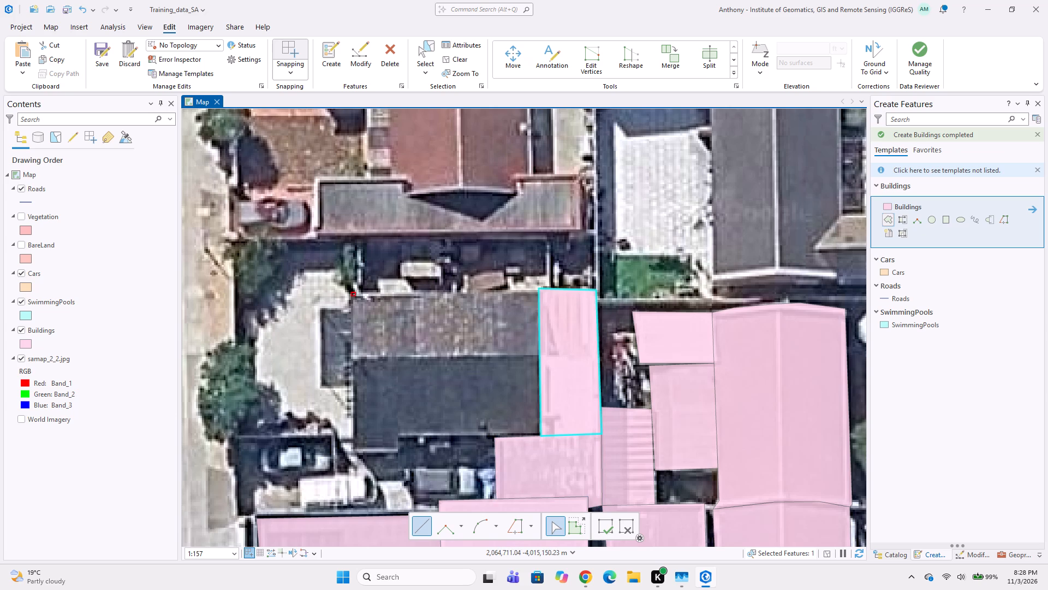
click(540, 292)
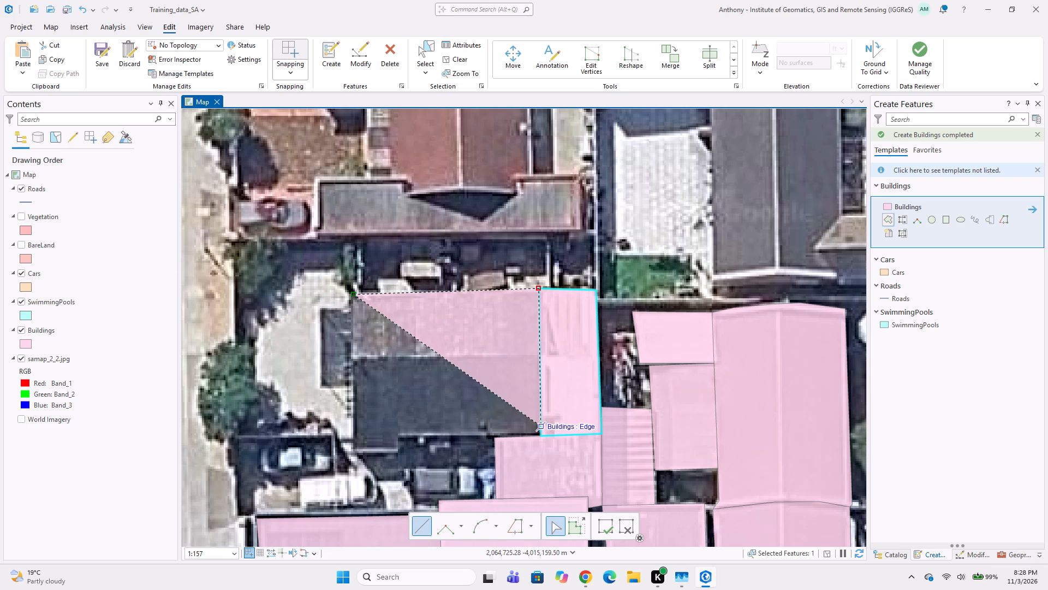
click(540, 432)
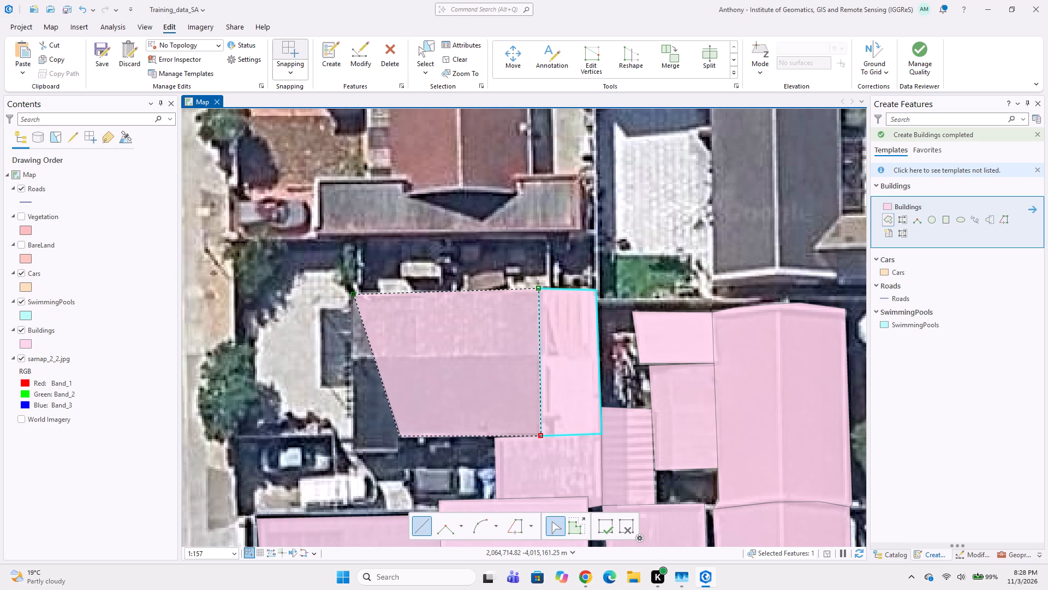
click(400, 434)
click(400, 455)
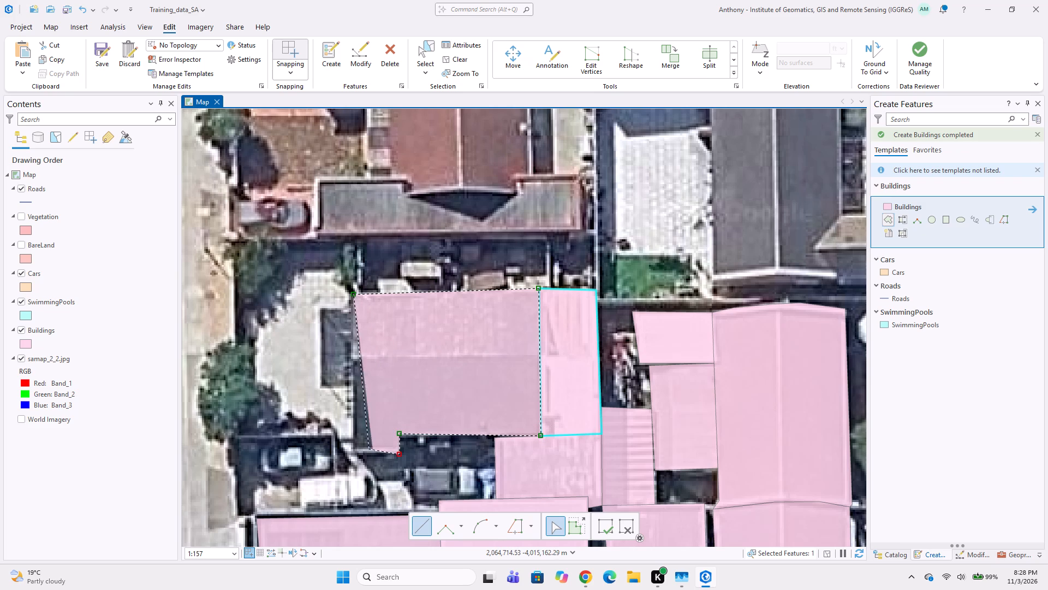
double_click(348, 449)
scroll(479, 373, down, 1)
double_click(396, 367)
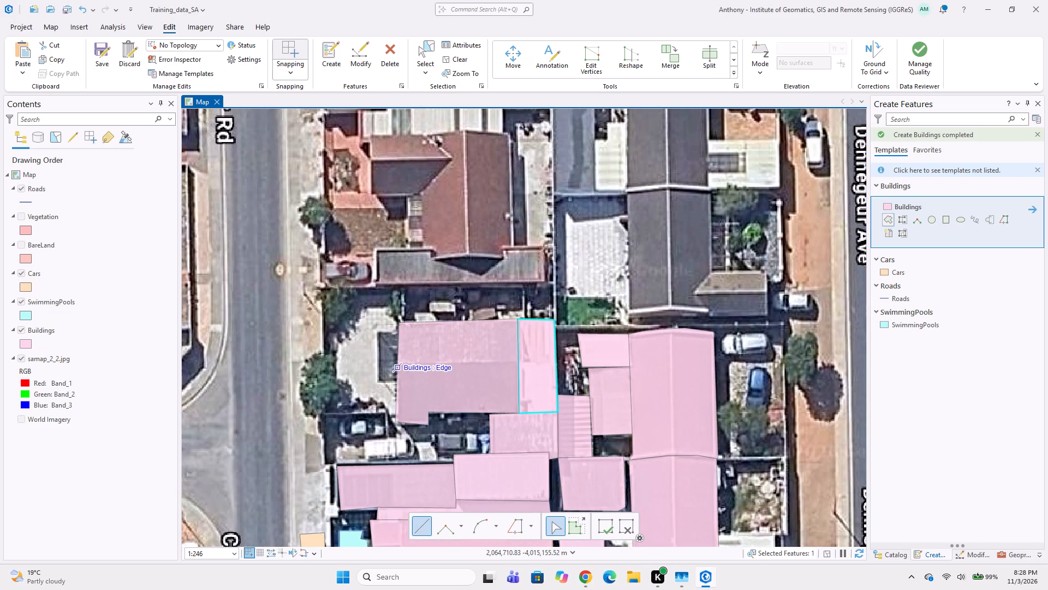
Digitize the long grey roof north of the large gabled roof as a Buildings polygon with a recess in its north edge around the red-brown roof.
scroll(388, 375, down, 1)
middle_drag(378, 380, 355, 315)
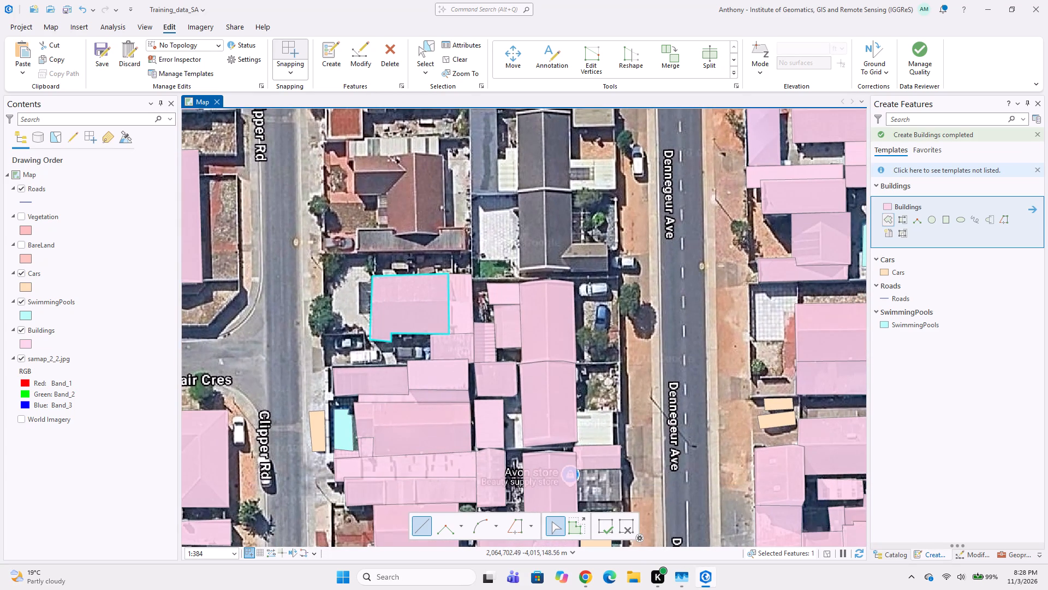
middle_drag(447, 268, 401, 334)
scroll(392, 300, up, 1)
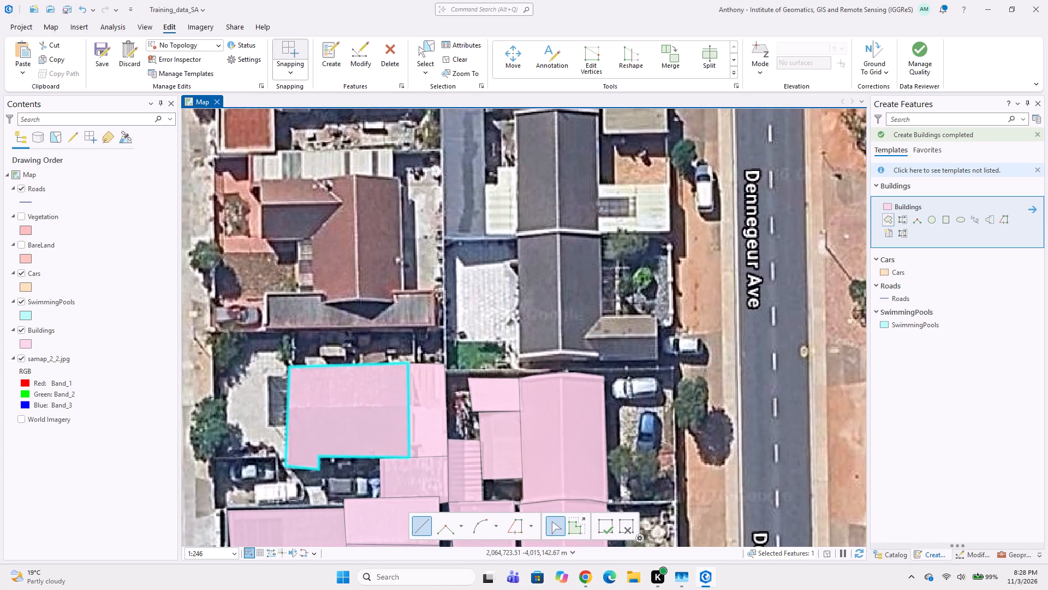
scroll(279, 304, up, 1)
middle_drag(332, 302, 413, 294)
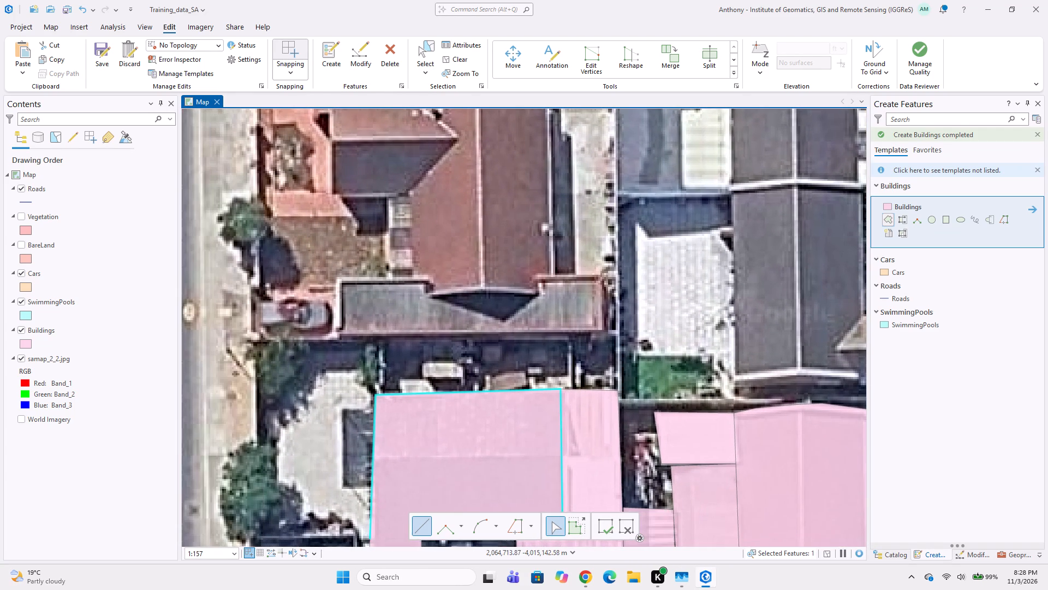
scroll(416, 281, up, 1)
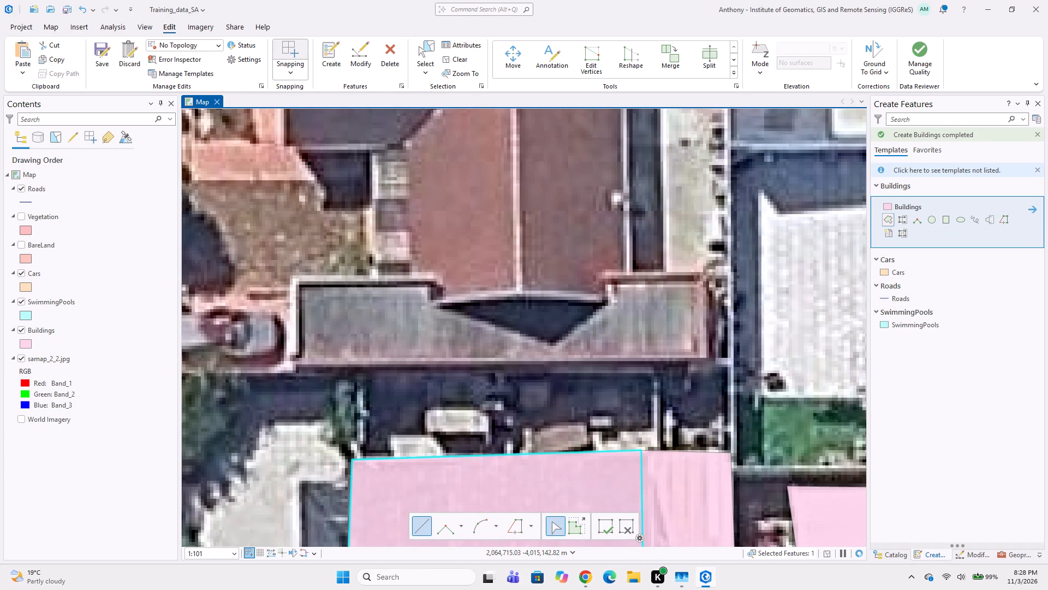
click(608, 273)
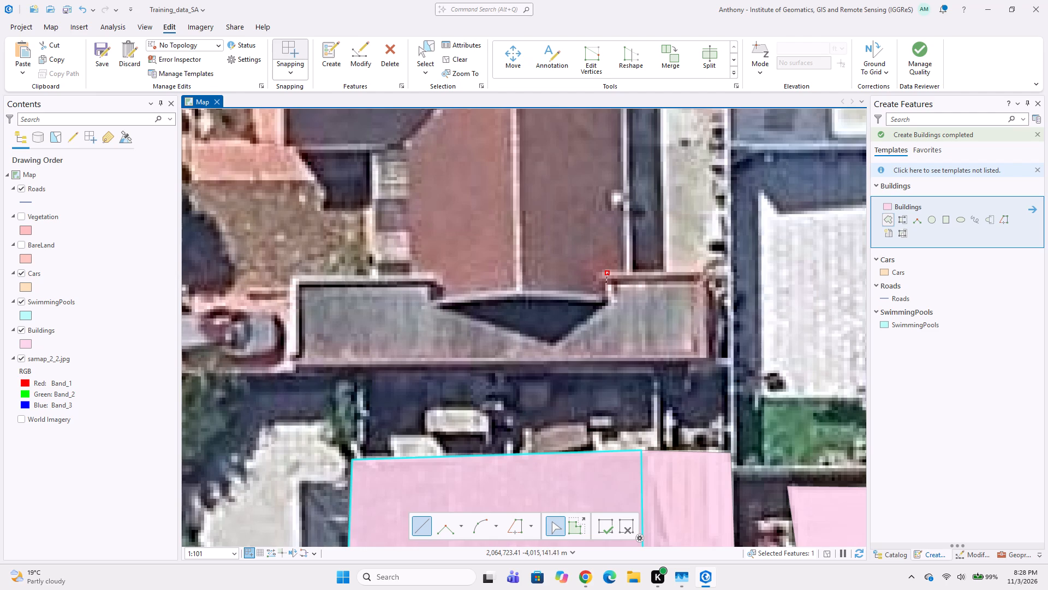
click(608, 298)
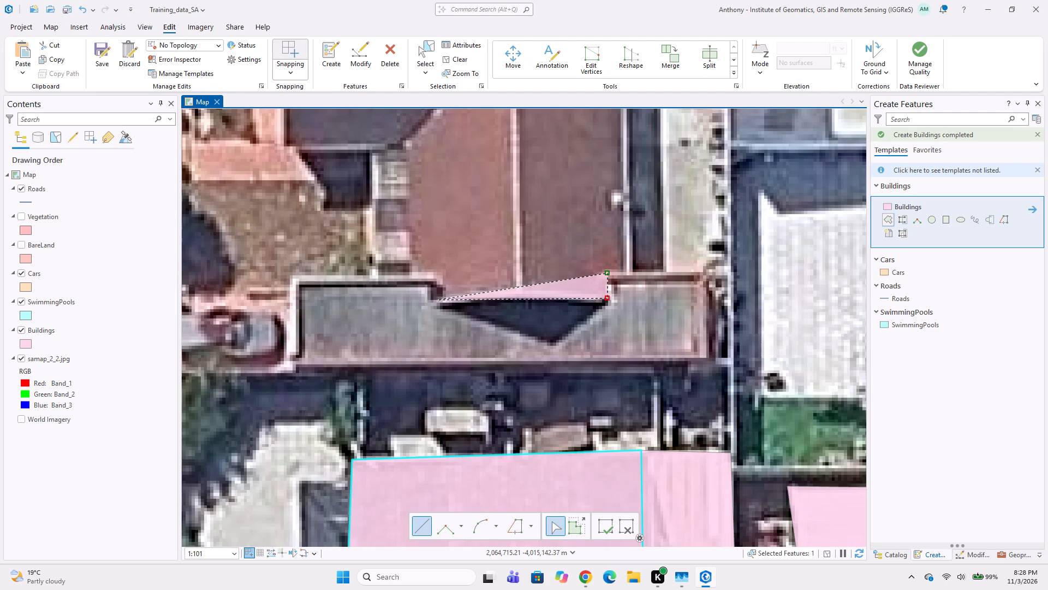
click(441, 304)
click(443, 283)
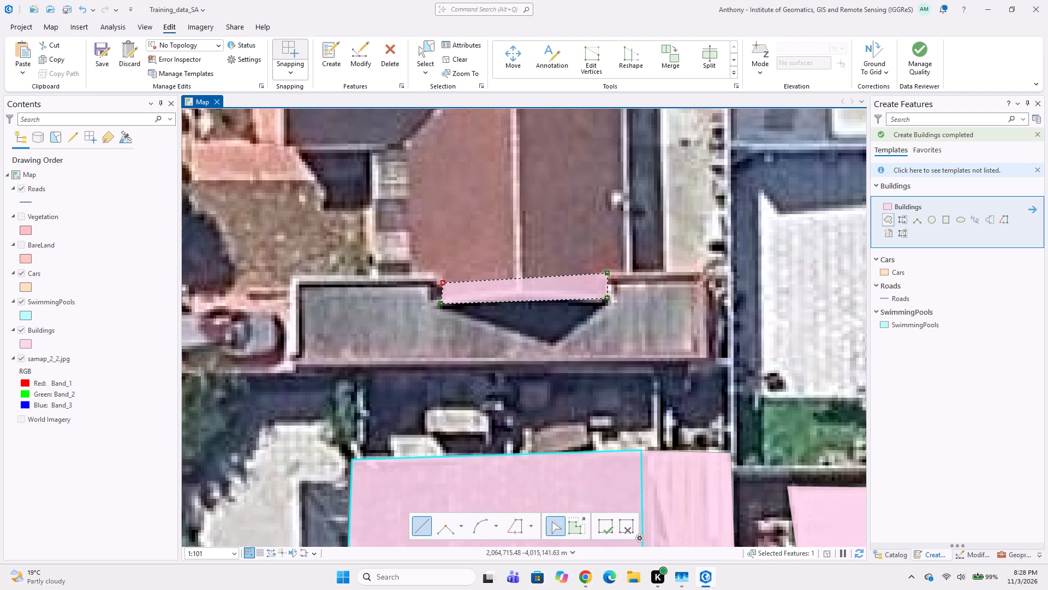
click(288, 273)
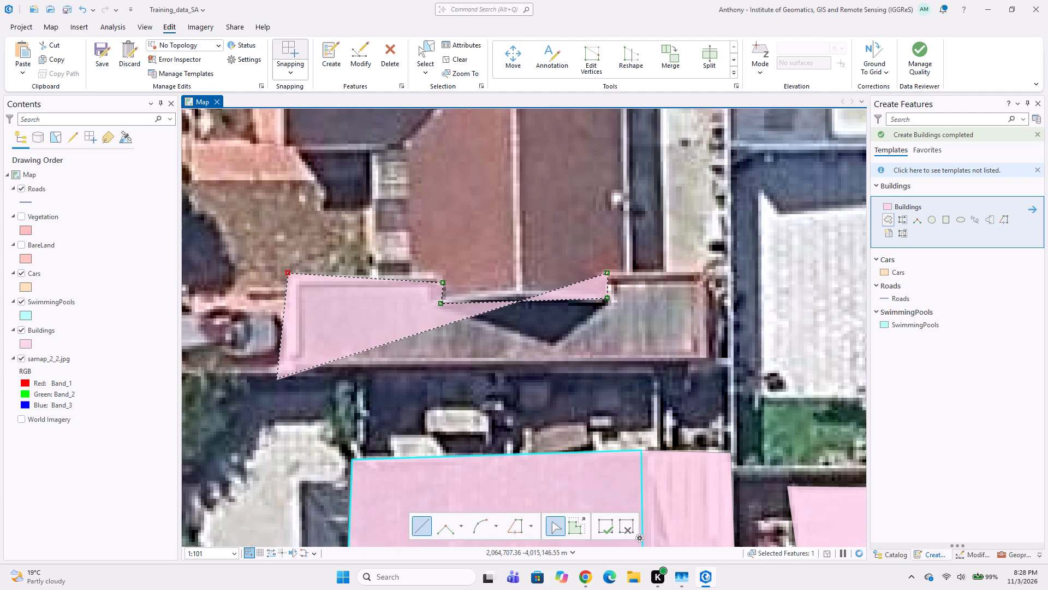
click(287, 369)
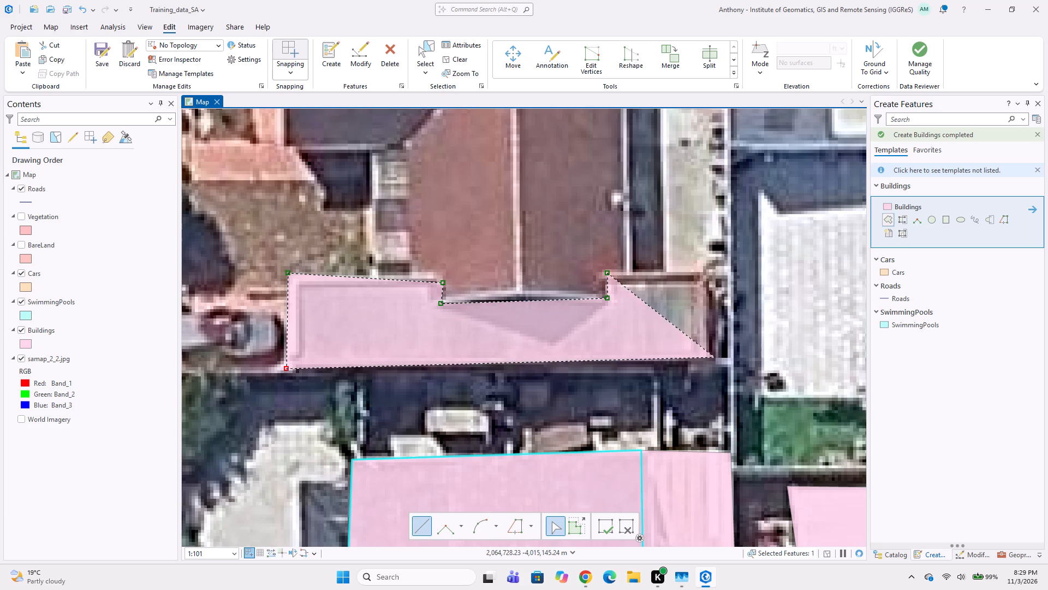
click(709, 363)
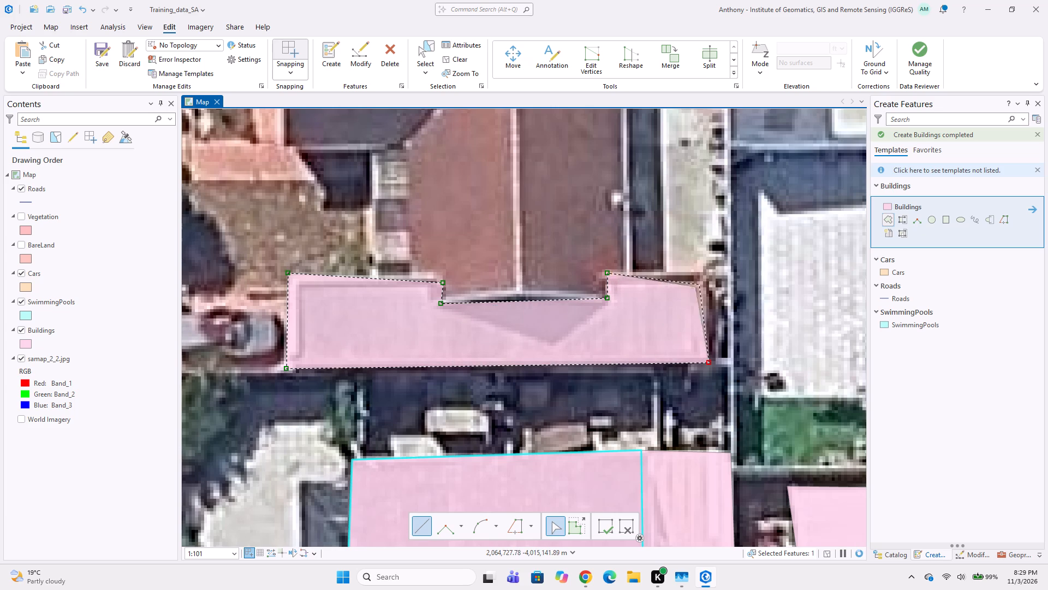
double_click(708, 273)
Digitize the L-shaped red-brown roof north of the long grey roof as a Buildings polygon, following the shared edge and filling the recess.
middle_drag(565, 275, 598, 342)
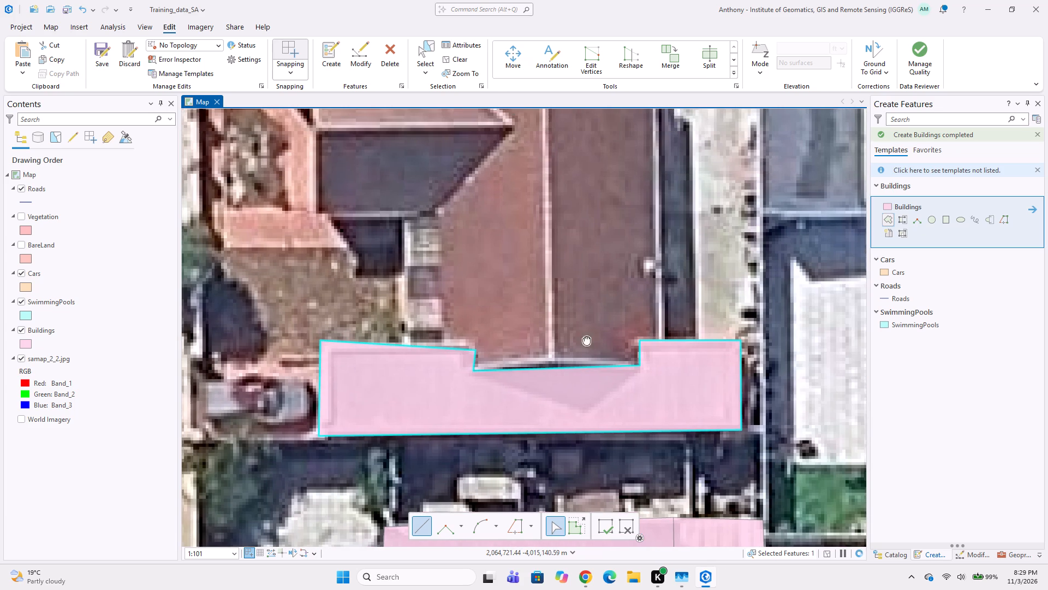
click(474, 348)
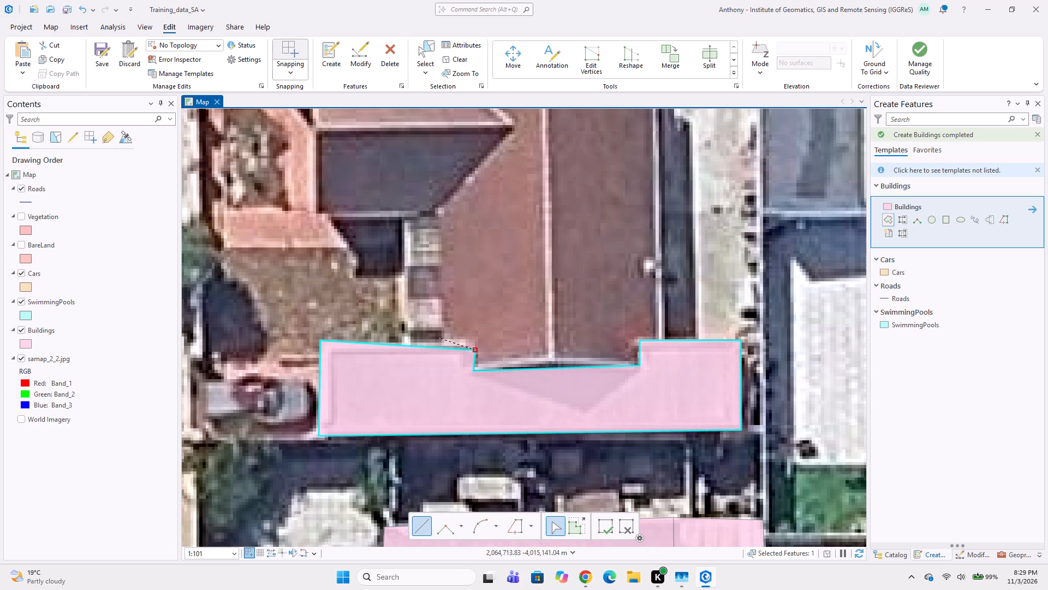
click(441, 347)
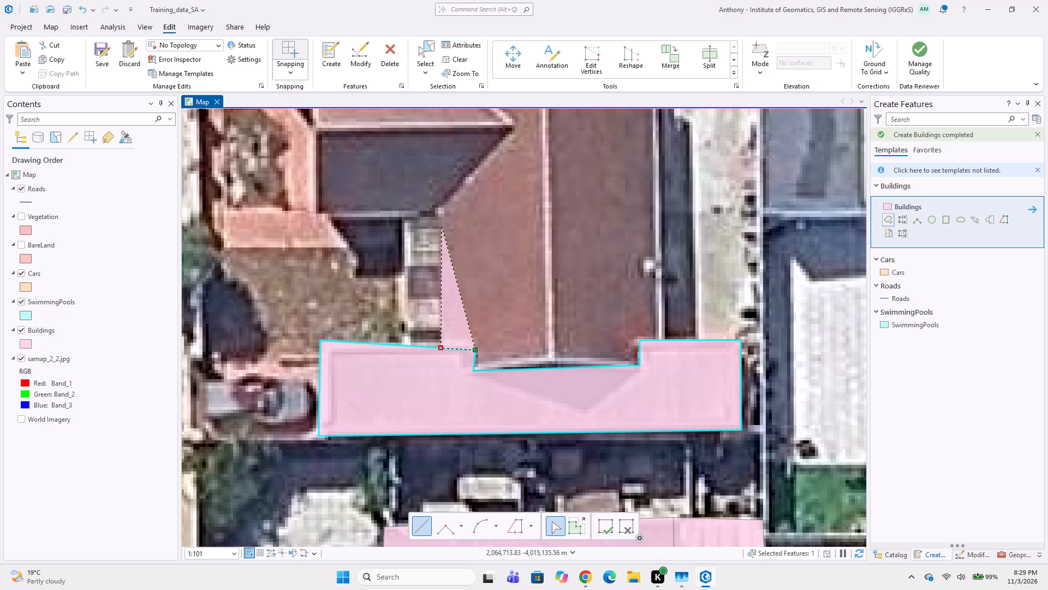
click(439, 218)
click(432, 210)
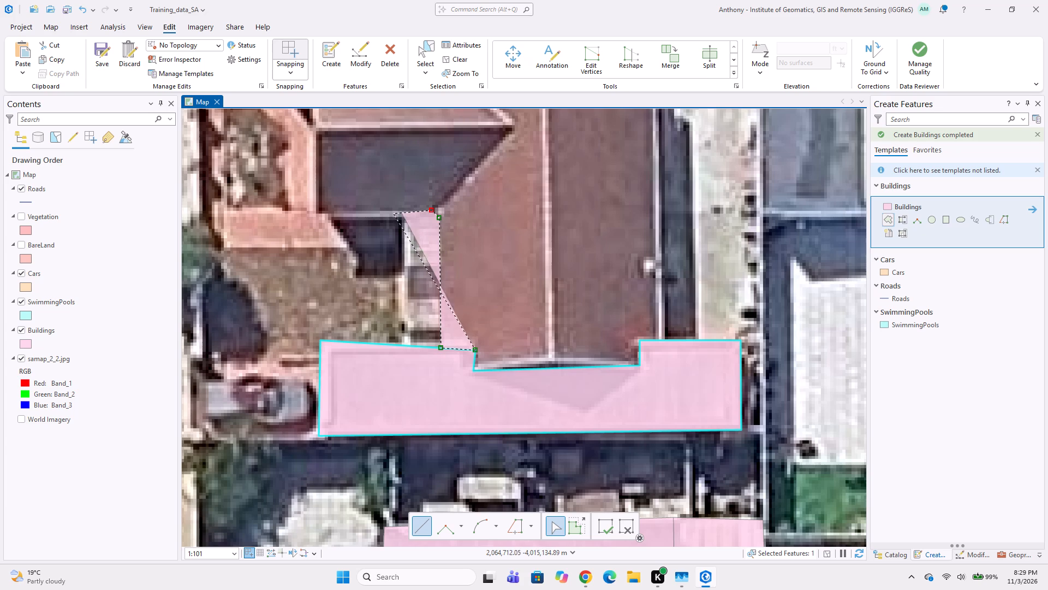
click(317, 214)
middle_drag(315, 227, 302, 323)
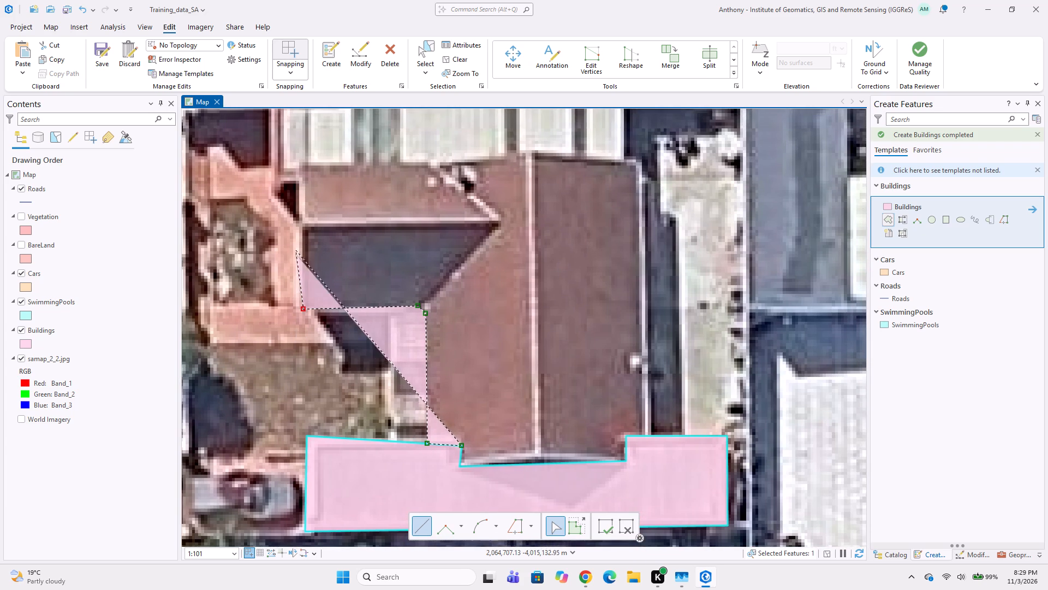
click(298, 164)
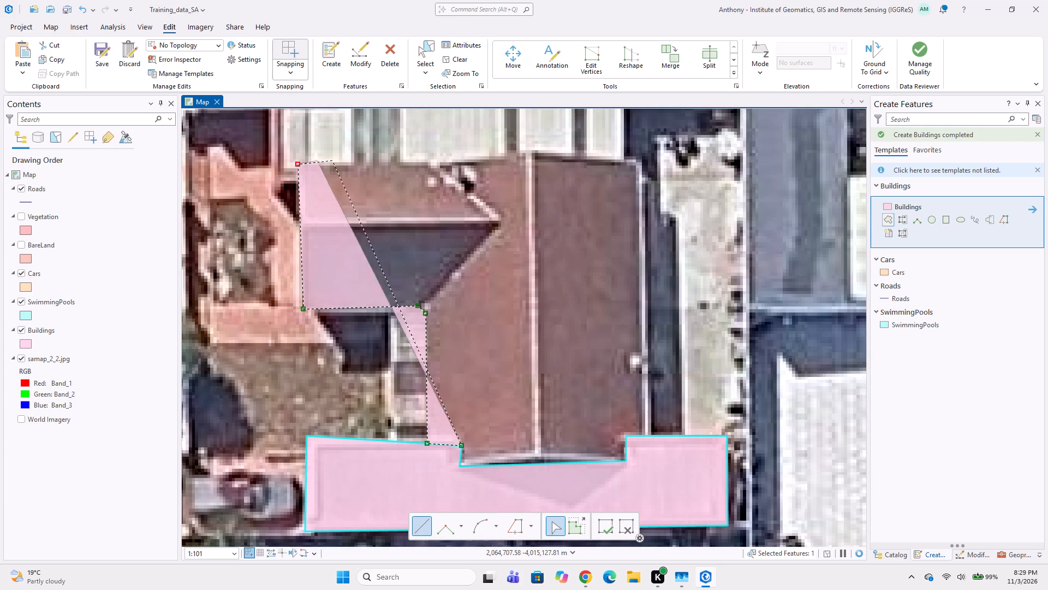
click(533, 153)
click(640, 160)
middle_drag(653, 252, 634, 184)
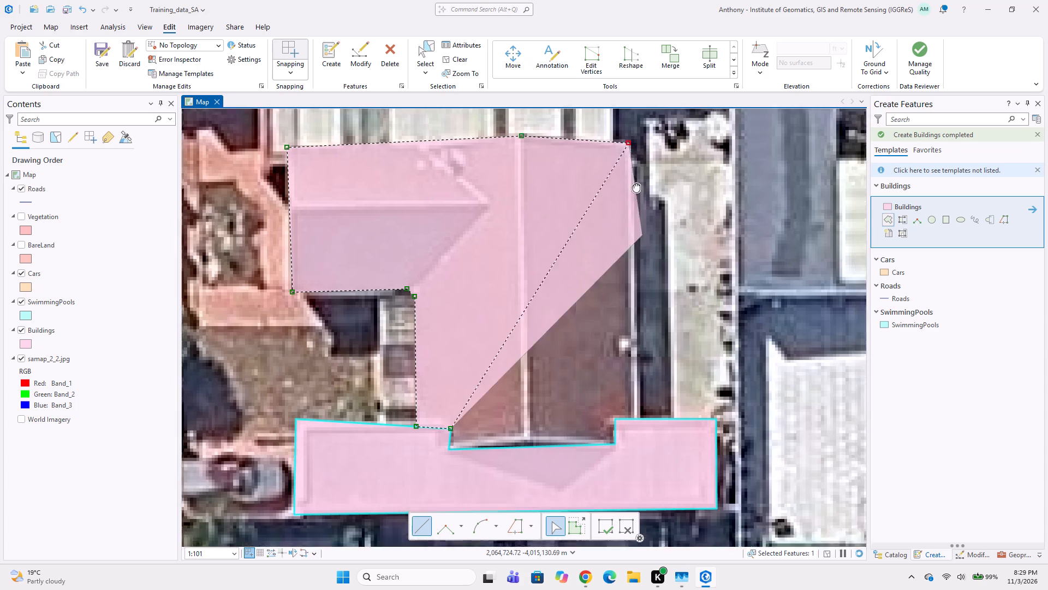
middle_drag(634, 184, 633, 176)
middle_drag(615, 180, 594, 248)
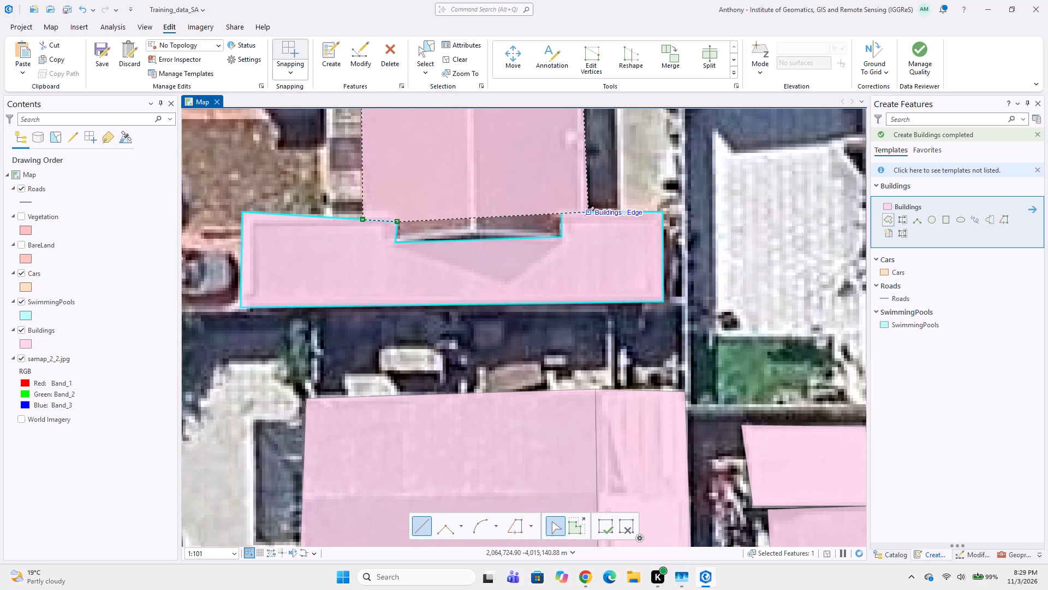
click(585, 210)
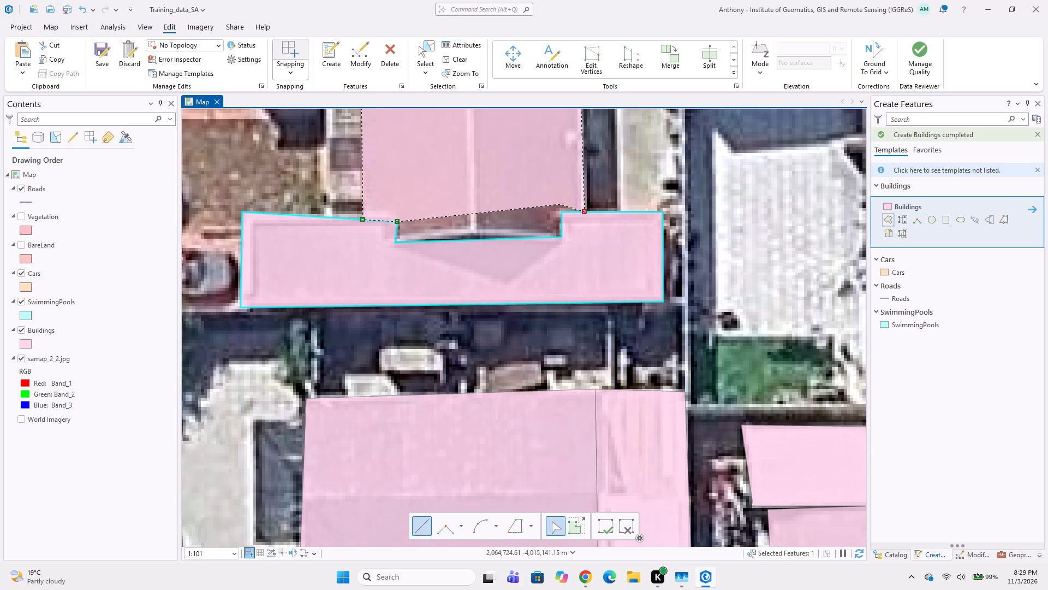
click(562, 208)
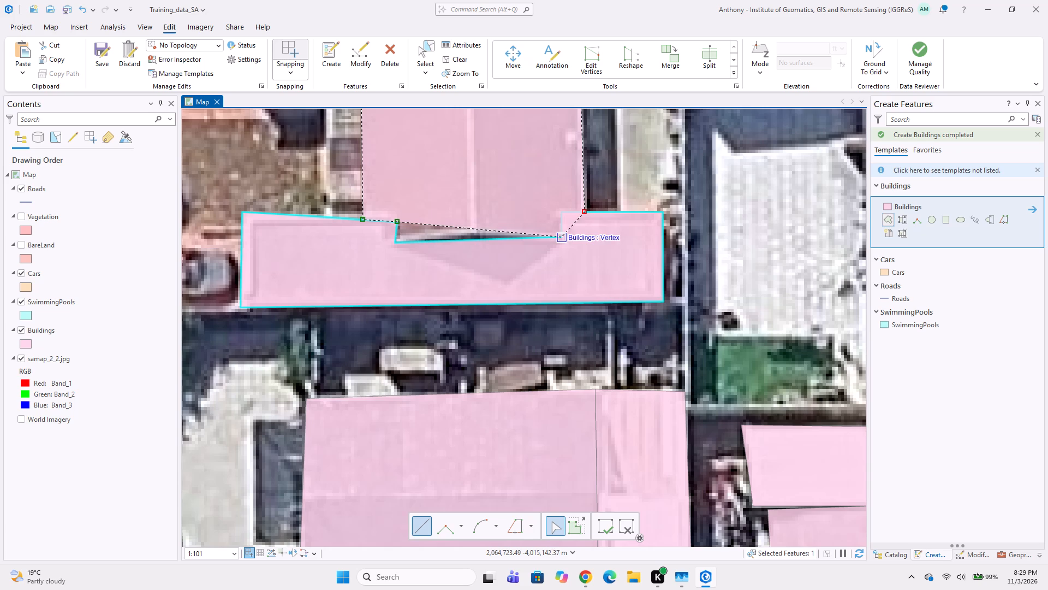
click(564, 214)
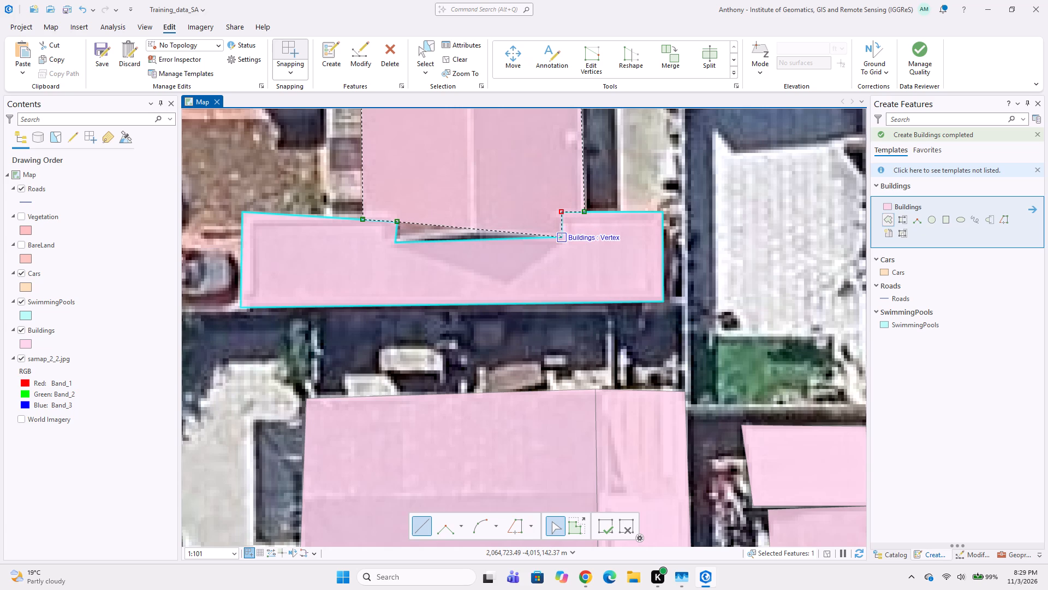
click(565, 235)
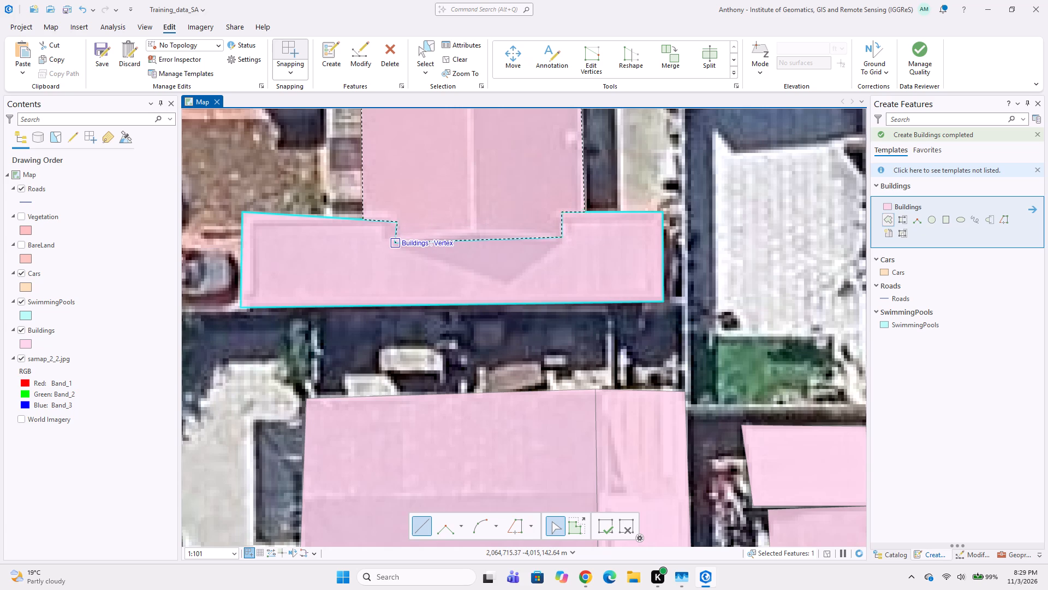
double_click(392, 243)
Examine the digitized coverage across the neighbourhood imagery for blocks and roofs still lacking Buildings polygons.
scroll(298, 263, down, 3)
middle_drag(390, 263, 487, 271)
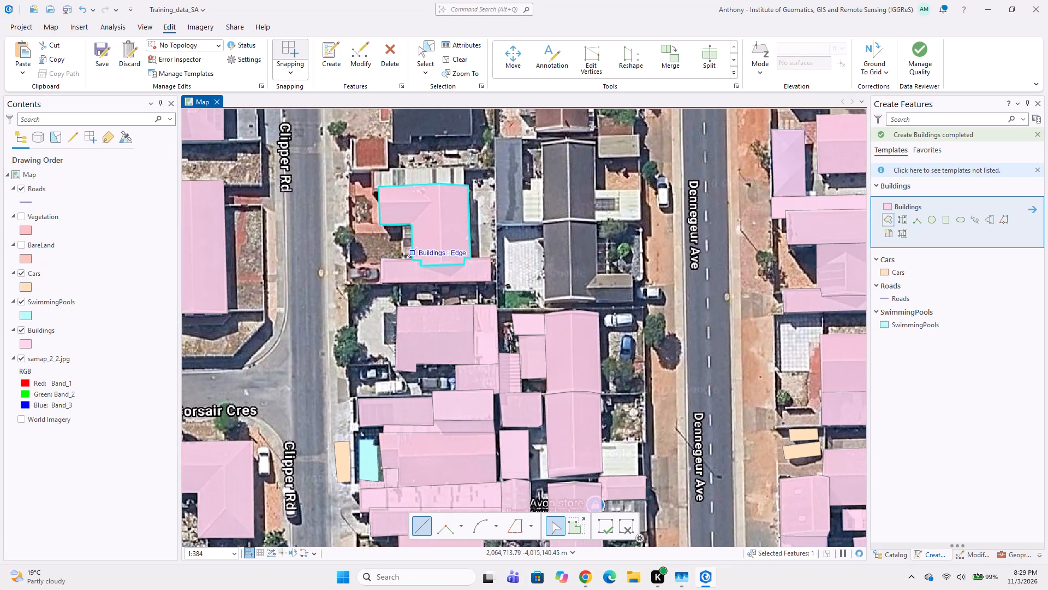
middle_drag(439, 401, 415, 241)
middle_drag(400, 296, 478, 285)
scroll(442, 313, down, 2)
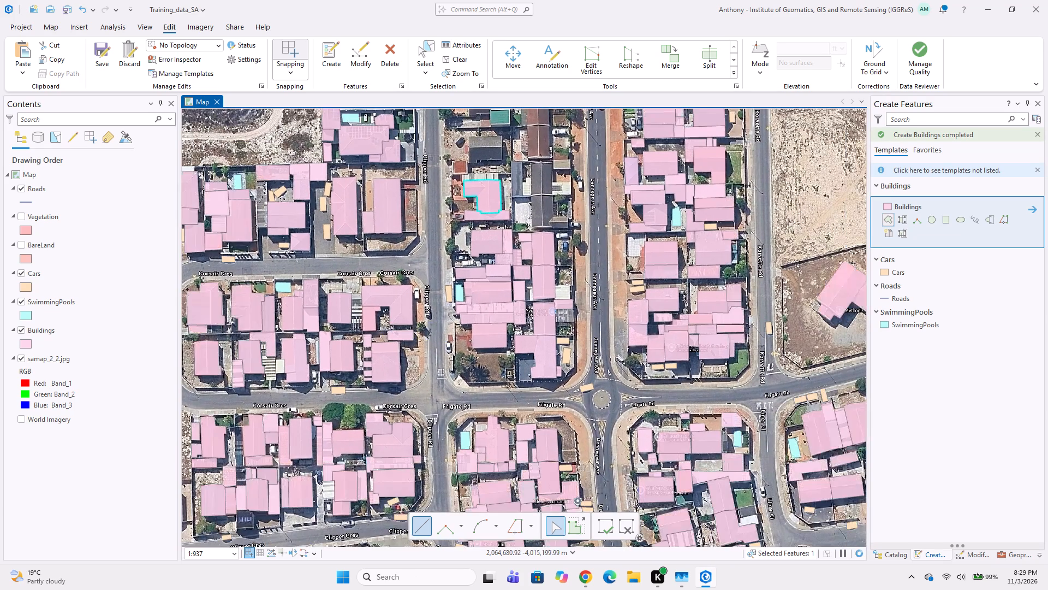
middle_drag(436, 353, 506, 294)
middle_drag(434, 338, 416, 445)
middle_drag(413, 321, 414, 441)
middle_drag(401, 392, 403, 407)
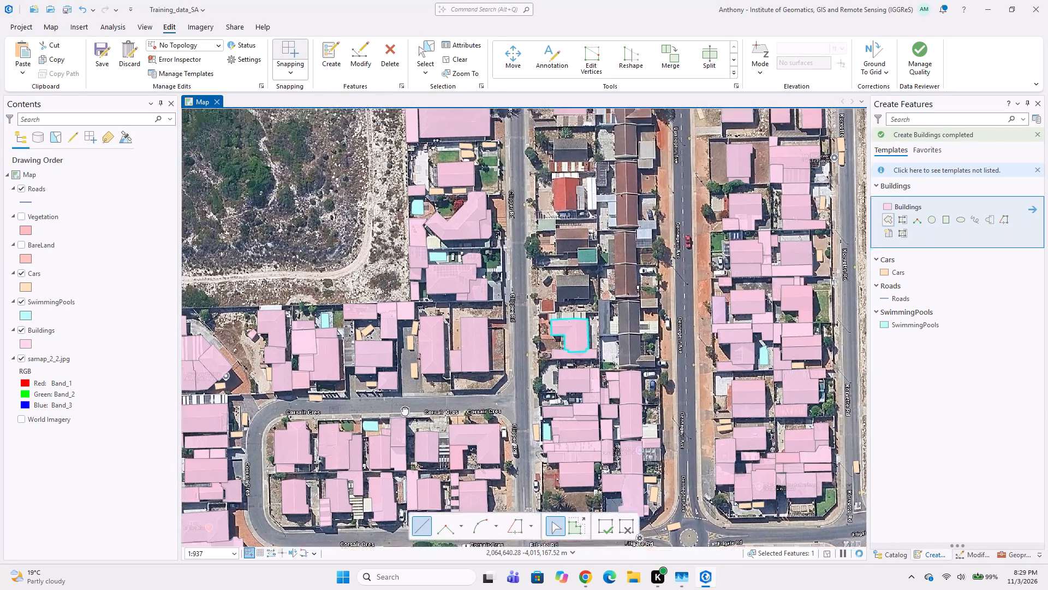
scroll(401, 403, down, 1)
scroll(428, 344, down, 1)
middle_drag(436, 310, 409, 407)
middle_drag(410, 311, 396, 420)
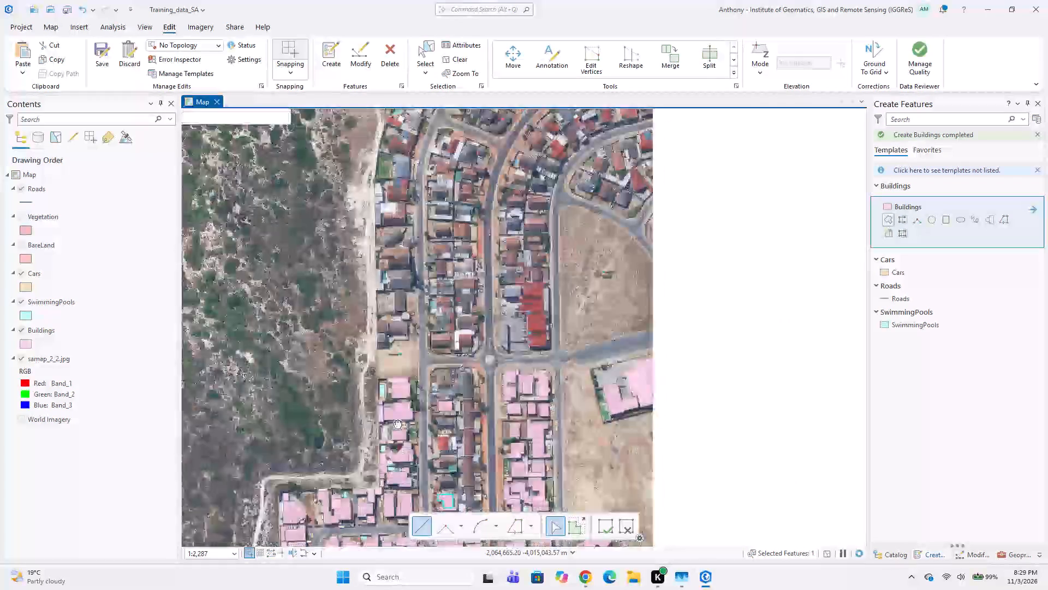
middle_drag(396, 420, 394, 422)
middle_drag(390, 361, 430, 241)
middle_drag(426, 365, 411, 273)
scroll(445, 323, up, 1)
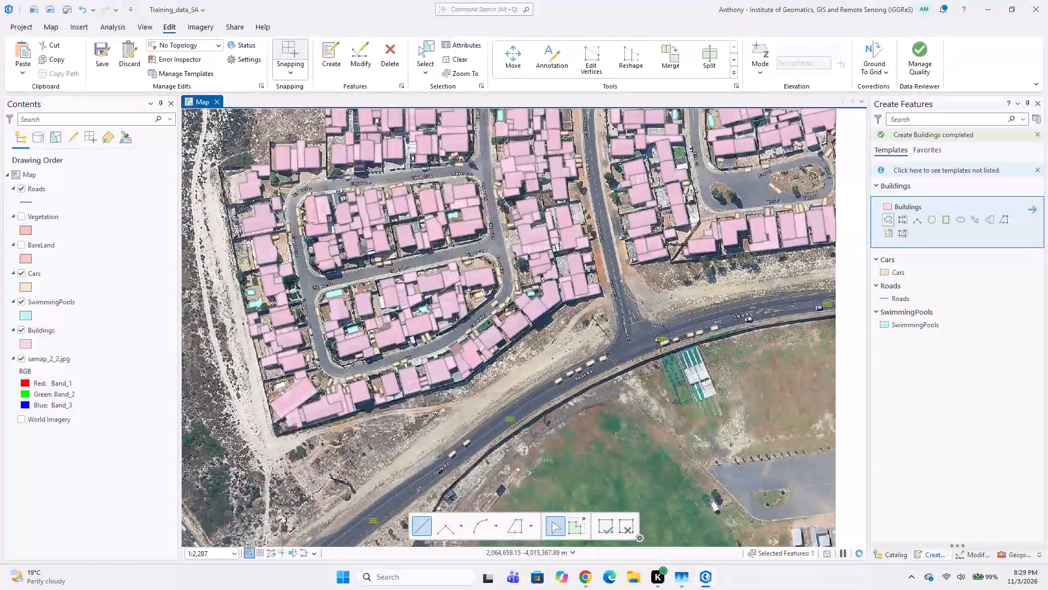
middle_drag(460, 300, 447, 401)
middle_drag(430, 308, 420, 416)
middle_drag(439, 315, 438, 421)
middle_drag(470, 283, 451, 359)
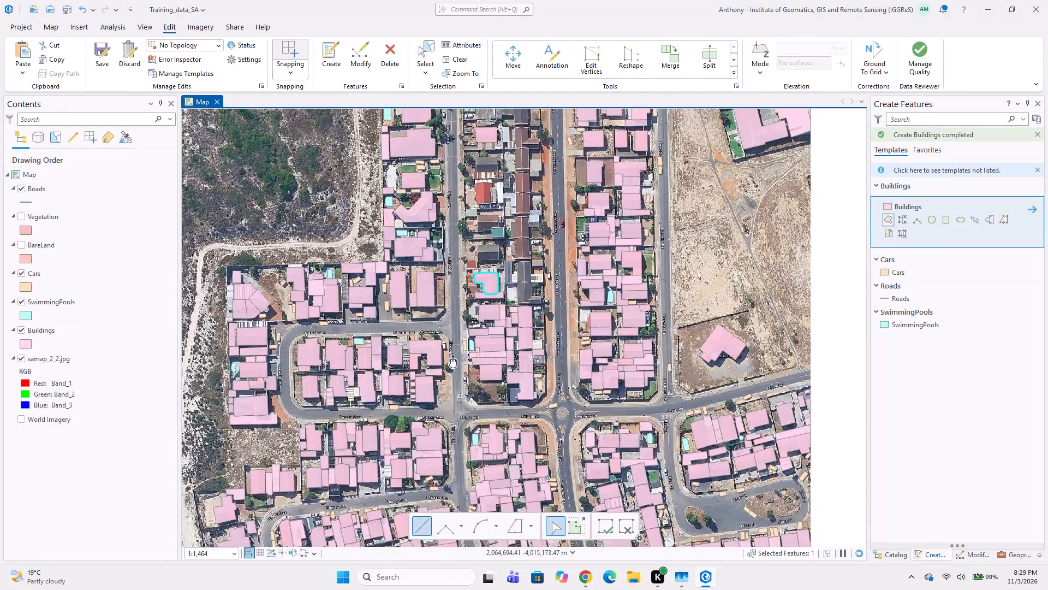
middle_drag(451, 359, 424, 411)
middle_drag(474, 300, 432, 422)
middle_drag(464, 294, 457, 338)
middle_drag(449, 380, 468, 302)
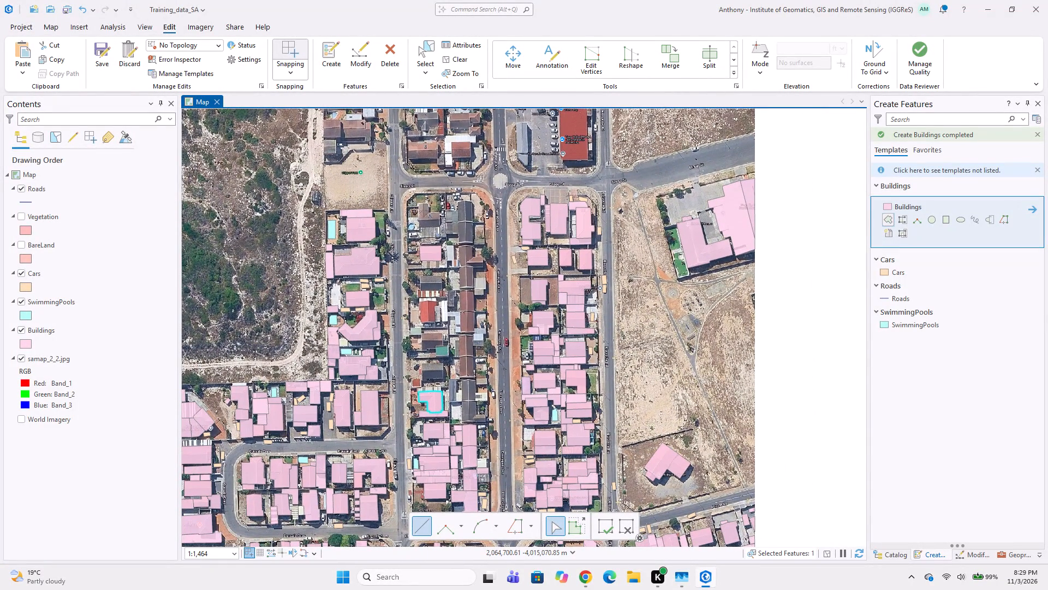
Save the Training_data_SA project.
key(ctrl+s)
key(ctrl+s)
key(ctrl+s)
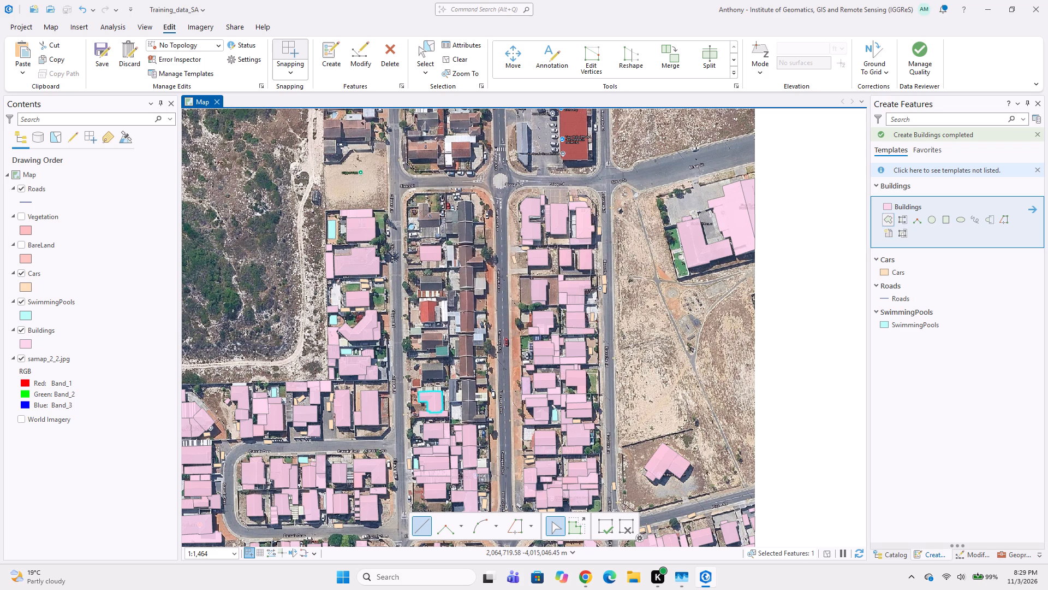
Digitize the southern dark gabled roof just west of Dennegeur Ave, including its short east wing, as a Buildings polygon.
scroll(438, 411, up, 1)
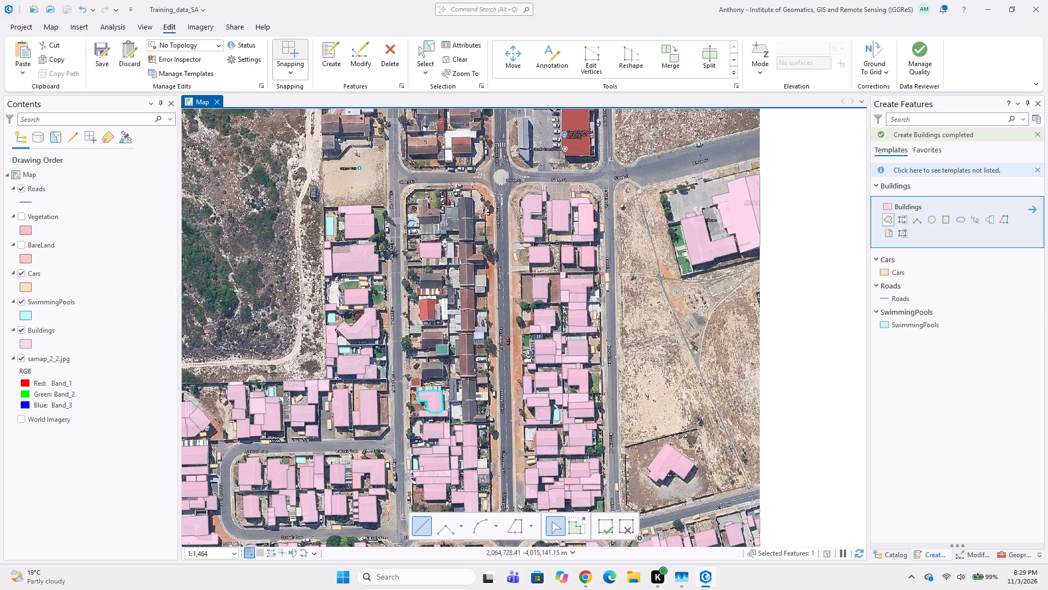
middle_drag(502, 428, 453, 300)
middle_drag(400, 337, 432, 445)
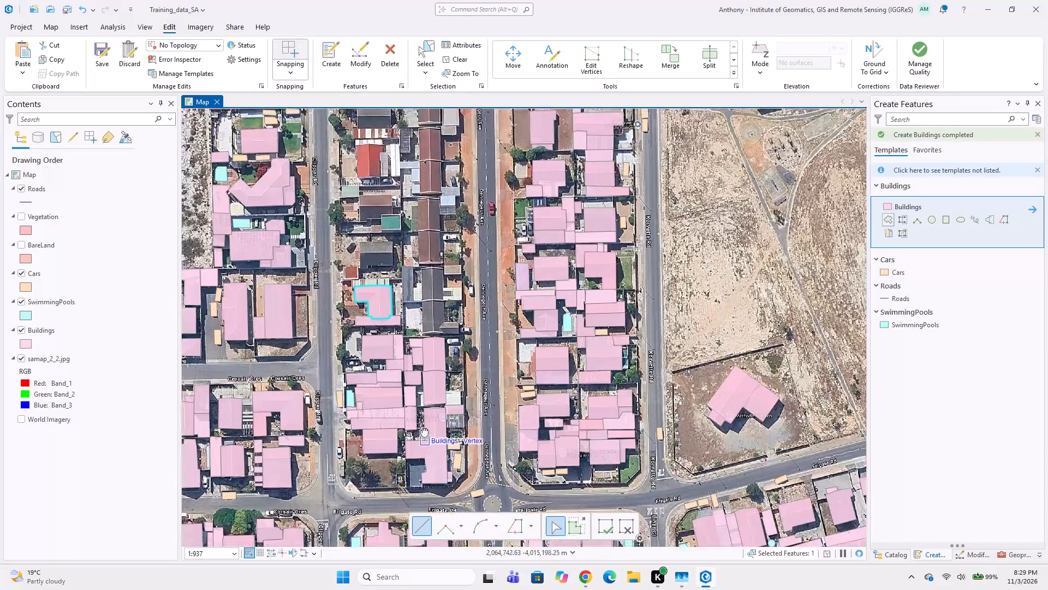
scroll(419, 426, up, 1)
middle_drag(436, 241, 447, 338)
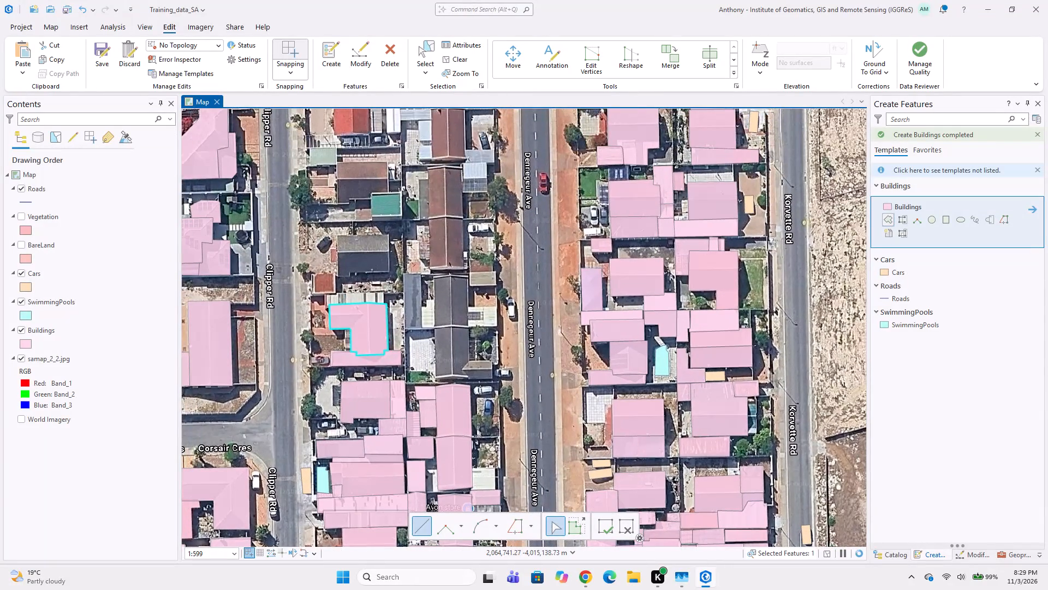
scroll(439, 334, up, 2)
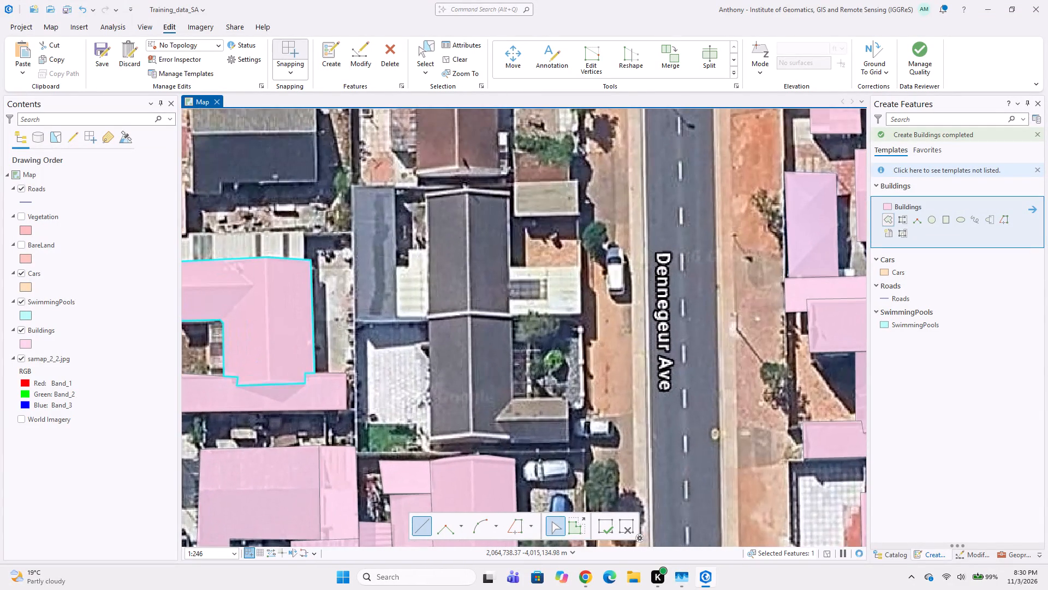
click(428, 319)
click(472, 311)
click(512, 315)
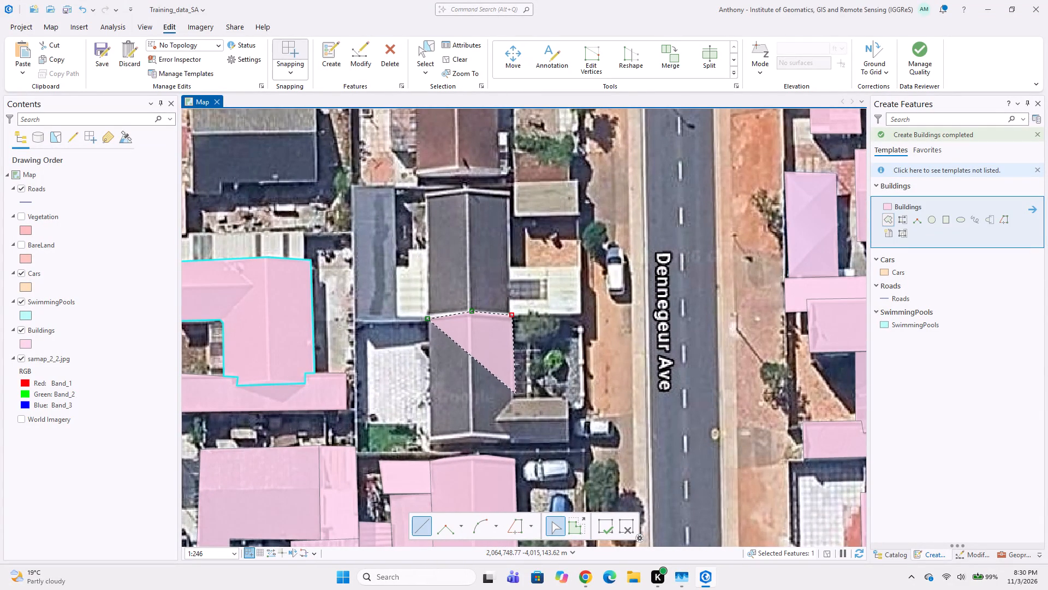
click(514, 396)
click(568, 399)
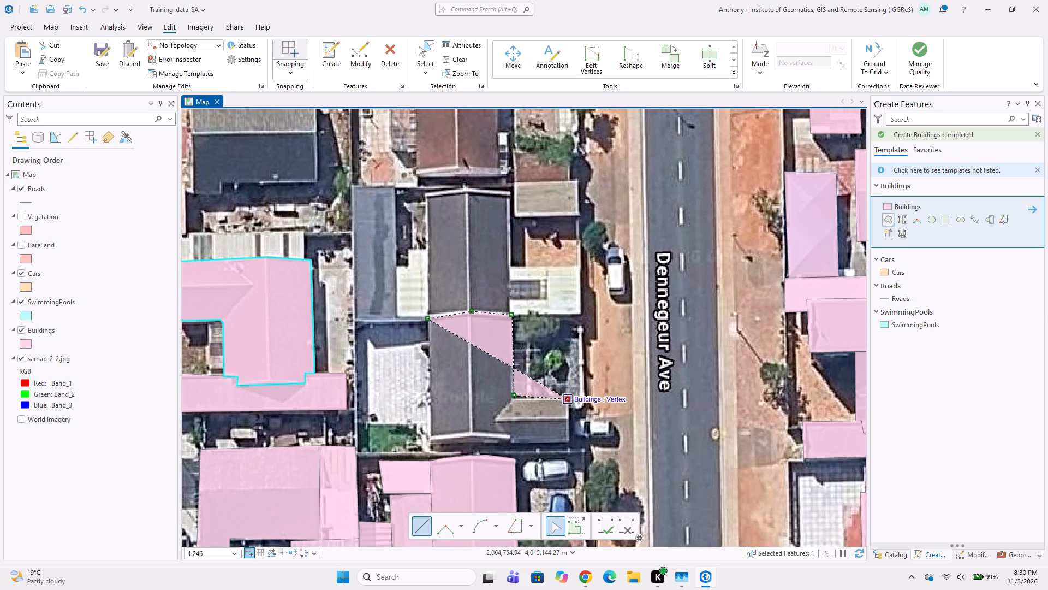
click(569, 444)
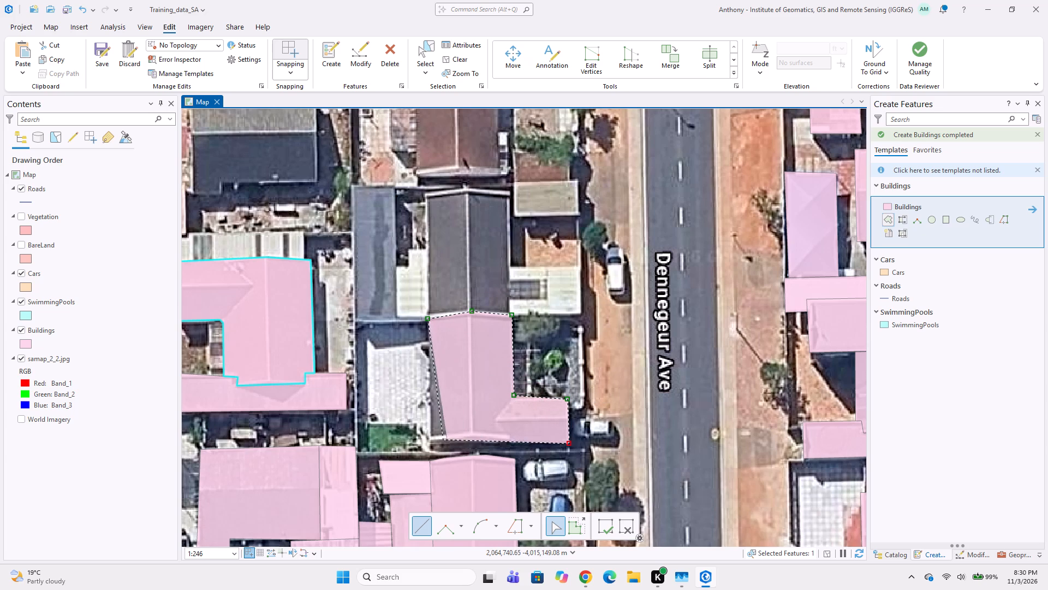
double_click(426, 443)
Digitize the adjoining dark gabled roof to the north as a Buildings polygon, following the shared peaked edge.
middle_drag(419, 393, 413, 491)
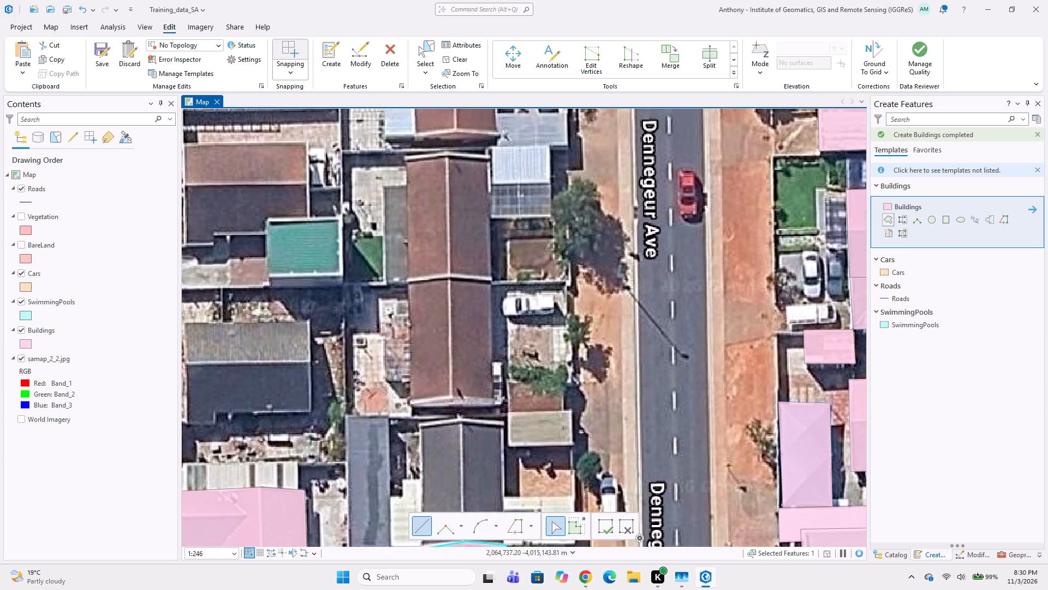
middle_drag(407, 409, 413, 308)
scroll(400, 396, up, 1)
middle_drag(410, 416, 386, 325)
middle_drag(403, 357, 397, 348)
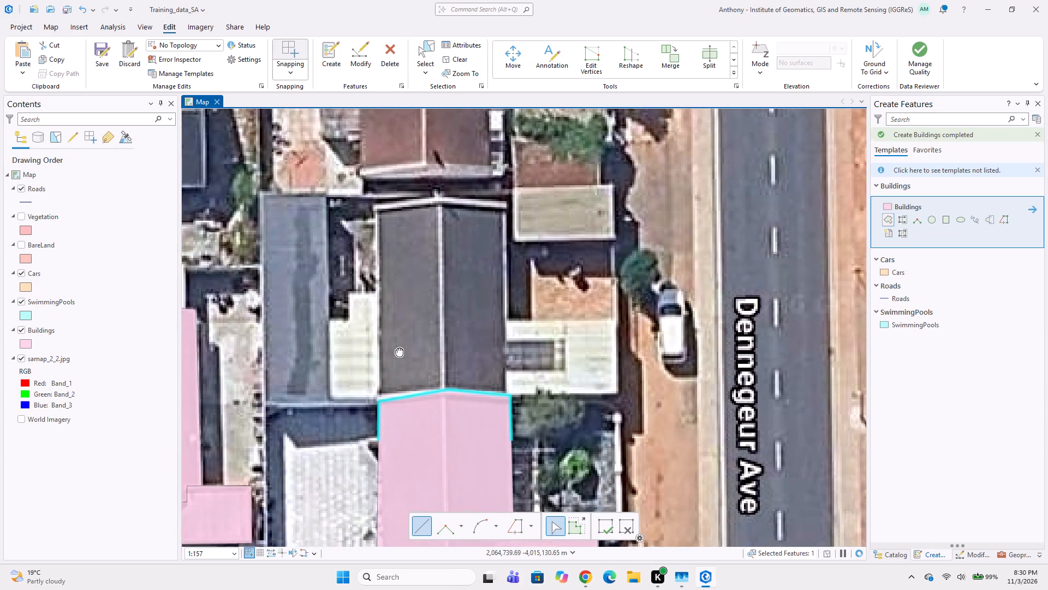
middle_drag(397, 348, 380, 390)
click(363, 445)
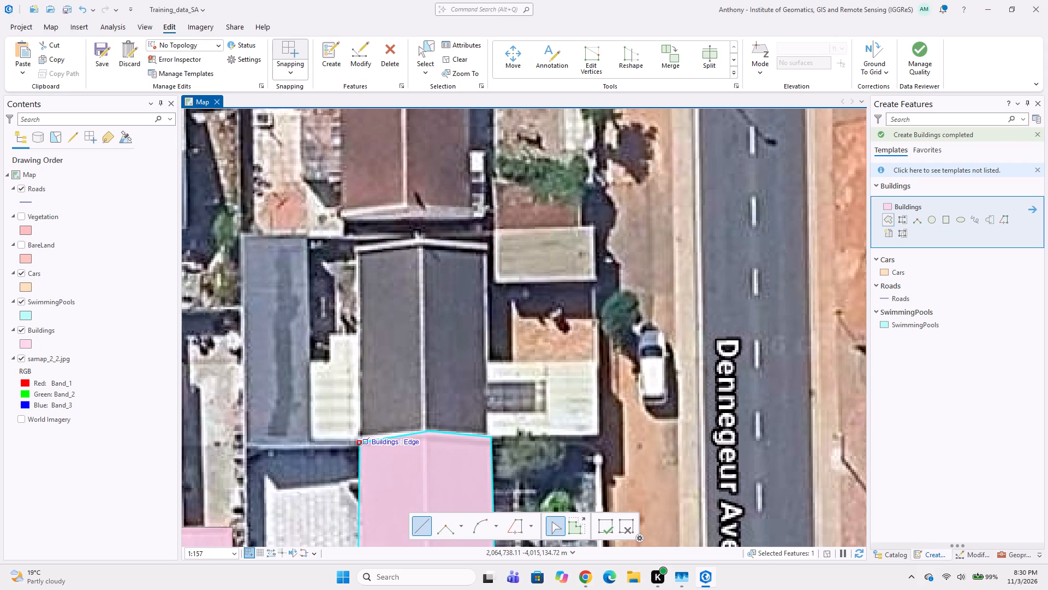
click(354, 248)
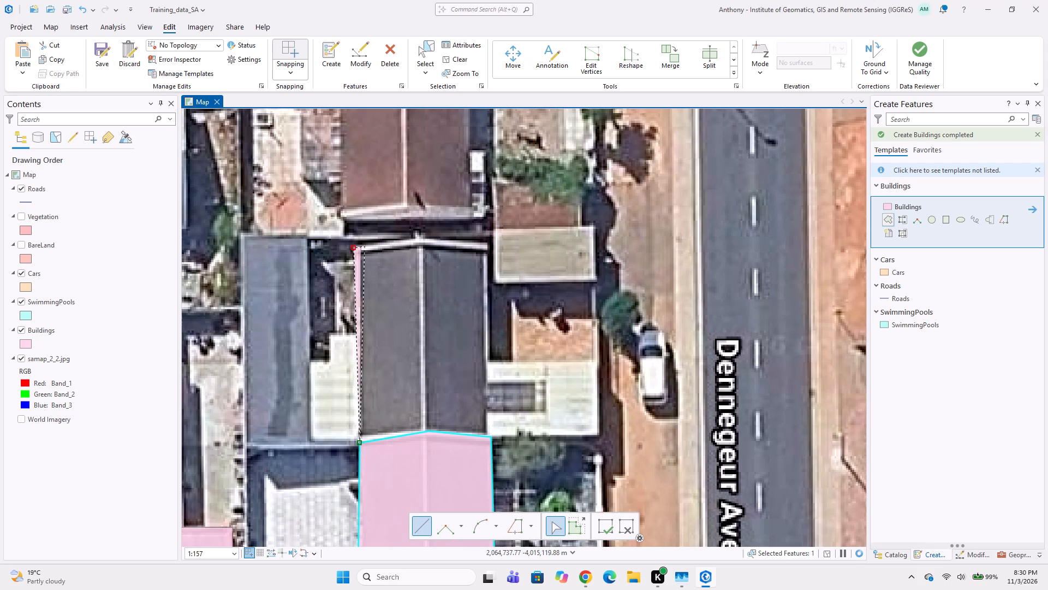
click(422, 239)
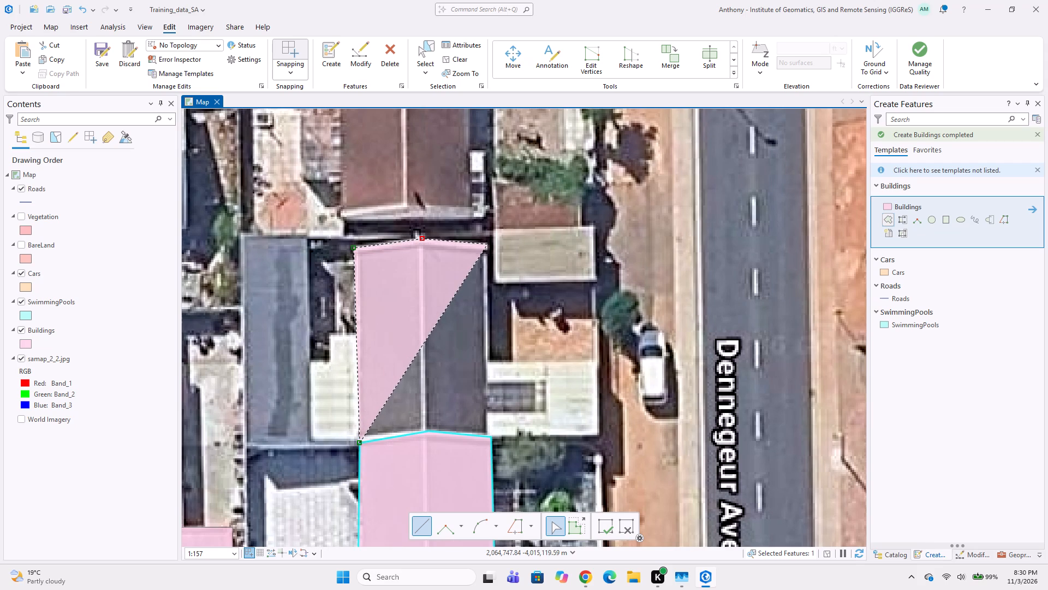
click(487, 244)
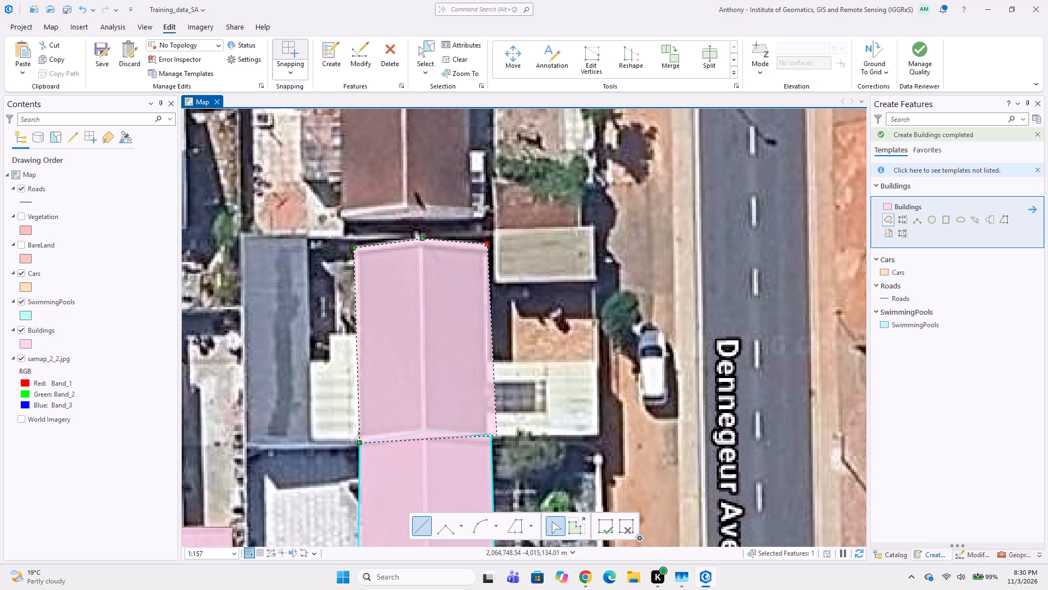
click(493, 438)
double_click(424, 434)
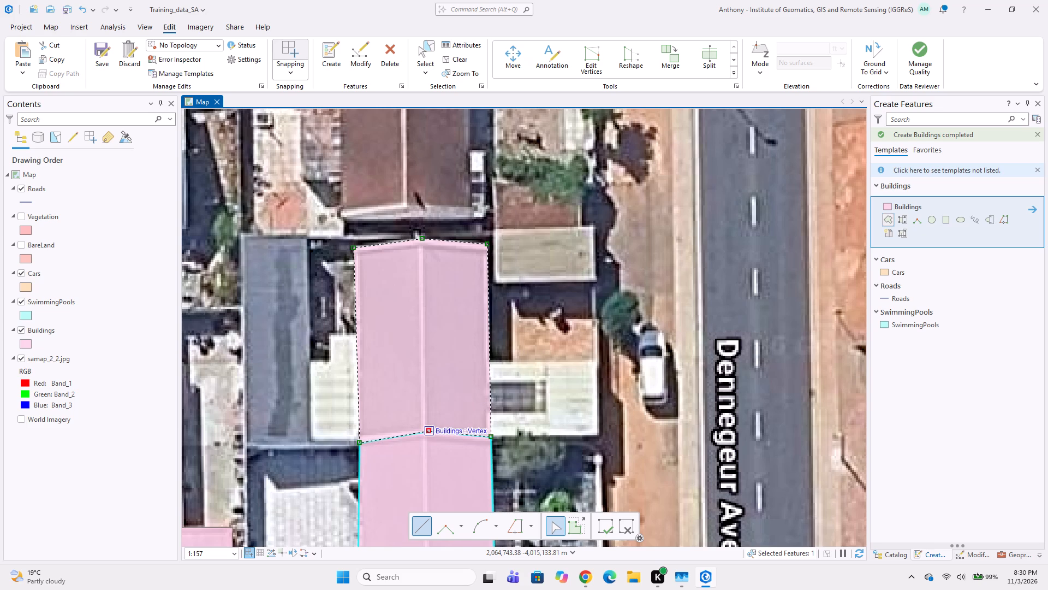
Digitize the long narrow grey roof west of the northern dark gabled roof as a four-cornered Buildings polygon.
middle_drag(388, 430, 510, 426)
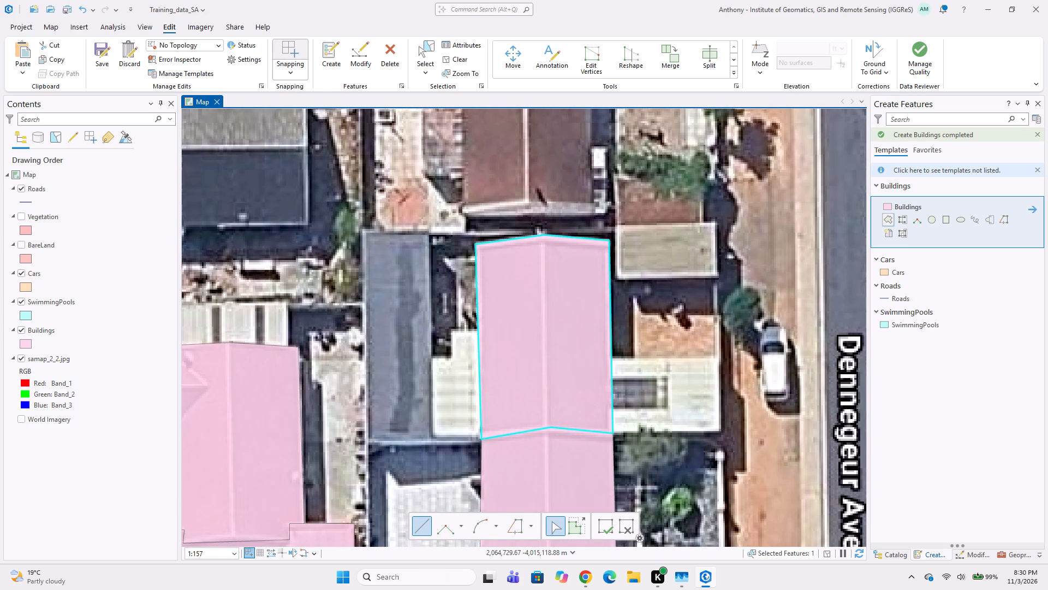
click(363, 229)
click(430, 235)
click(433, 438)
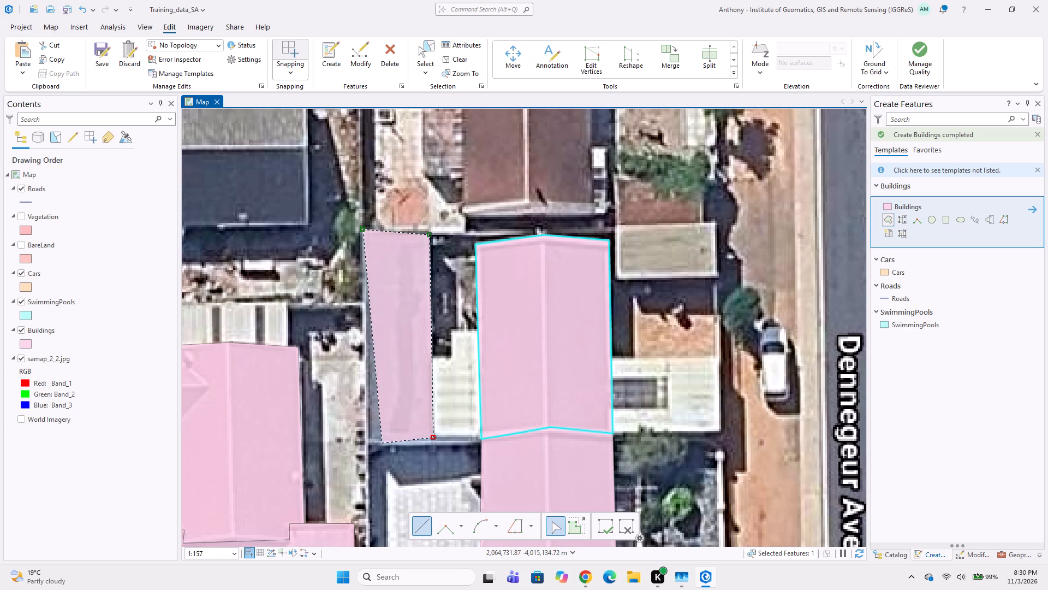
double_click(367, 441)
Digitize the southern brown gabled roof directly north of the dark gabled roofs as a Buildings polygon with a peaked north edge.
scroll(388, 432, down, 2)
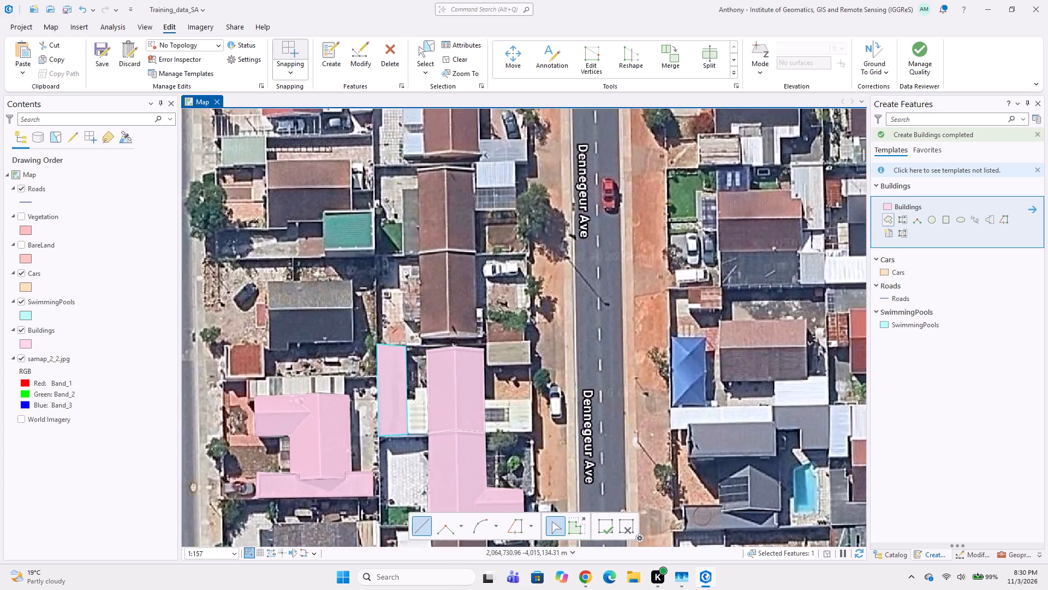
middle_drag(386, 430, 468, 453)
middle_drag(394, 379, 394, 434)
middle_drag(517, 424, 458, 417)
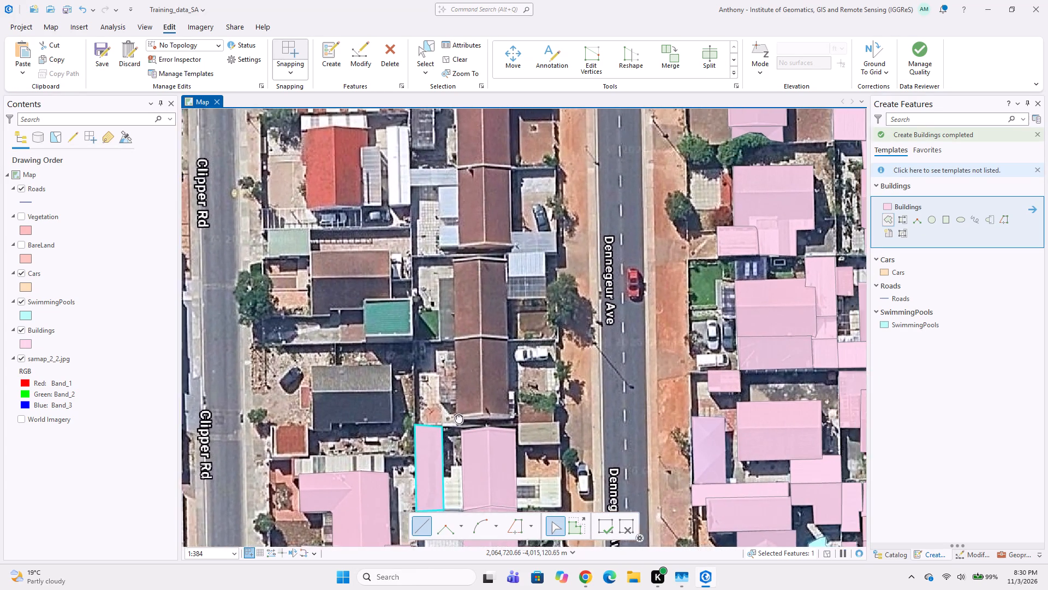
scroll(445, 315, up, 2)
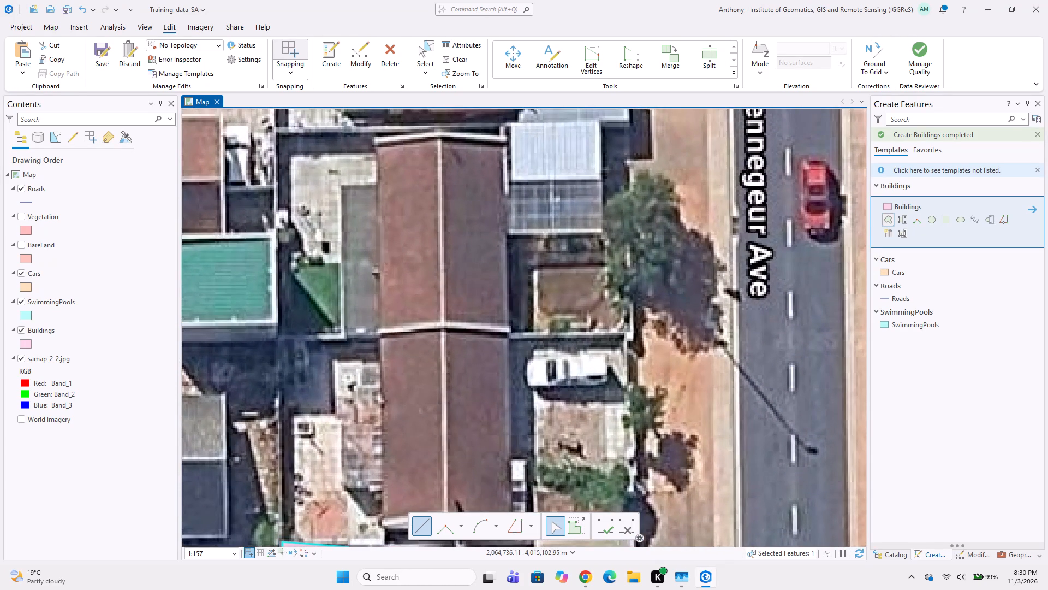
click(374, 334)
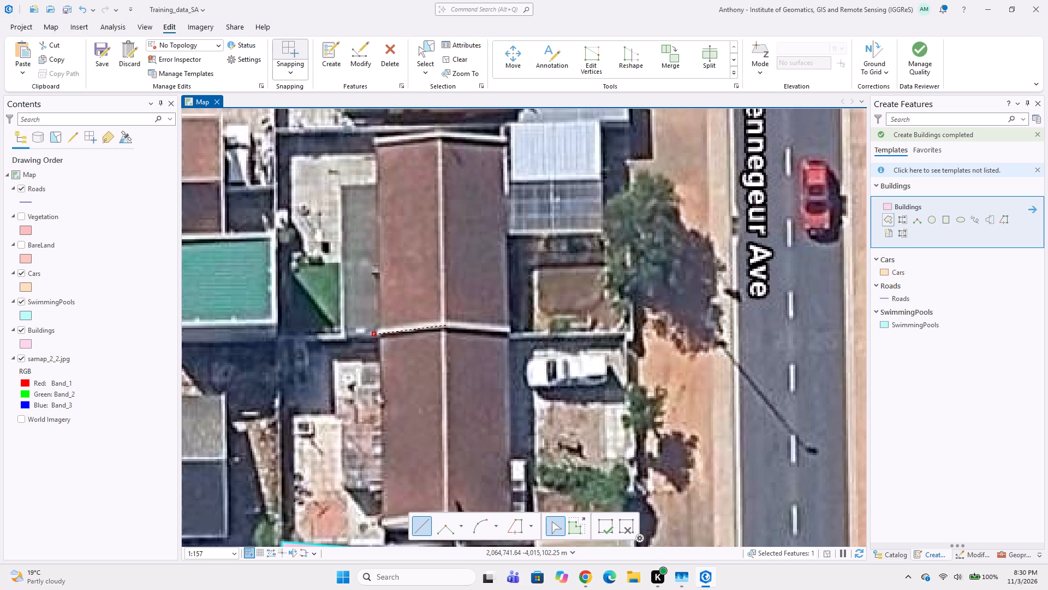
click(447, 325)
click(507, 333)
middle_drag(497, 376, 501, 346)
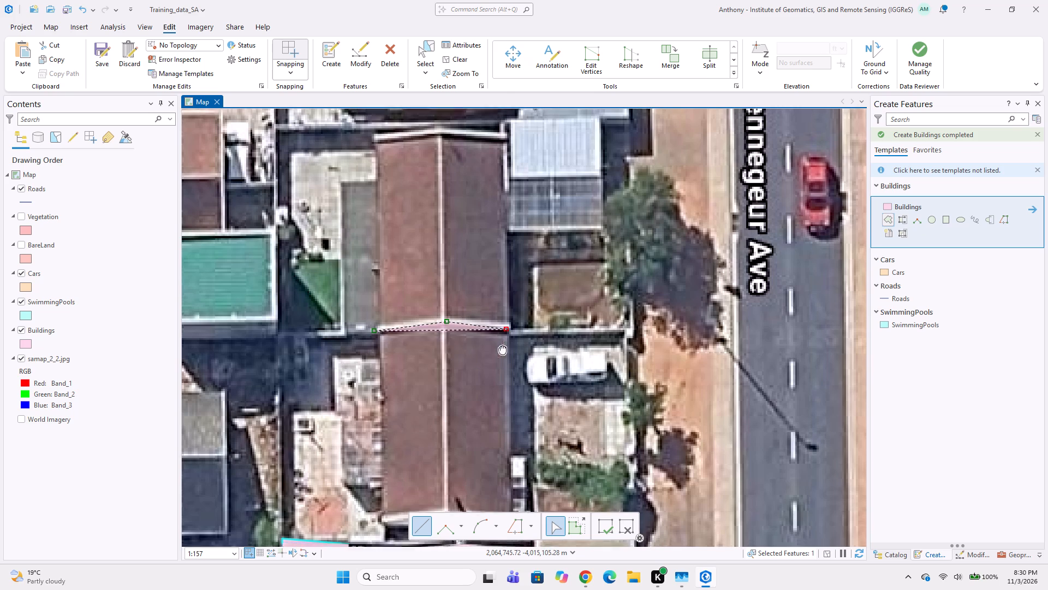
middle_drag(501, 346, 516, 292)
middle_drag(537, 309, 510, 359)
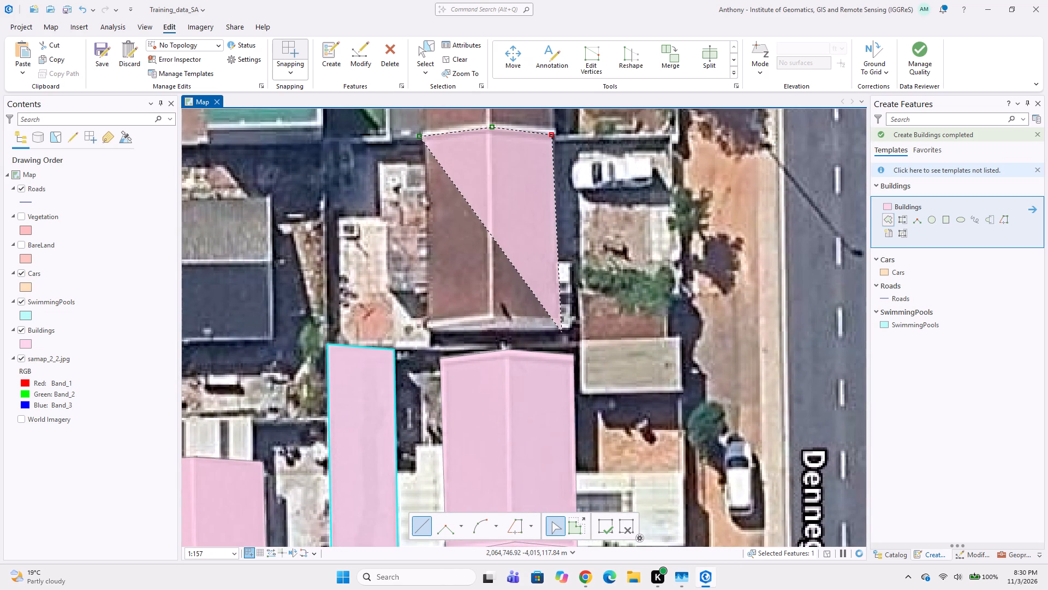
click(562, 332)
double_click(426, 327)
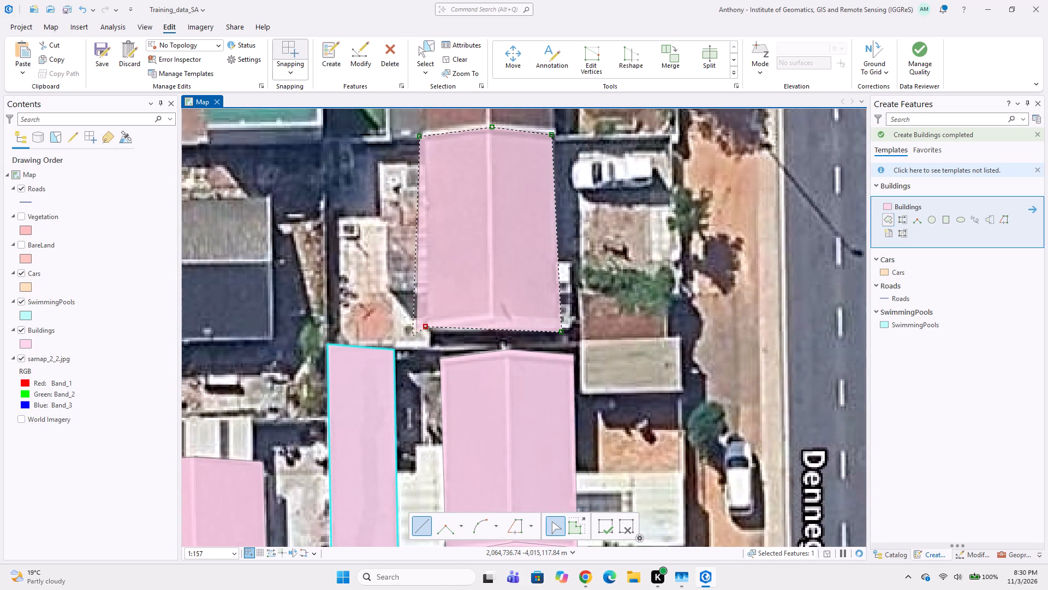
middle_drag(376, 340, 523, 363)
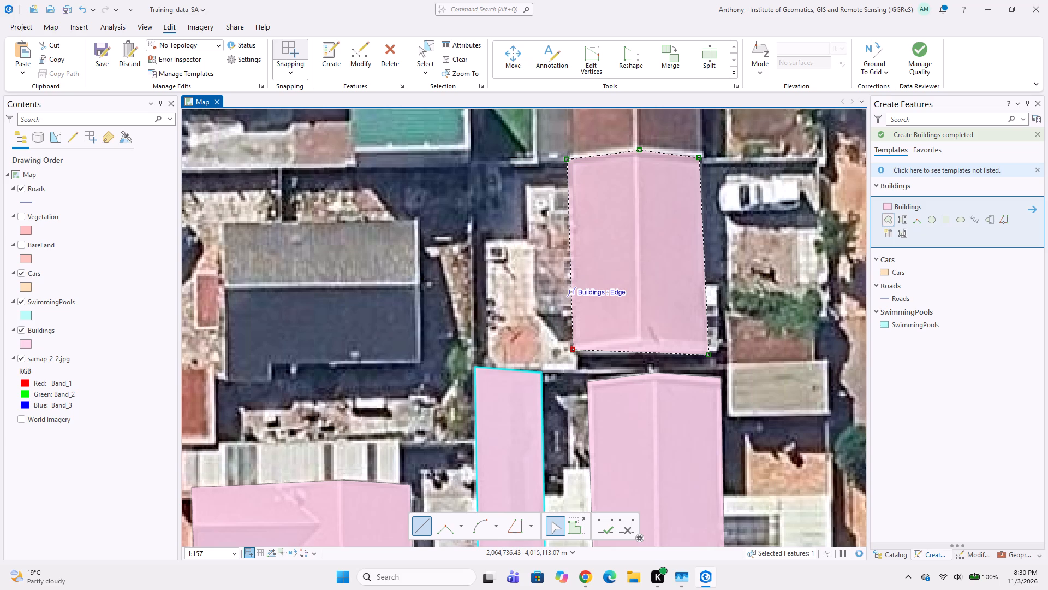
double_click(575, 292)
Digitize the light striped roof along the north edge of the L-shaped building near Clipper Rd as a Buildings polygon, following the shared edge.
scroll(466, 344, down, 1)
middle_drag(426, 327, 540, 344)
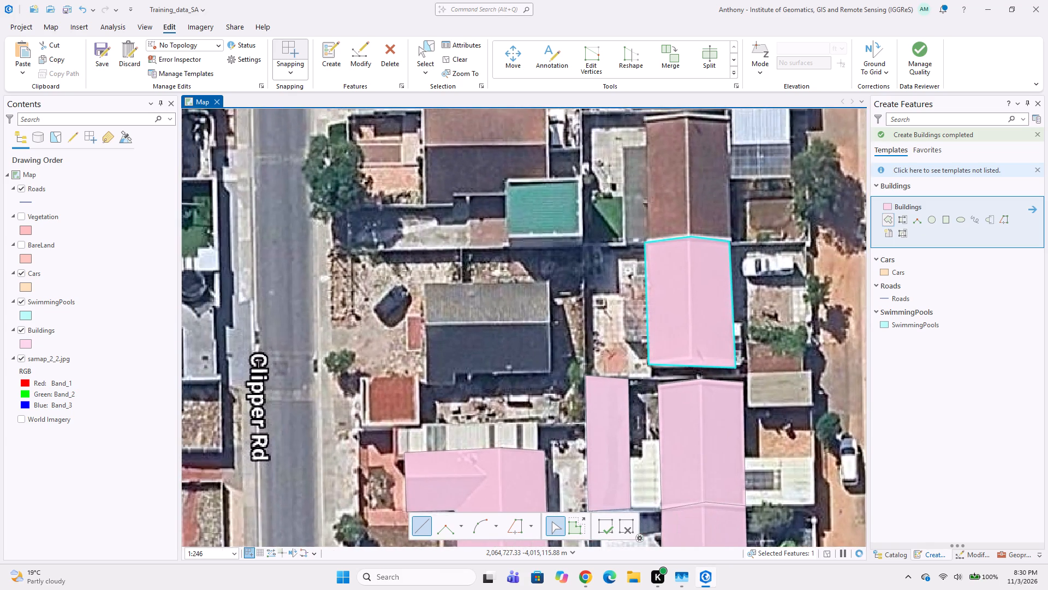
middle_drag(460, 374, 497, 315)
scroll(424, 328, up, 1)
middle_drag(424, 370, 407, 337)
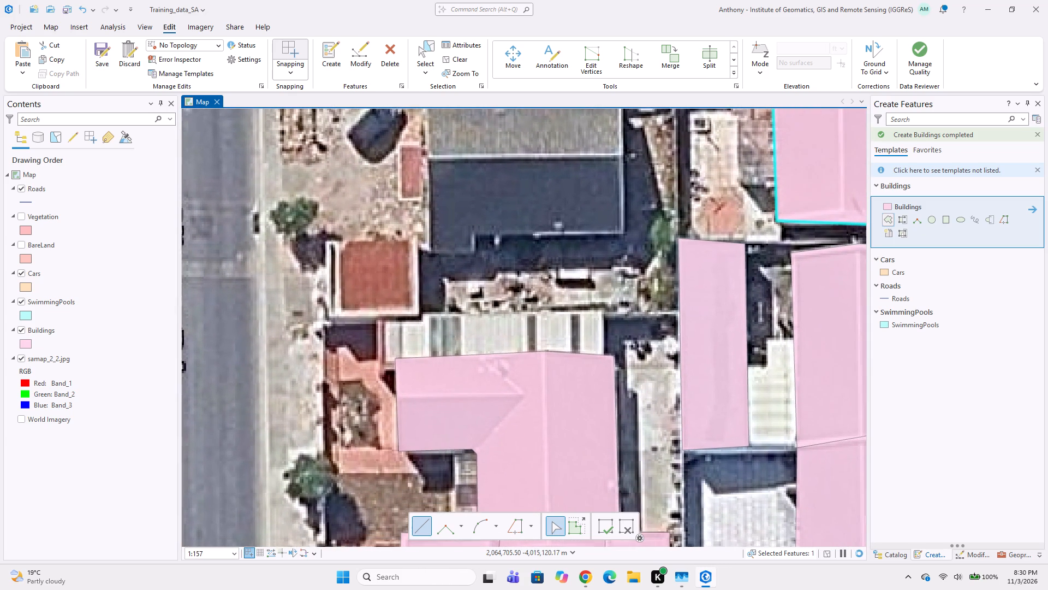
click(380, 317)
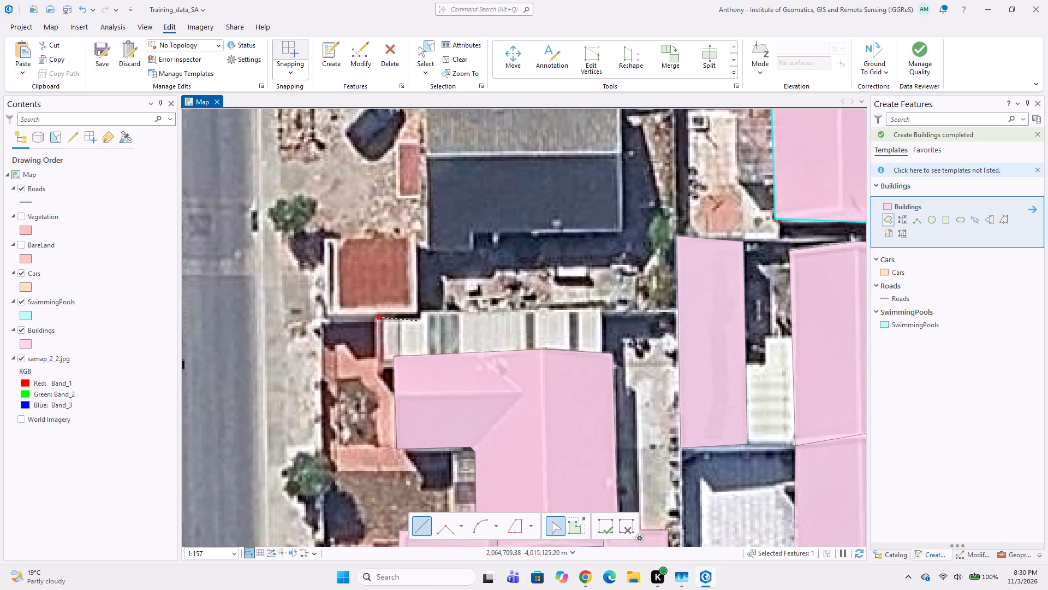
click(419, 319)
click(420, 314)
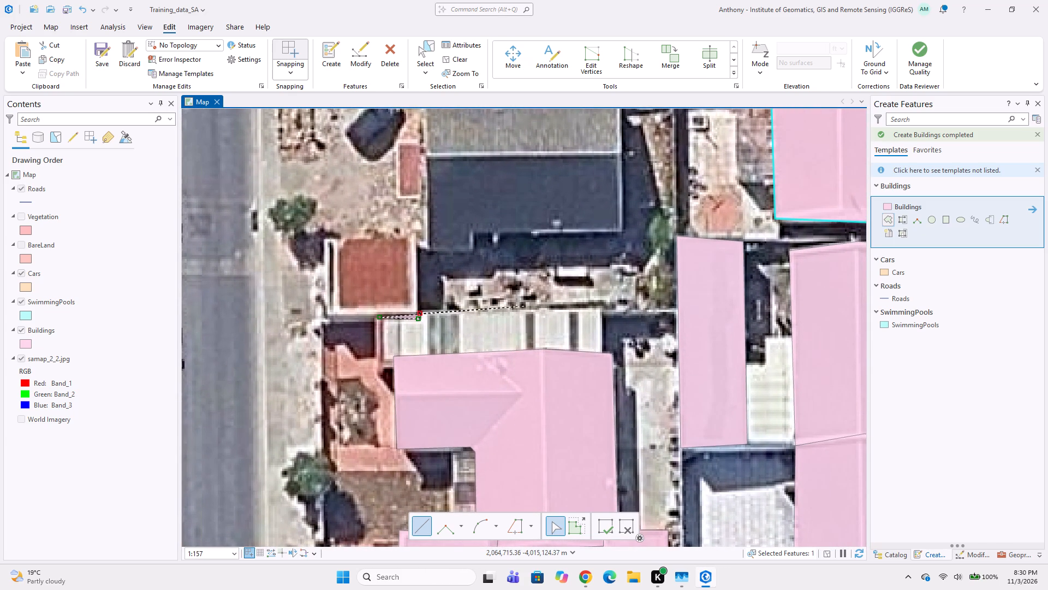
click(604, 308)
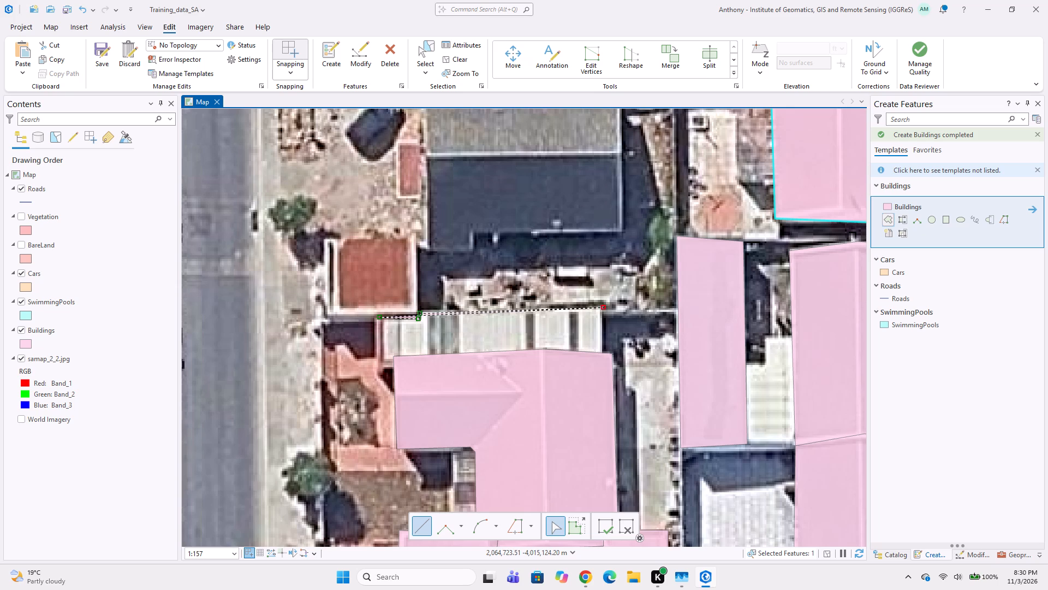
click(604, 351)
click(539, 348)
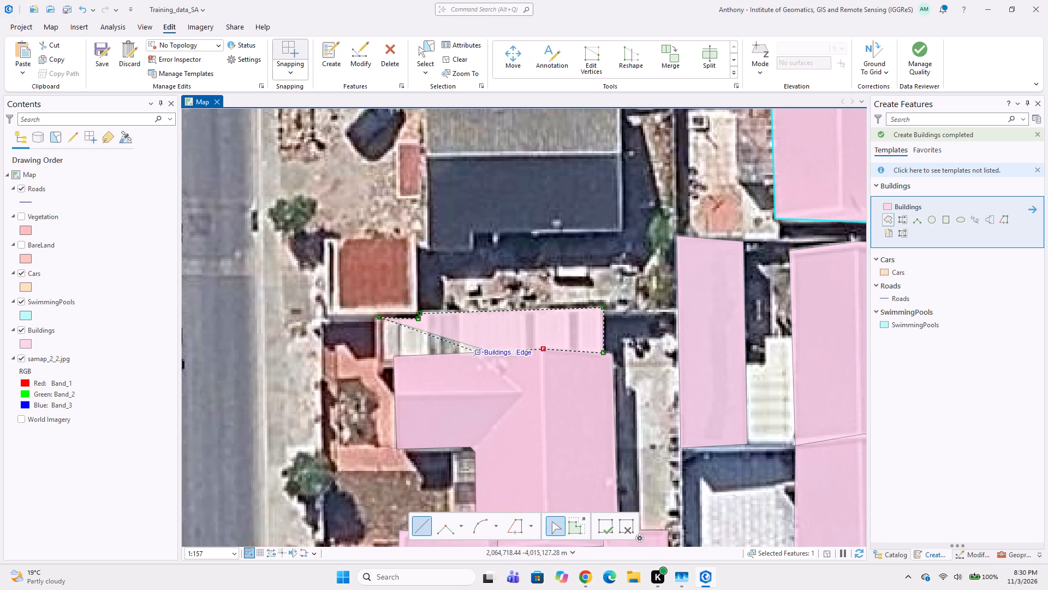
click(397, 356)
click(397, 365)
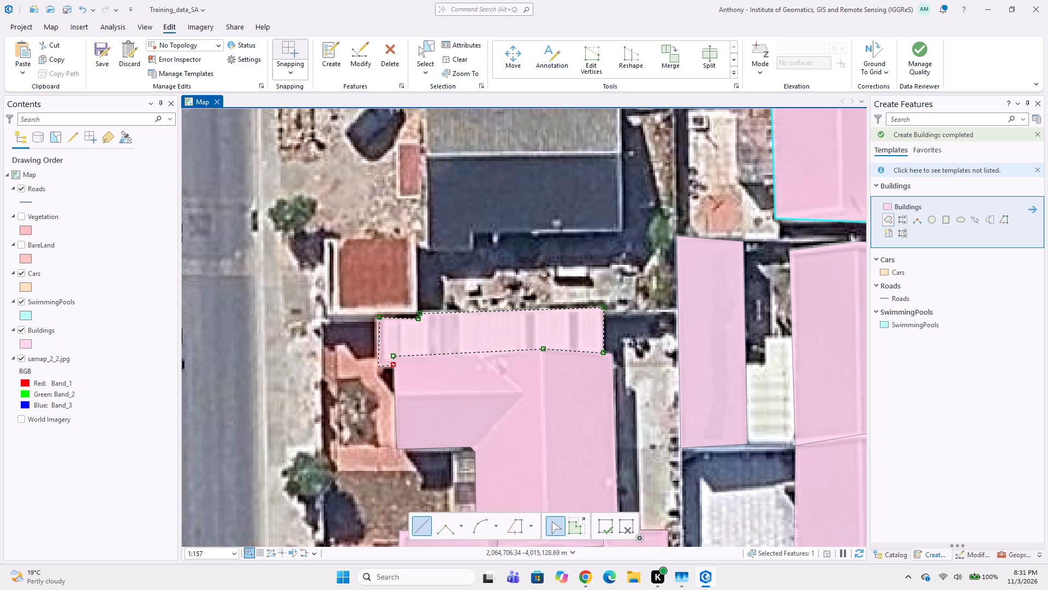
double_click(378, 367)
Digitize the small red square roof northwest of the light striped roof near Clipper Rd as a four-cornered Buildings polygon.
middle_drag(367, 390, 371, 430)
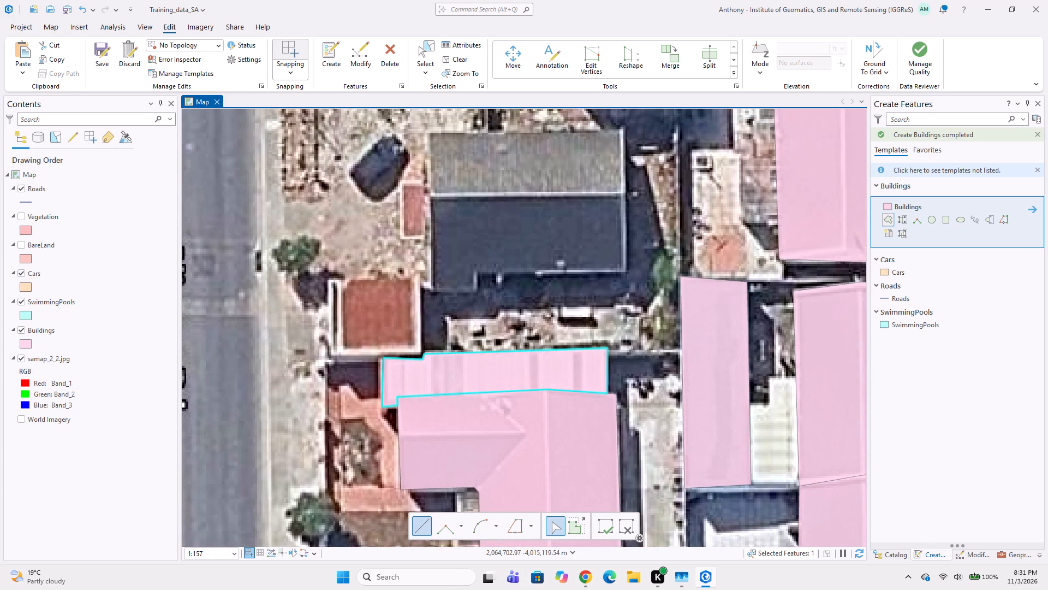
scroll(338, 275, up, 1)
click(325, 281)
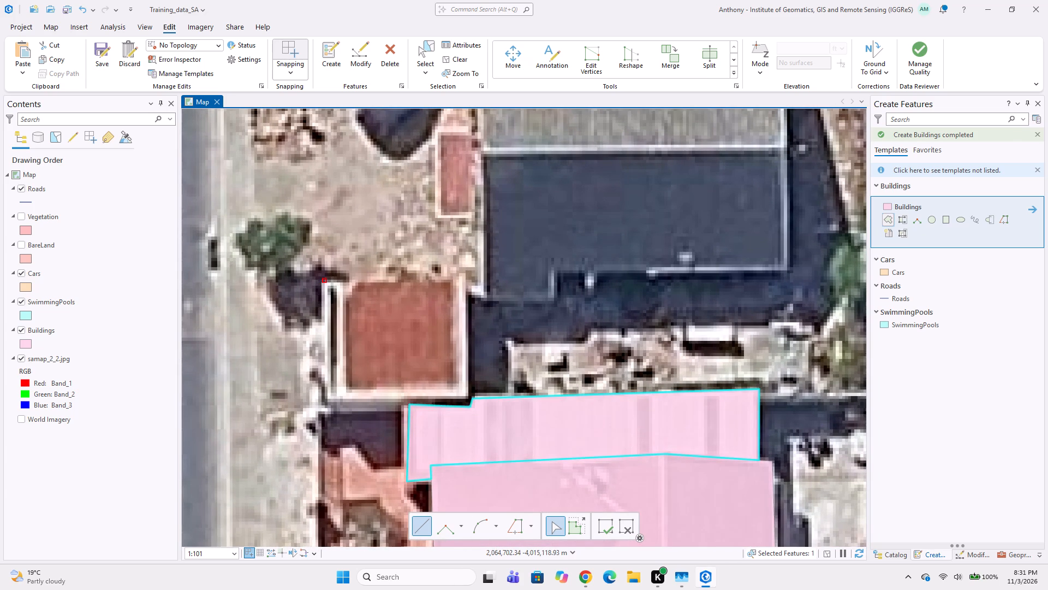
click(468, 279)
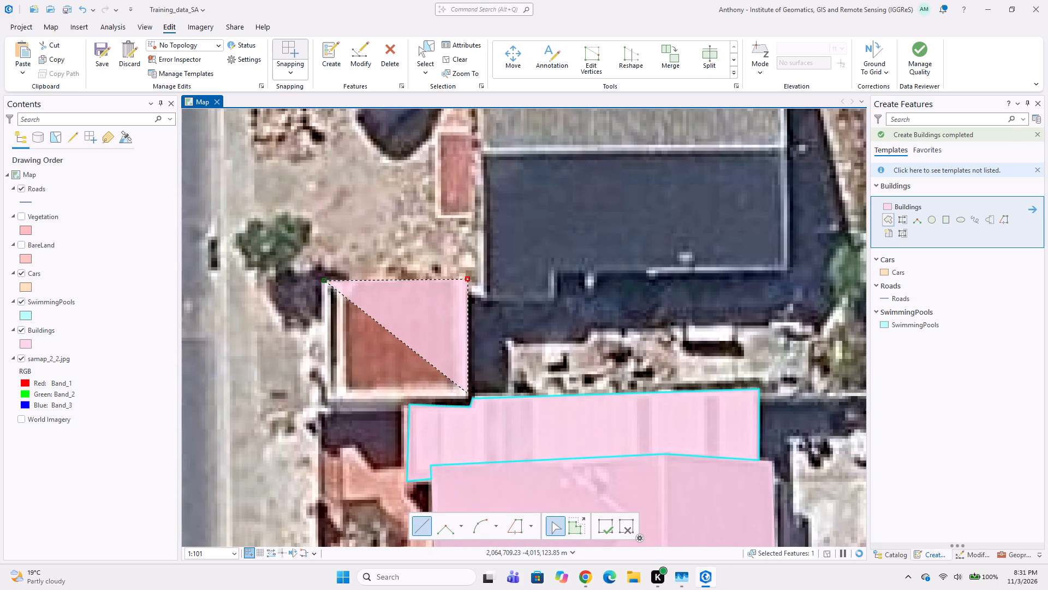
click(468, 396)
double_click(329, 397)
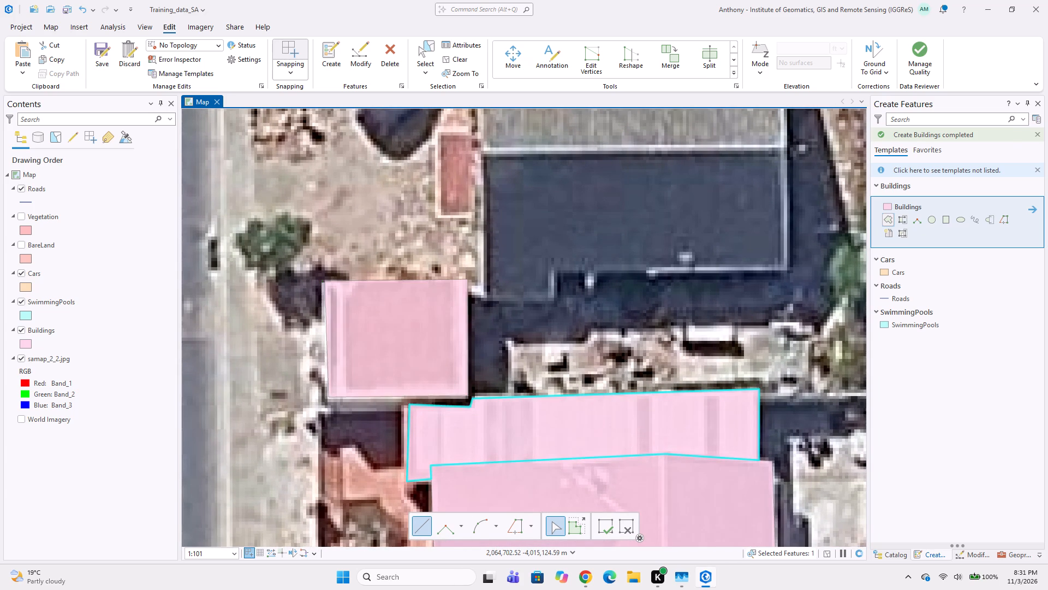
Digitize the large grey-and-dark gabled roof northeast of the small square roof as a Buildings polygon, including its southwest extension.
middle_drag(458, 352, 350, 426)
middle_drag(359, 348, 458, 363)
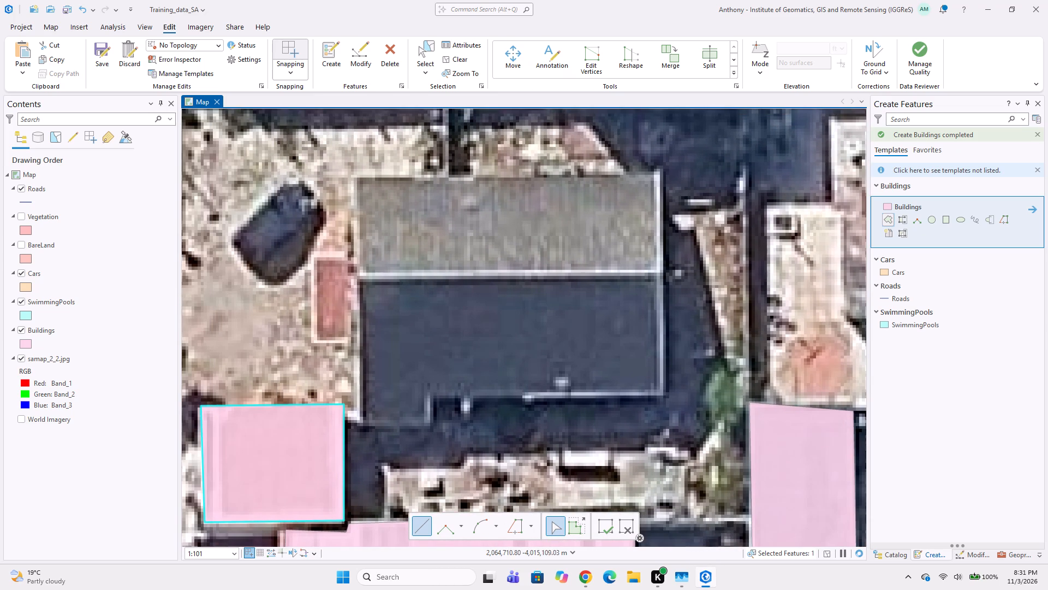
click(354, 174)
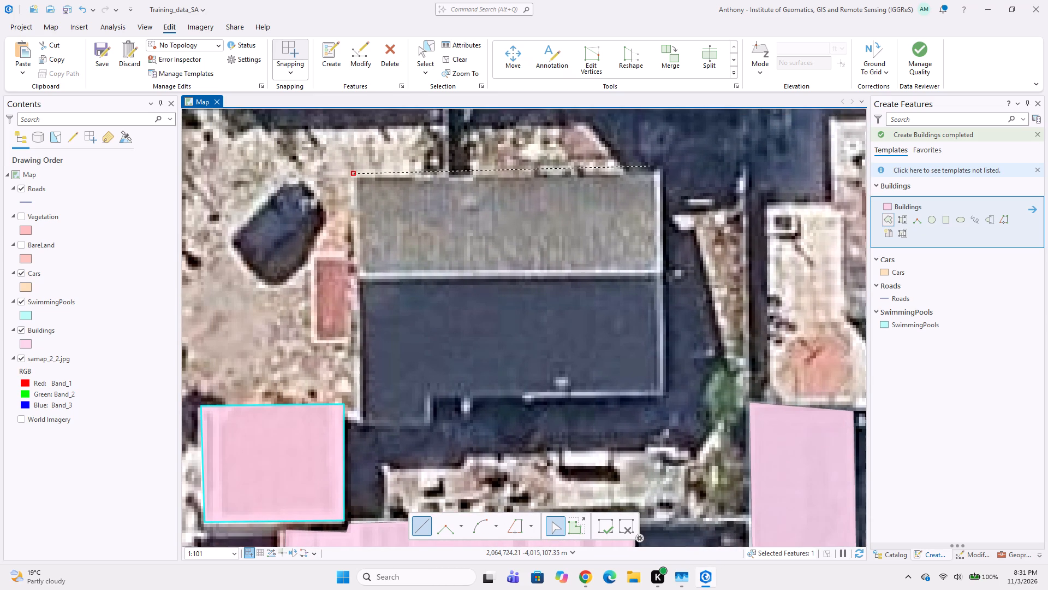
click(663, 166)
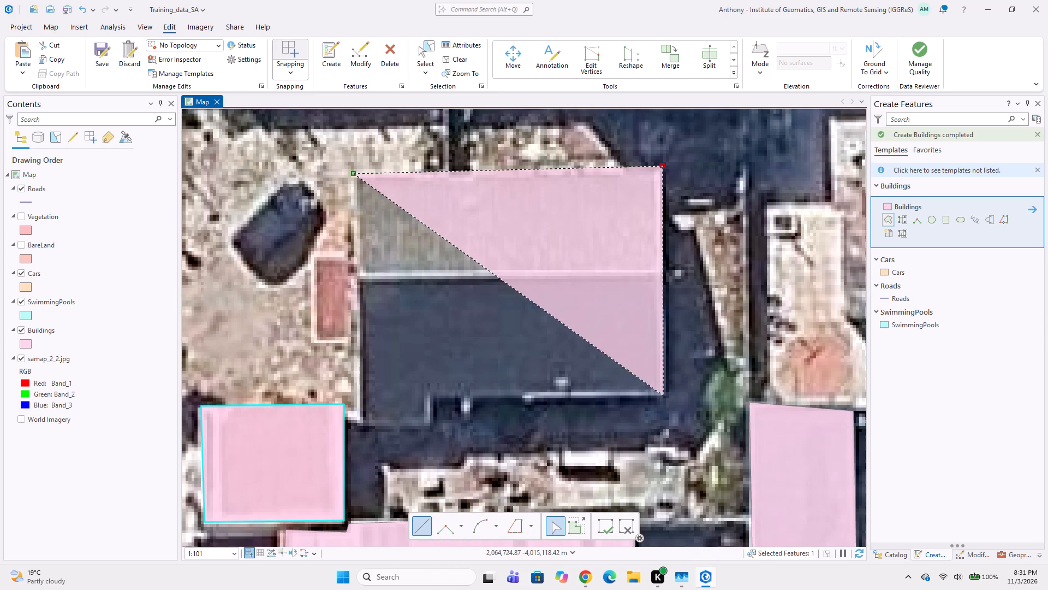
click(665, 397)
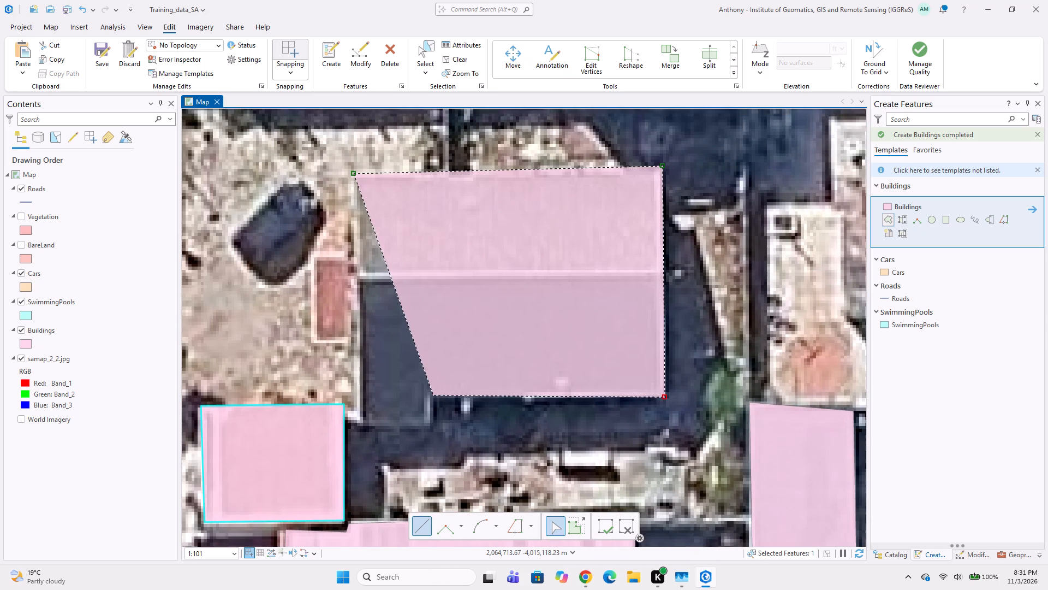
click(433, 396)
click(433, 430)
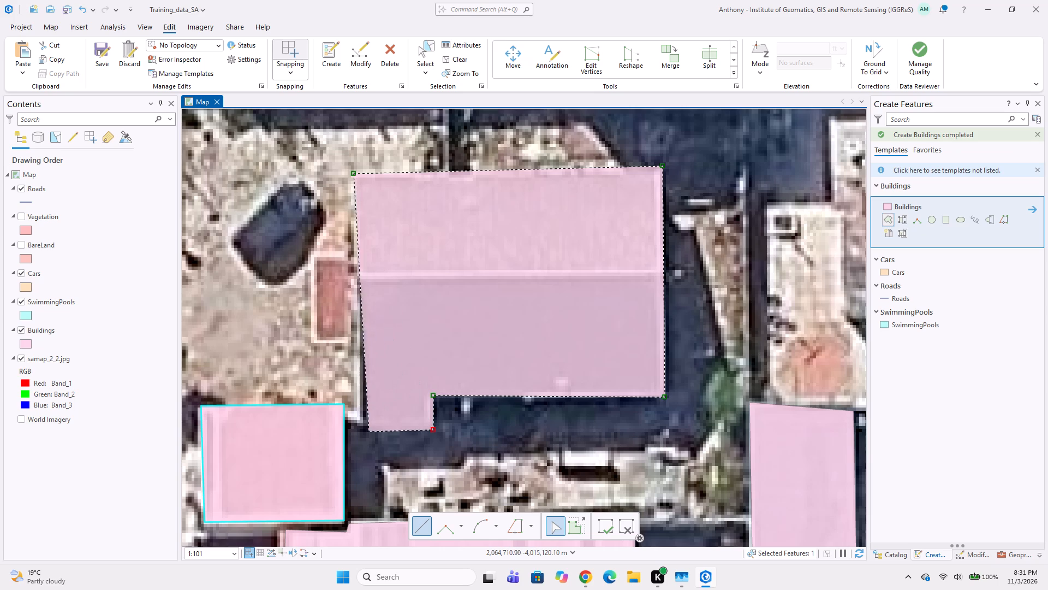
double_click(354, 432)
Using the Cars template's Rectangle tool, digitize the grey vehicle parked in the driveway south of the two-tone gabled roof off Clipper Rd.
scroll(436, 411, down, 2)
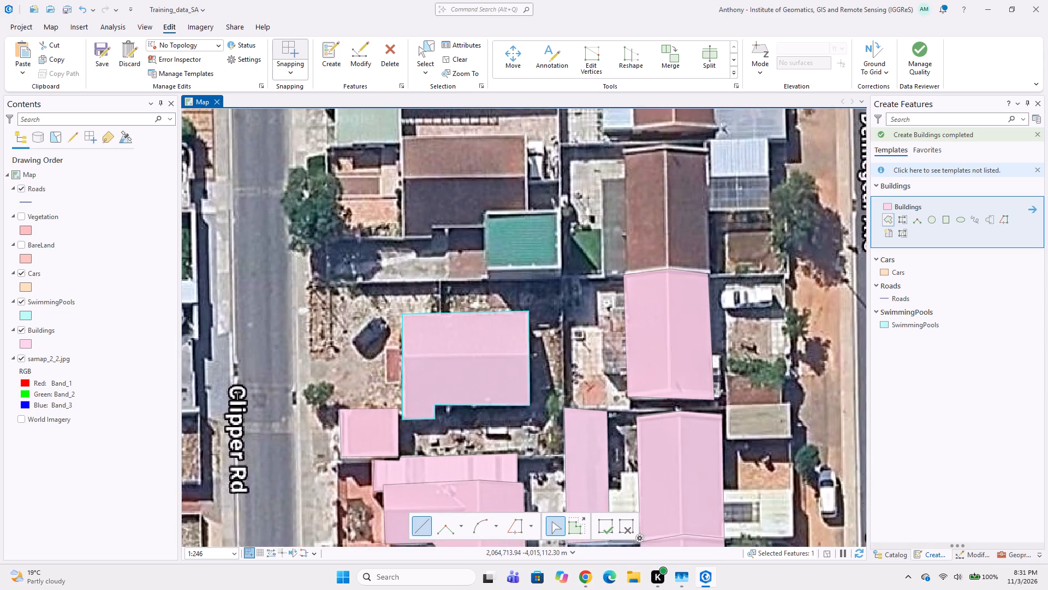
middle_drag(449, 346, 539, 315)
middle_drag(537, 324, 443, 302)
middle_drag(458, 296, 535, 319)
middle_drag(465, 340, 422, 258)
middle_drag(350, 308, 380, 212)
middle_drag(384, 363, 369, 296)
middle_drag(481, 422, 478, 323)
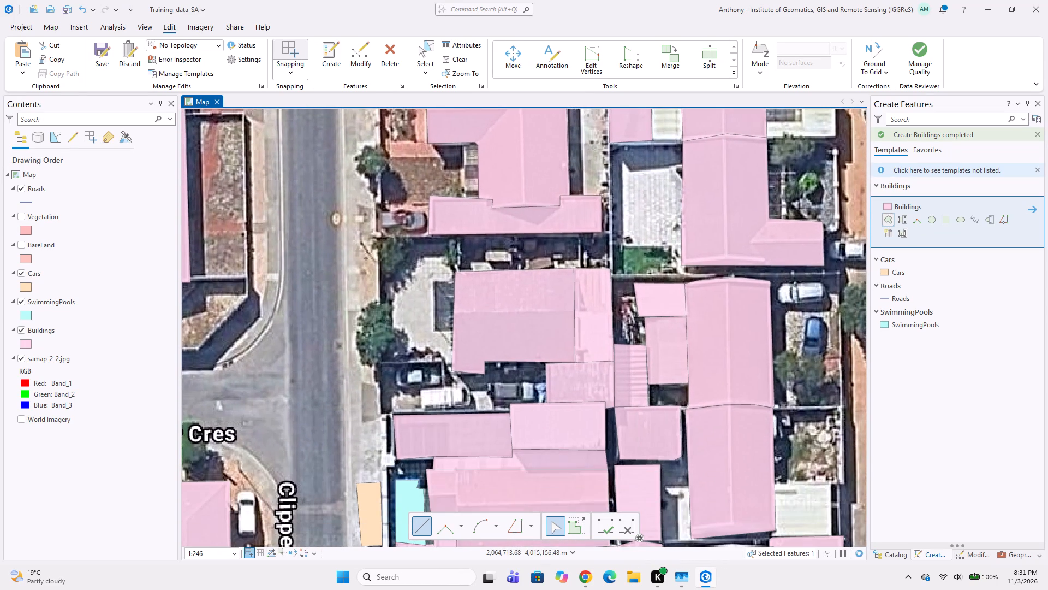
click(890, 272)
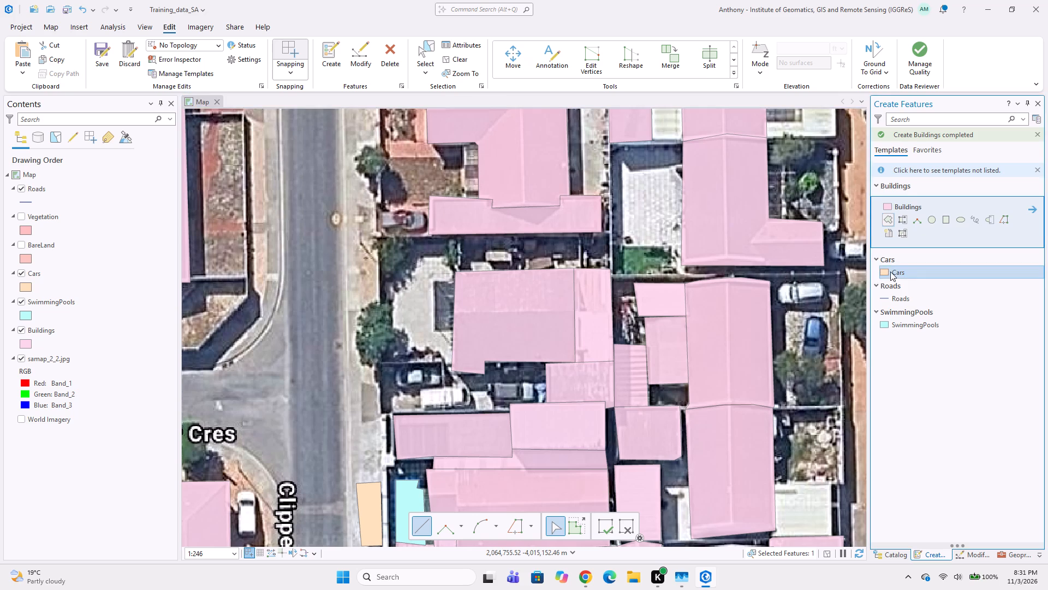
click(948, 249)
scroll(604, 373, up, 1)
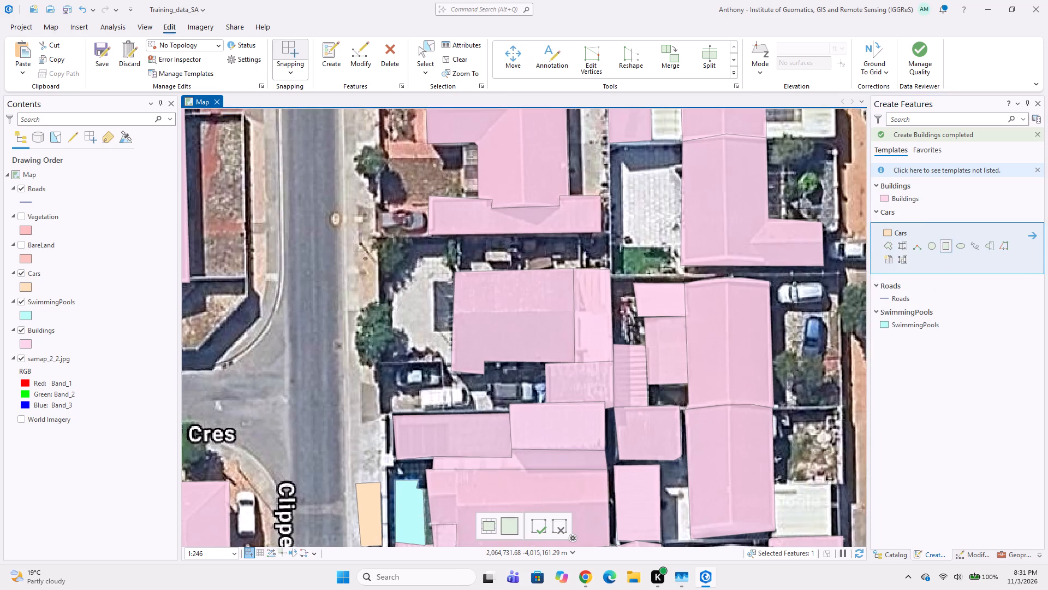
scroll(604, 369, up, 1)
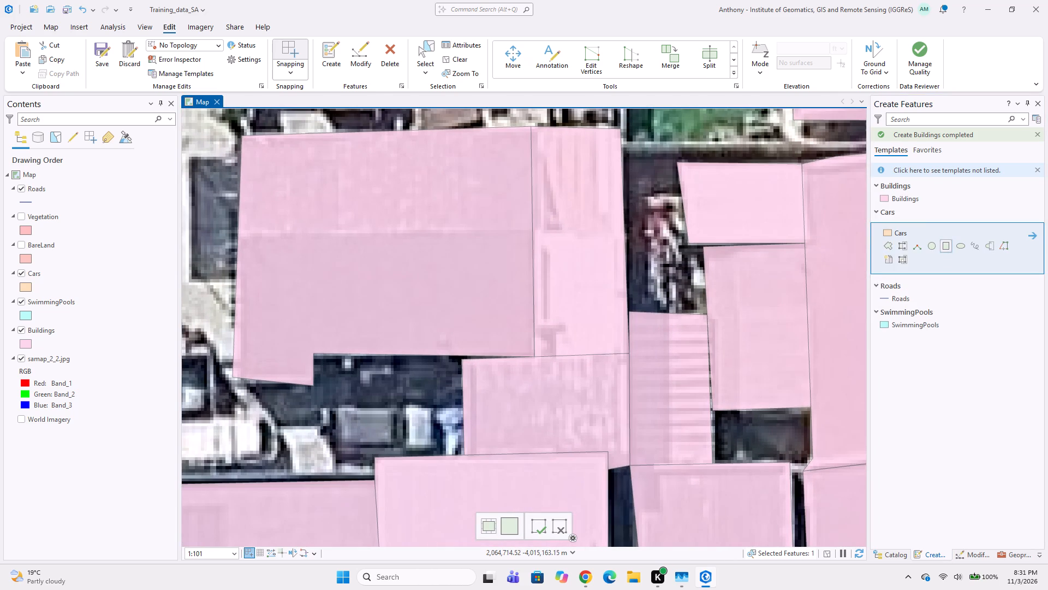
click(315, 401)
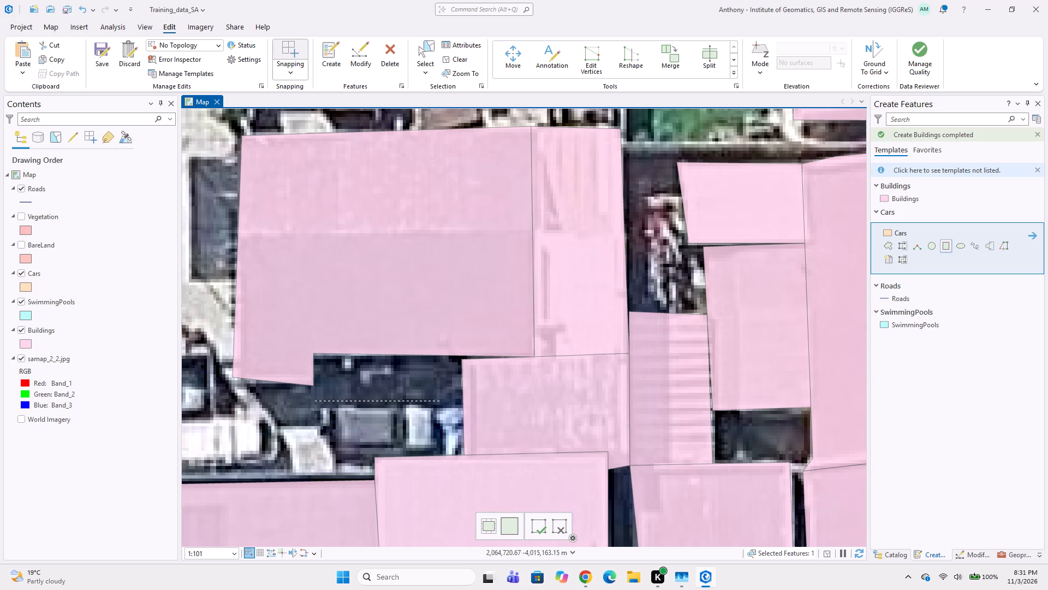
click(439, 401)
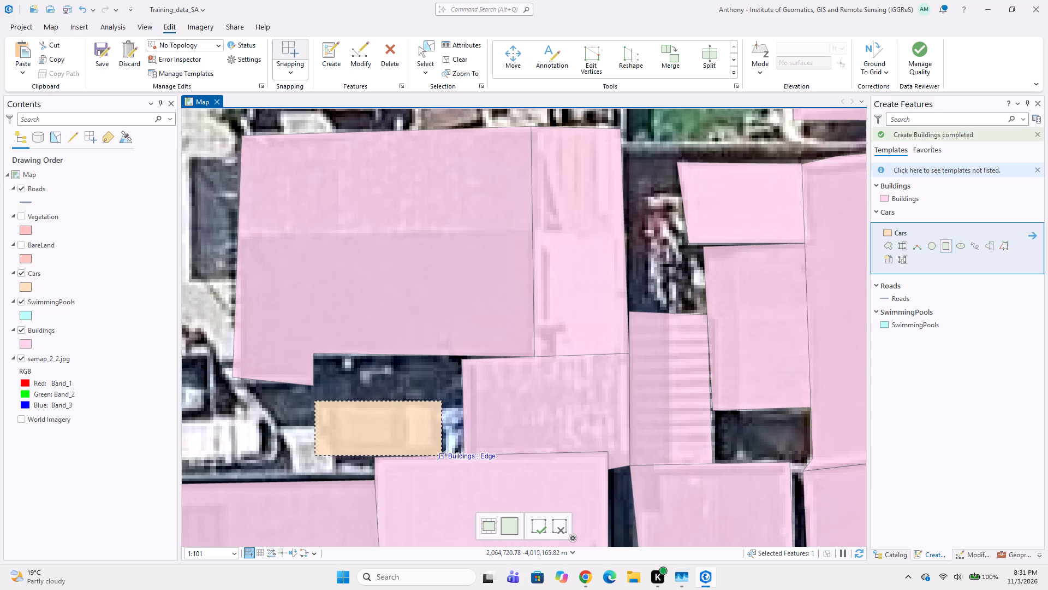
click(442, 457)
Digitize the white van west of the grey vehicle in the same driveway as a slightly rotated Cars rectangle.
middle_drag(346, 447, 483, 426)
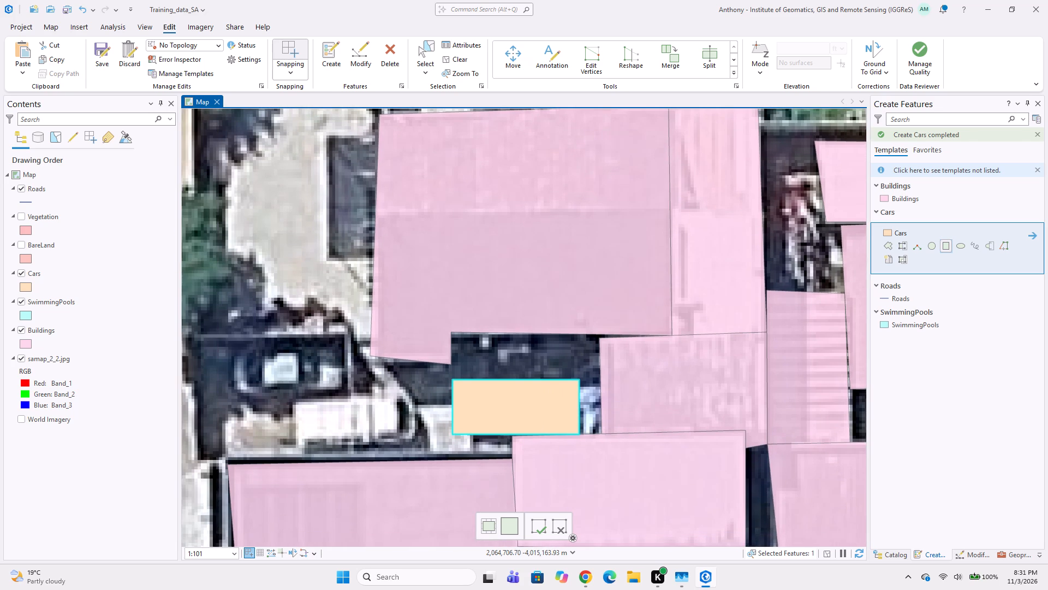
click(290, 396)
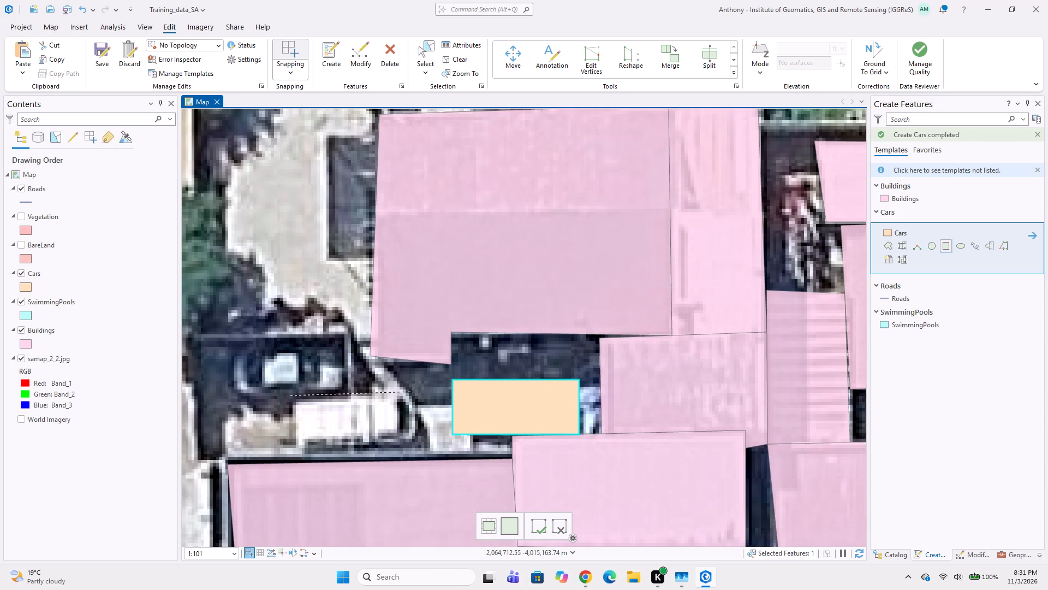
click(414, 392)
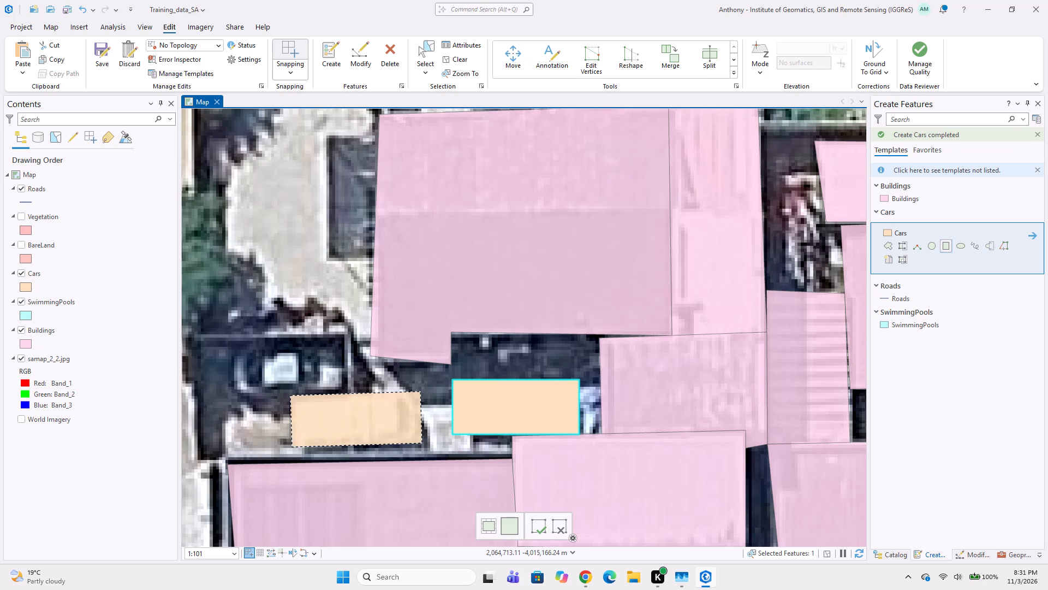
click(424, 445)
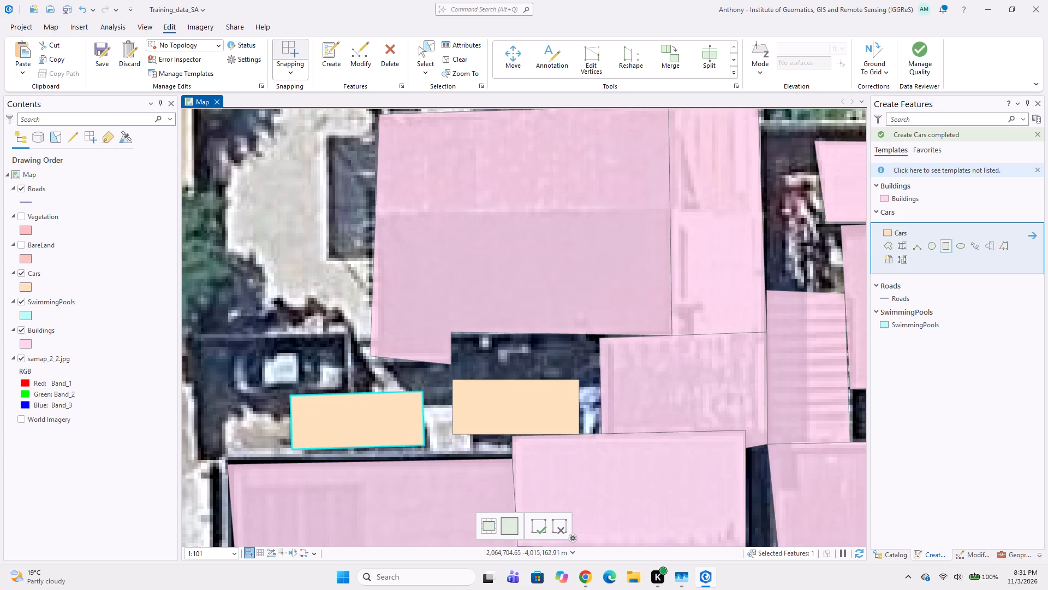
Digitize the dark car northwest of the white van as a freeform Cars polygon with a rounded west end, snapping to the van's edge.
middle_drag(223, 374, 338, 392)
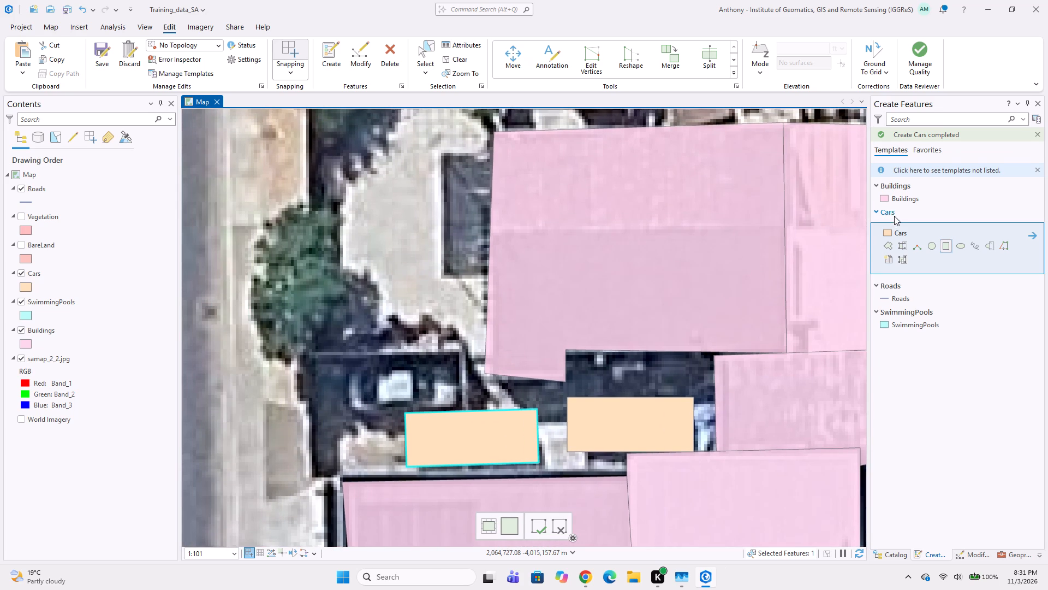
click(886, 244)
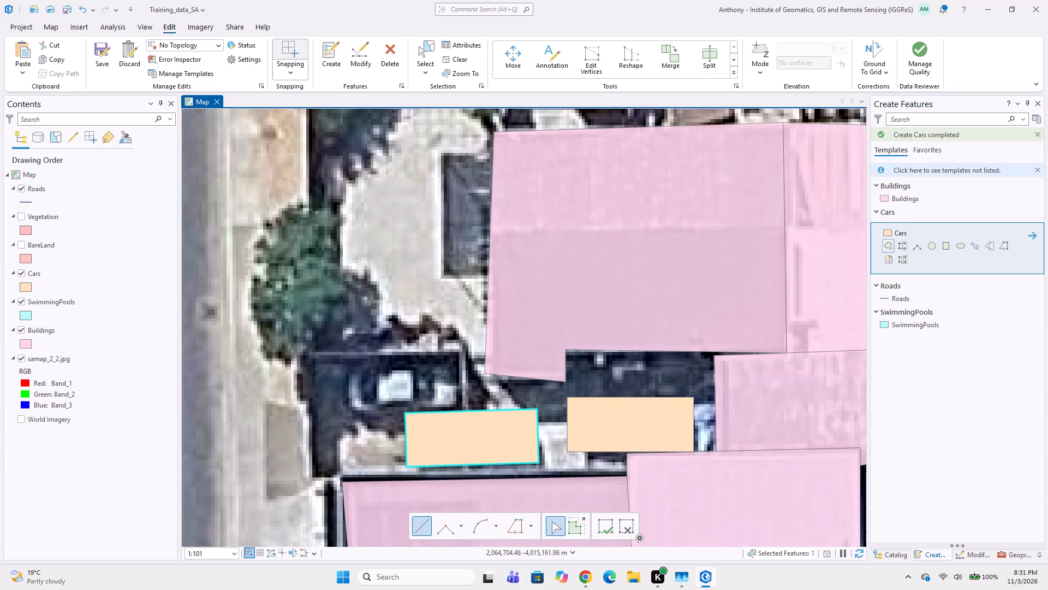
click(407, 418)
click(361, 420)
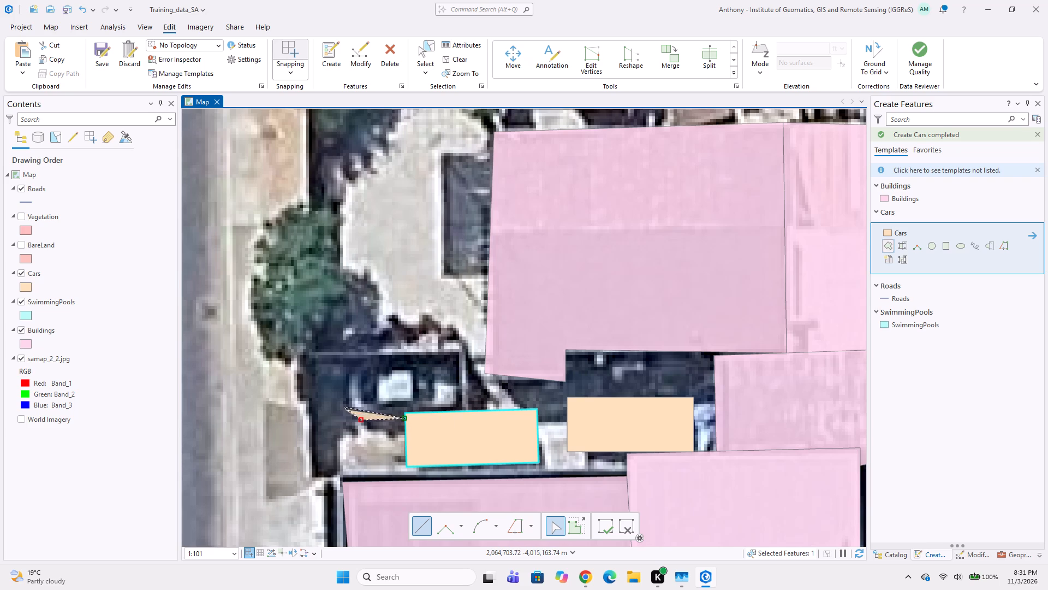
click(344, 405)
click(344, 386)
click(363, 365)
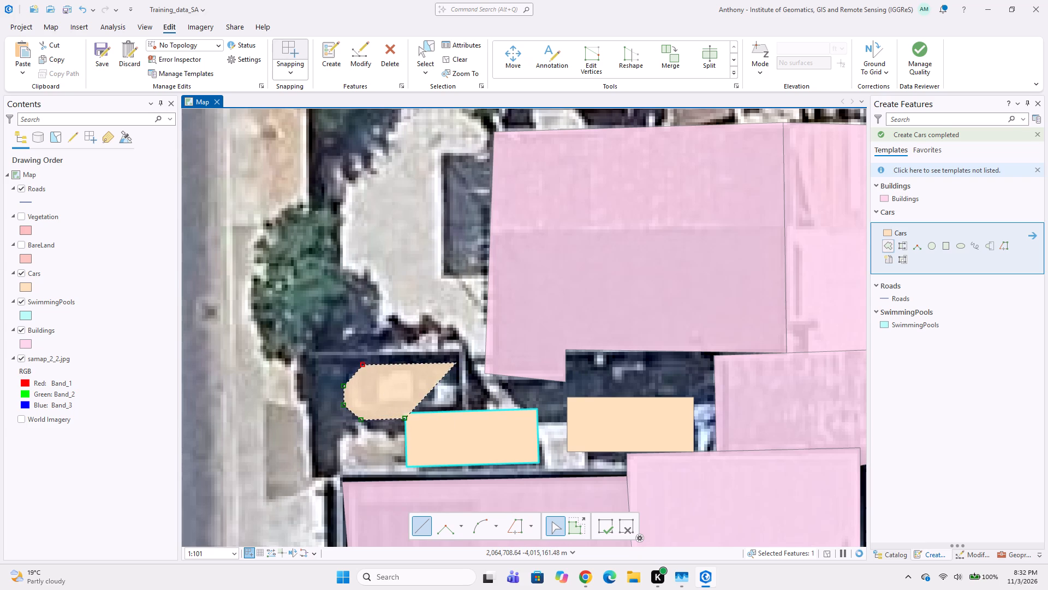
click(451, 359)
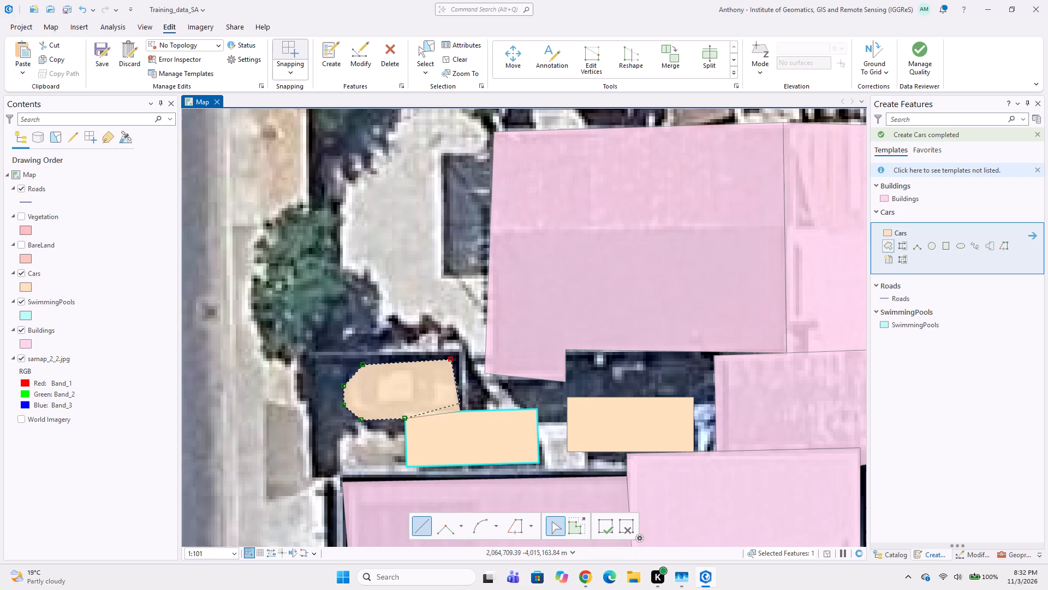
click(460, 371)
click(461, 392)
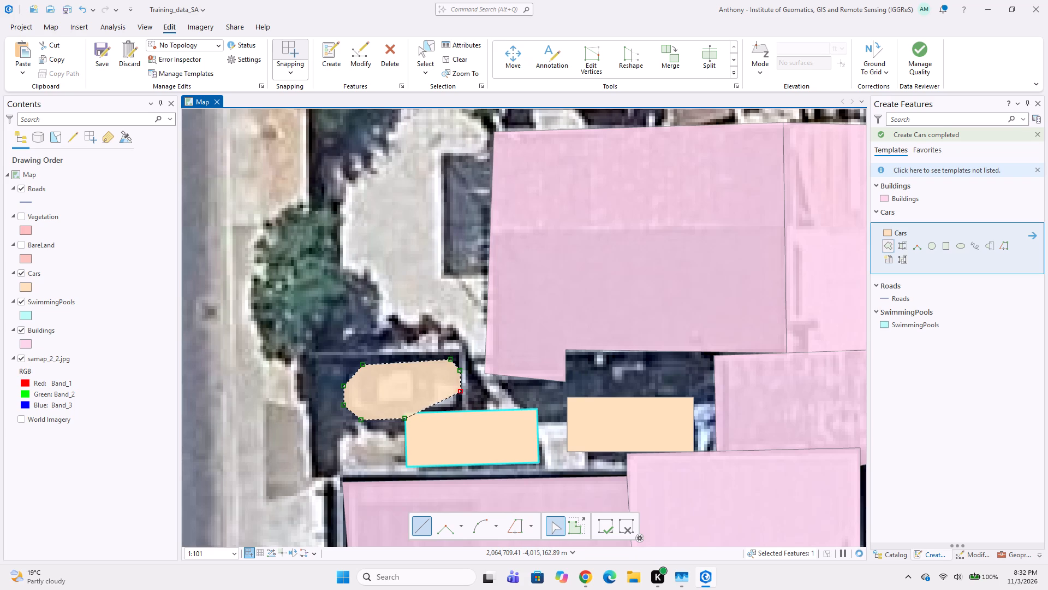
click(464, 409)
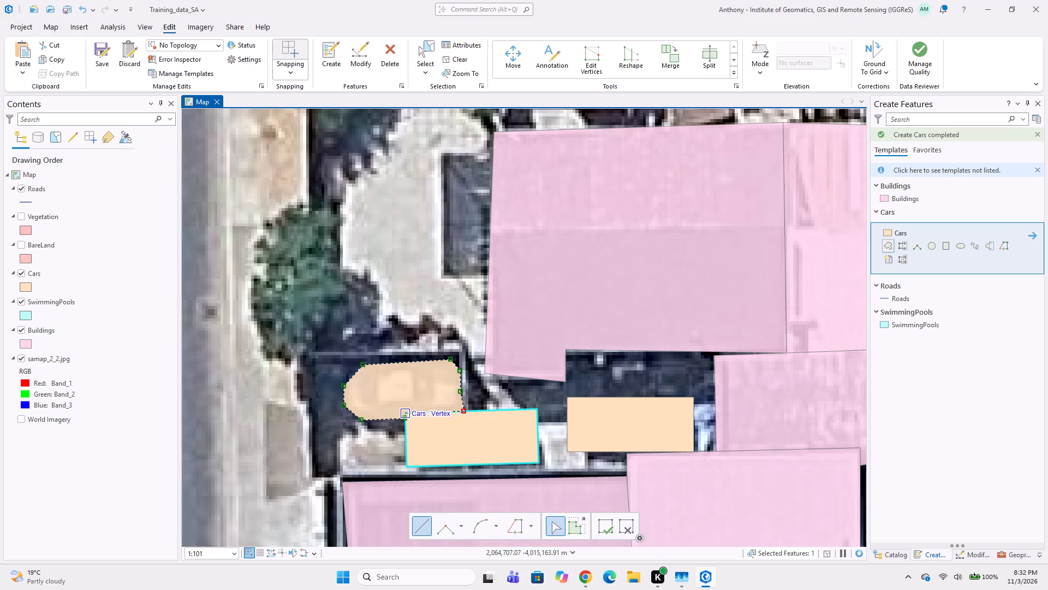
double_click(409, 412)
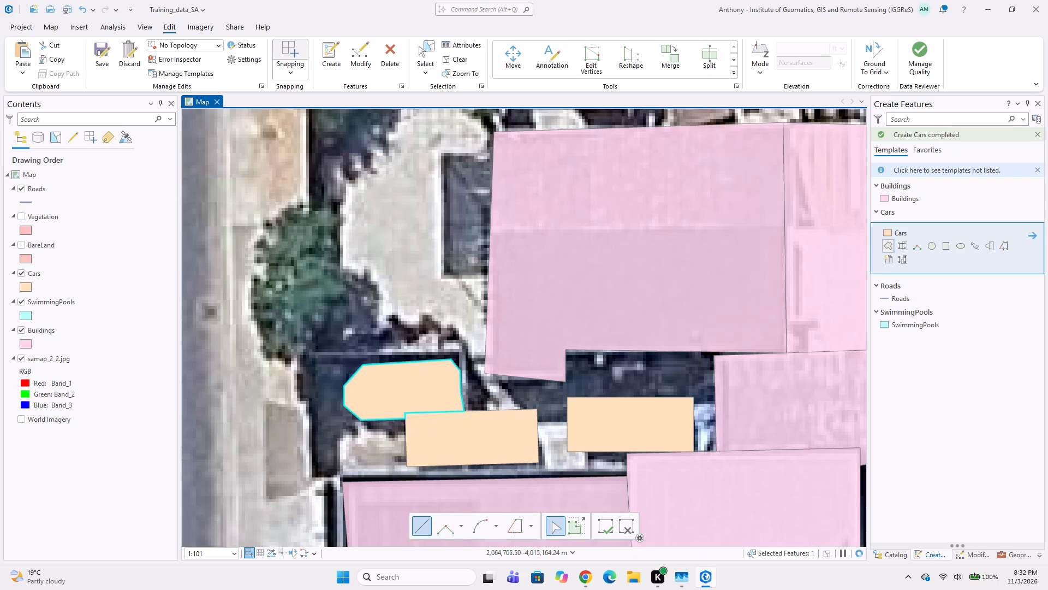
Digitize the grey car at the west end of the long narrow roof near Clipper Rd as a four-cornered Cars polygon, meeting the roof edge.
scroll(340, 420, down, 1)
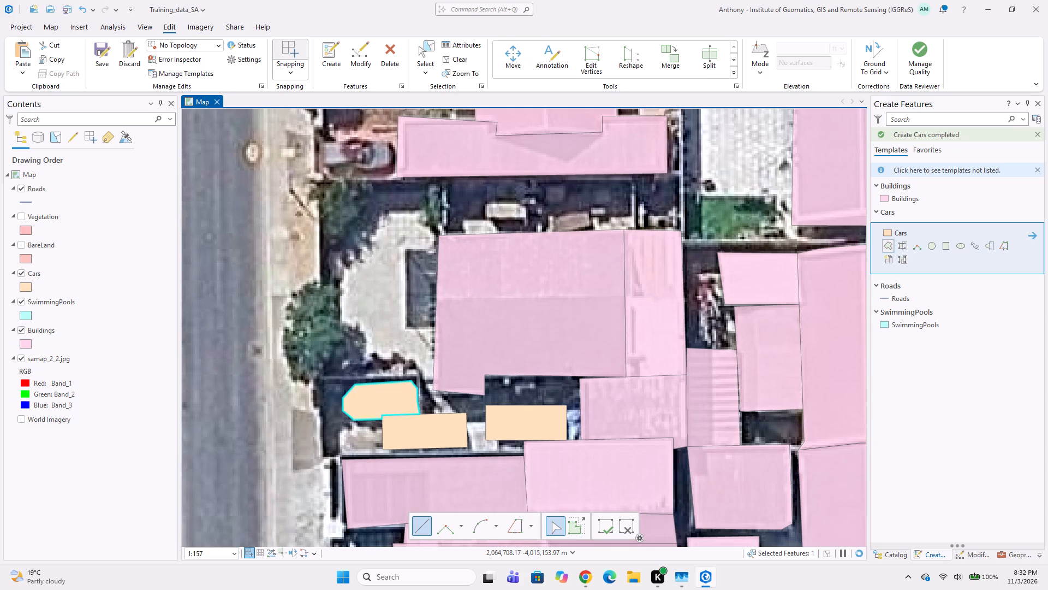
middle_drag(403, 286, 369, 374)
middle_drag(346, 334, 335, 399)
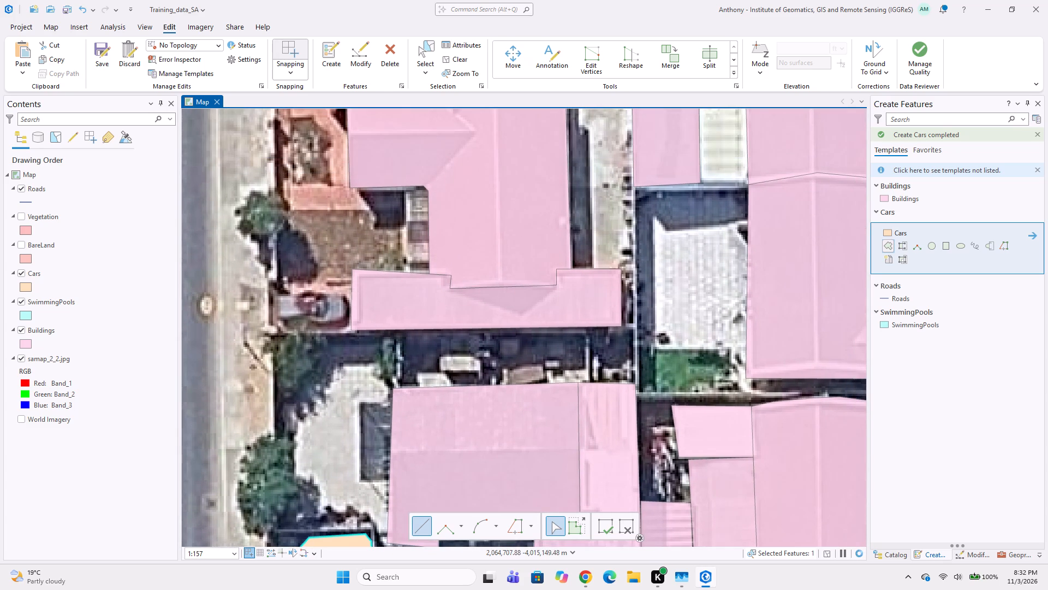
middle_drag(319, 333, 344, 393)
scroll(298, 359, up, 1)
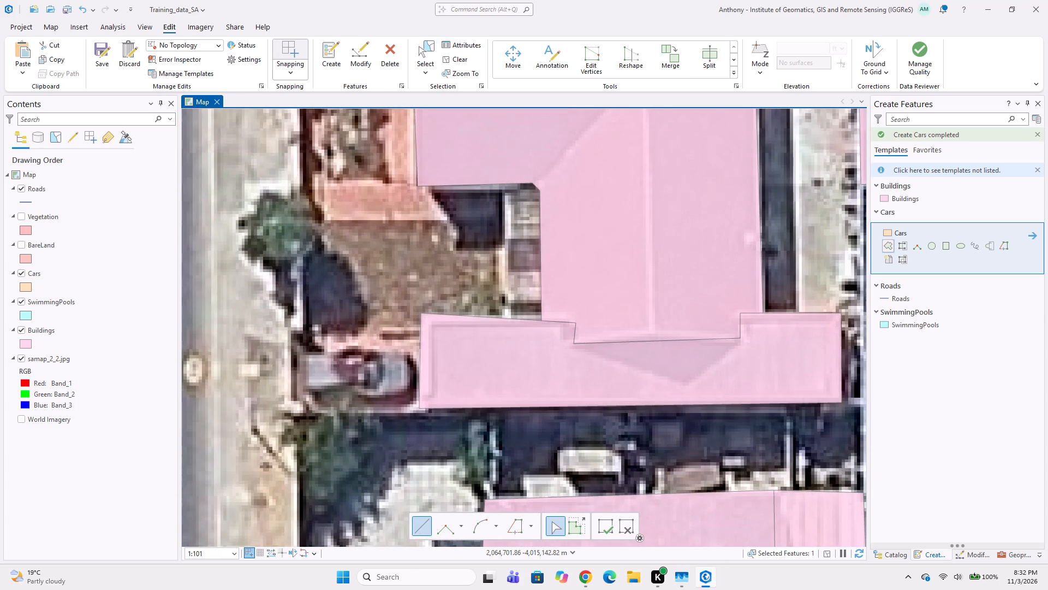
click(296, 347)
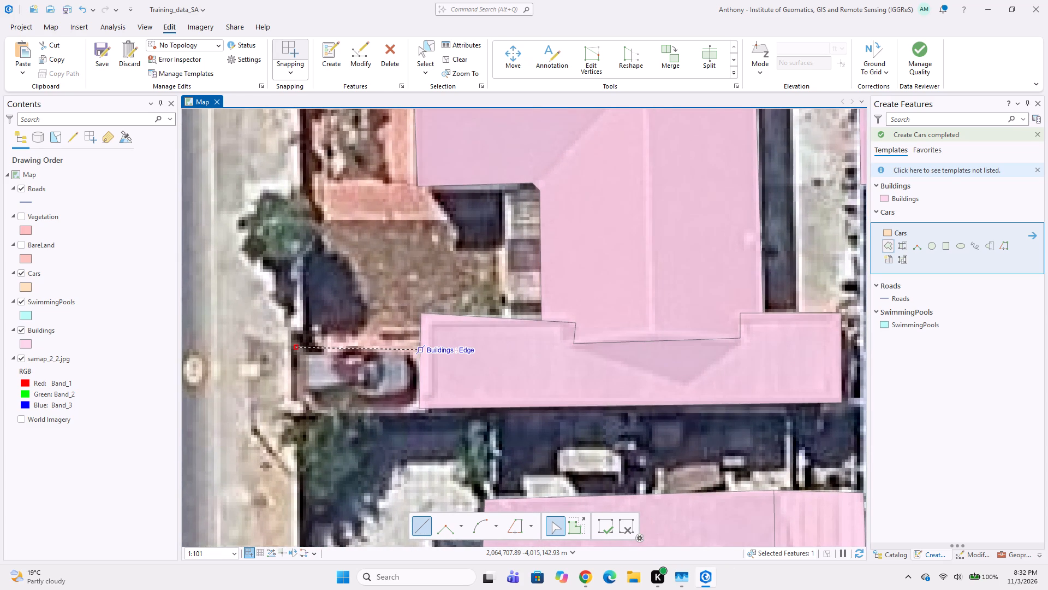
click(420, 350)
click(420, 399)
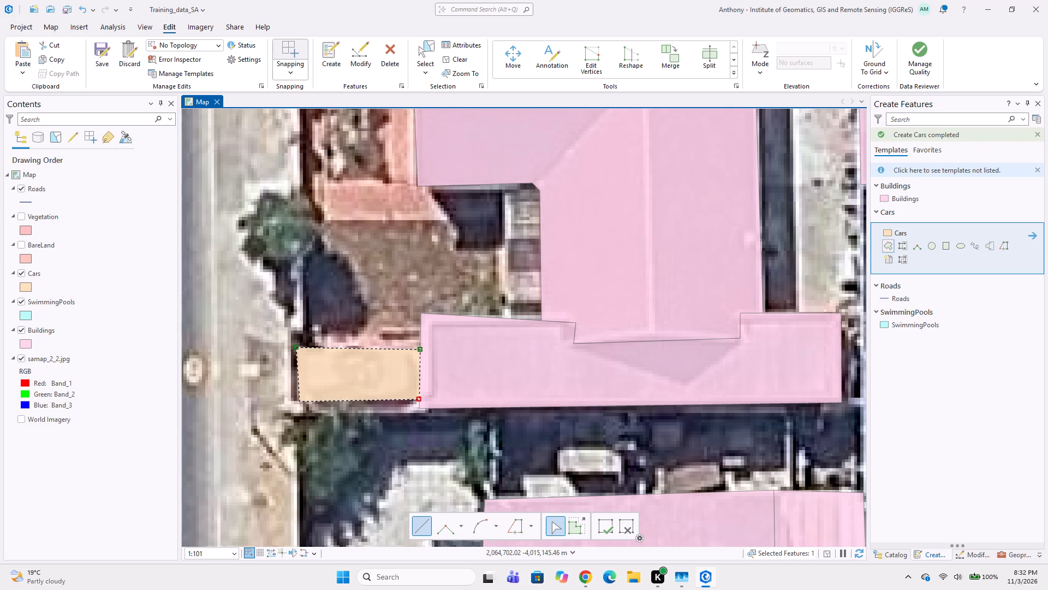
double_click(300, 402)
Digitize the blue car parked in the yard west of Dennegeur Ave as a freeform Cars polygon following its outline beside the trees.
scroll(401, 384, down, 2)
middle_drag(420, 384, 415, 462)
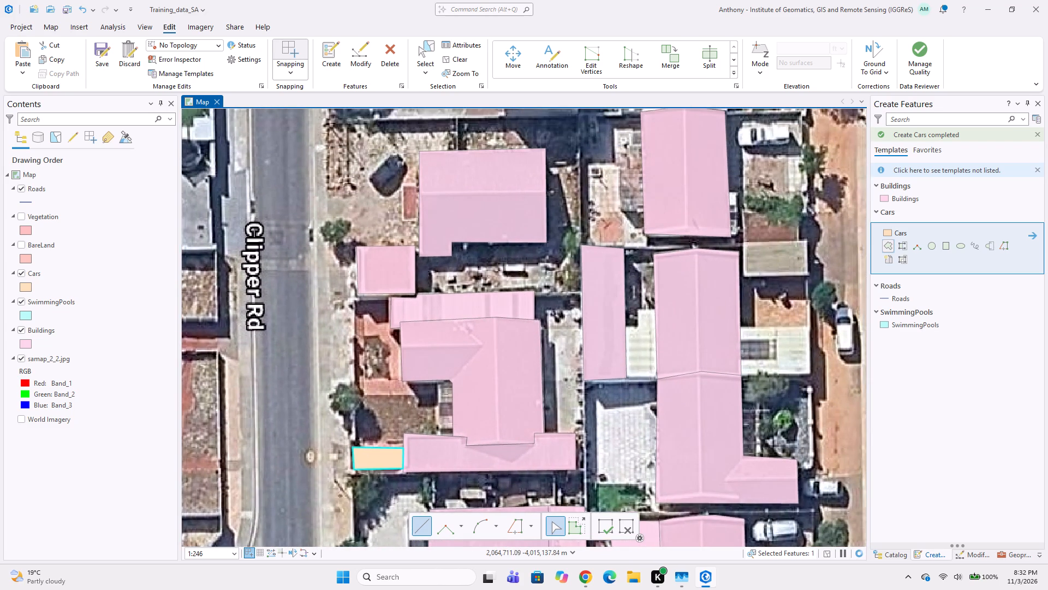
middle_drag(378, 403, 391, 453)
scroll(466, 388, down, 1)
middle_drag(504, 388, 422, 348)
middle_drag(517, 361, 453, 365)
middle_drag(478, 397, 453, 321)
middle_drag(386, 380, 409, 292)
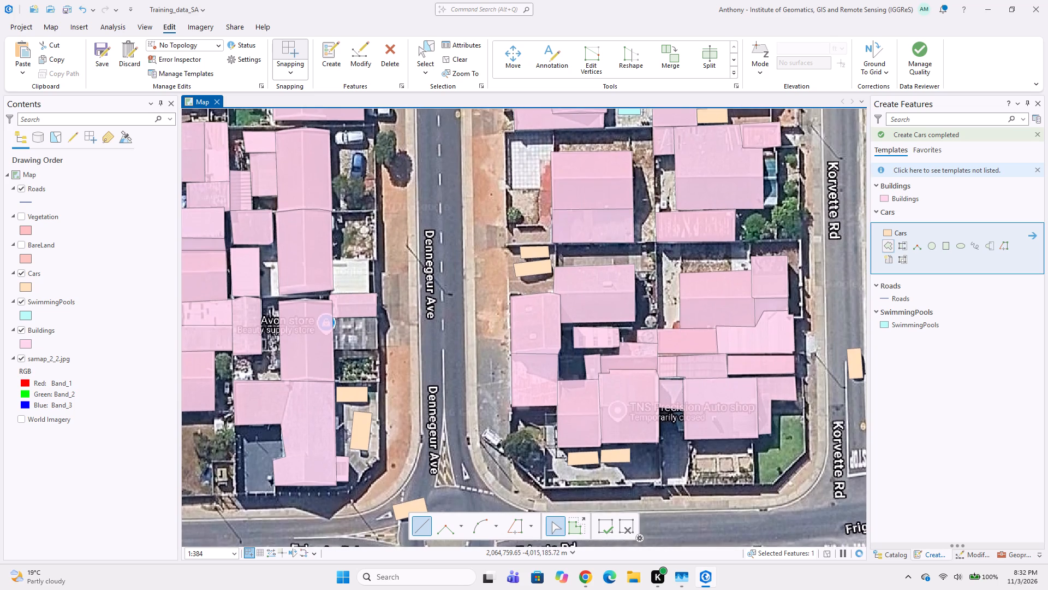
middle_drag(371, 249, 378, 351)
scroll(348, 294, up, 1)
middle_drag(376, 250, 373, 311)
scroll(371, 313, up, 2)
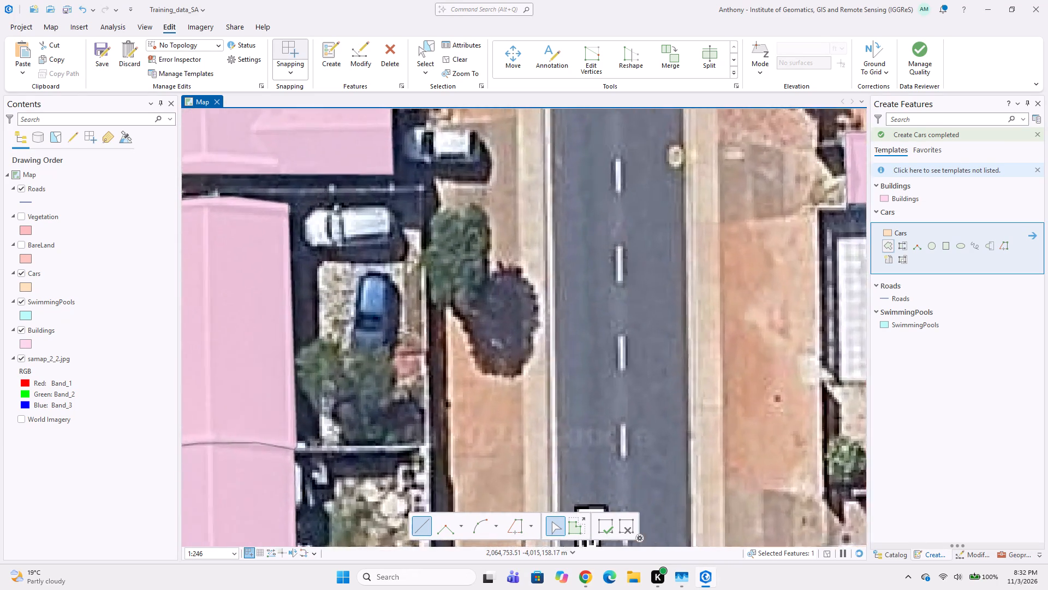
scroll(369, 285, up, 1)
click(346, 233)
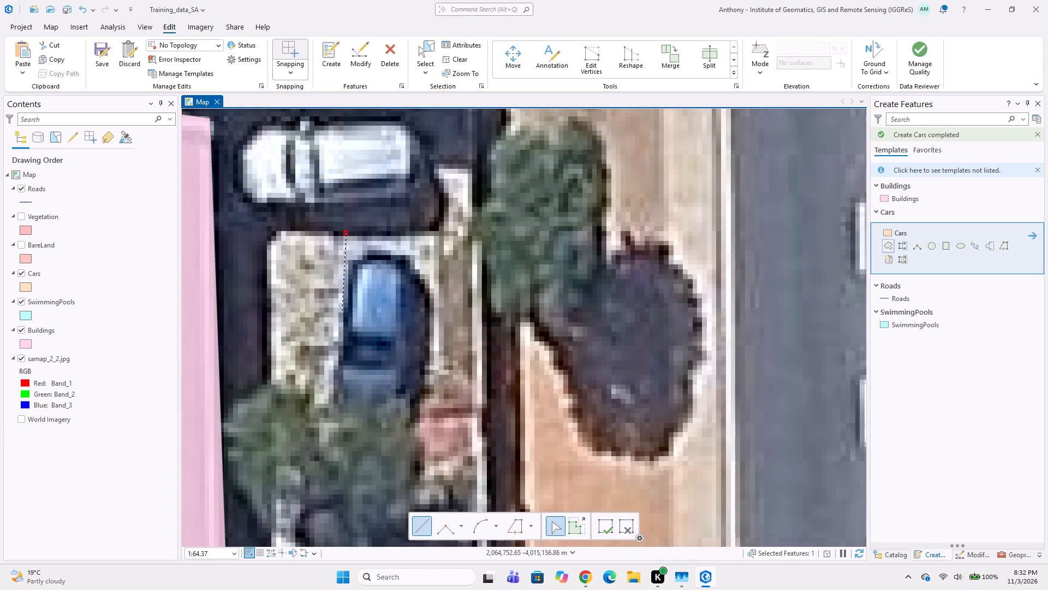
click(327, 396)
drag(340, 399, 348, 399)
drag(365, 394, 371, 392)
click(388, 392)
click(403, 397)
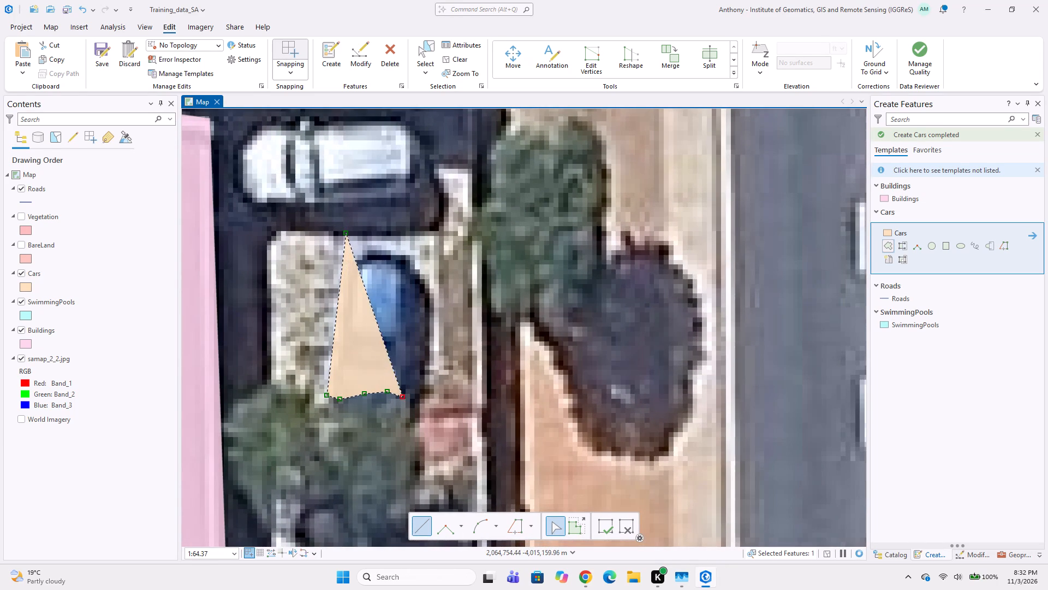
click(416, 409)
drag(430, 329, 433, 311)
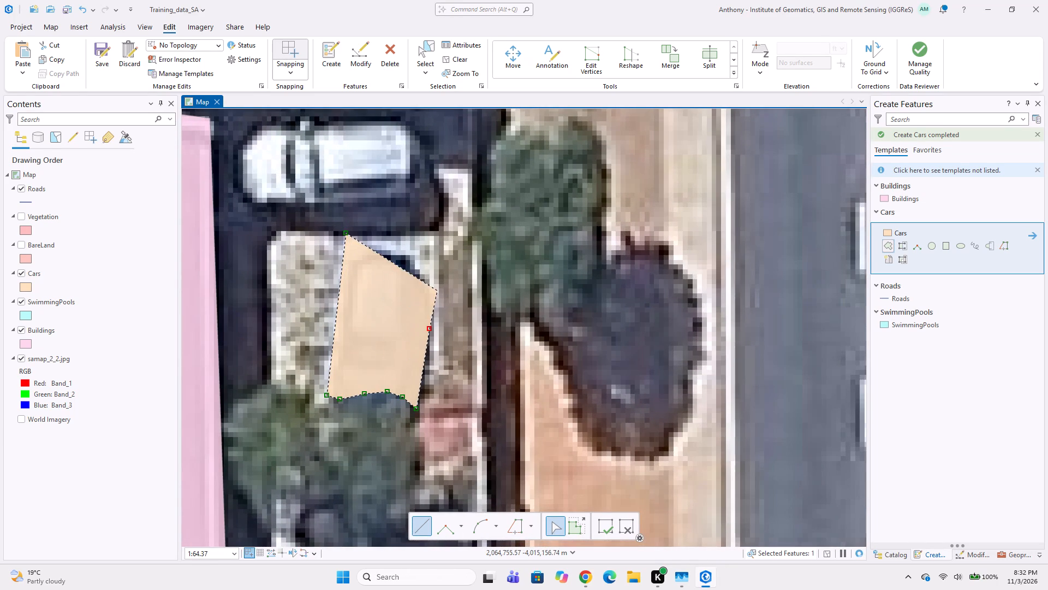
click(426, 269)
drag(400, 245, 388, 243)
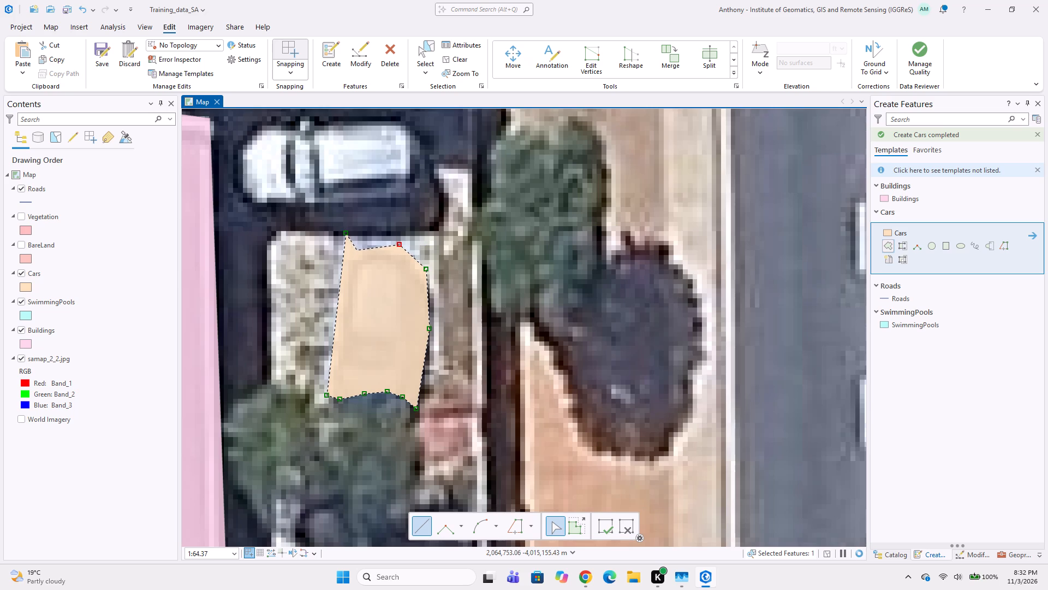
double_click(357, 250)
Digitize the white car just north of the blue car as a freeform Cars polygon with rounded ends.
middle_drag(346, 237, 359, 319)
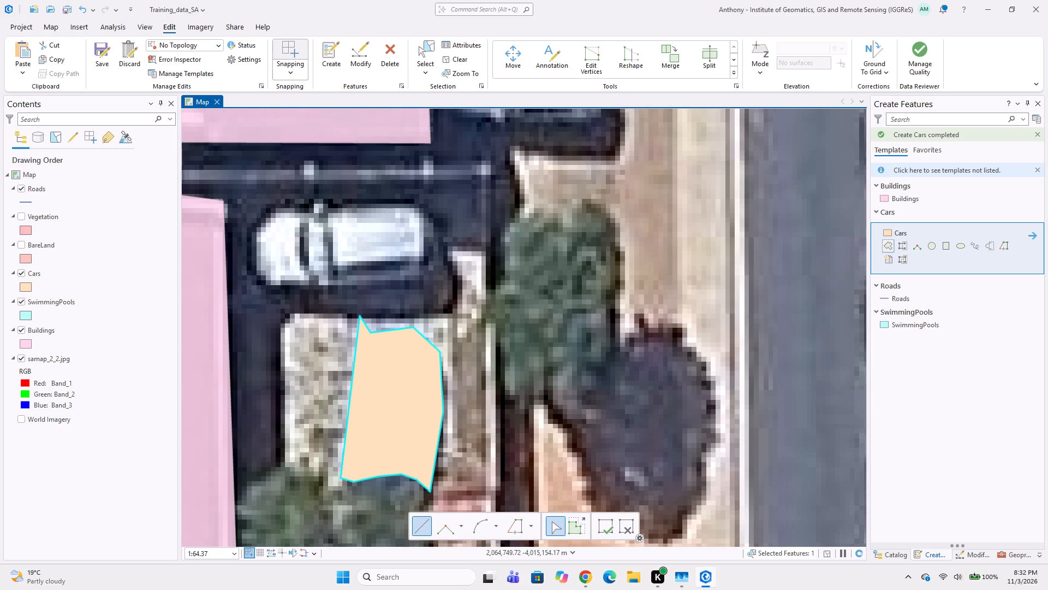
click(265, 189)
drag(247, 202, 245, 210)
drag(245, 243, 246, 256)
drag(254, 271, 261, 281)
drag(283, 296, 300, 298)
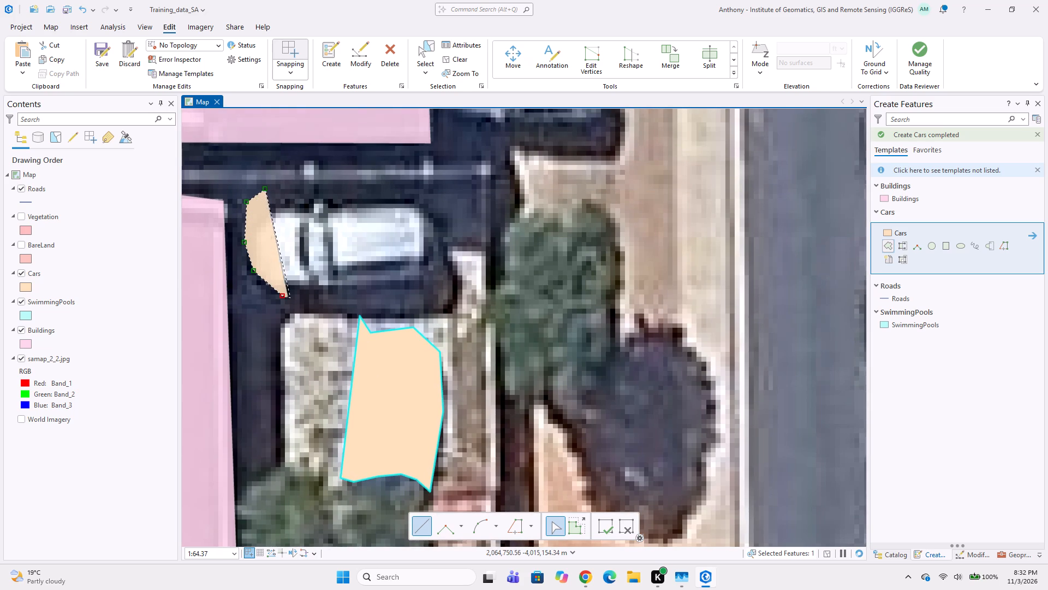
drag(300, 298, 298, 298)
drag(416, 298, 424, 298)
click(449, 288)
drag(462, 272, 464, 262)
drag(461, 245, 455, 226)
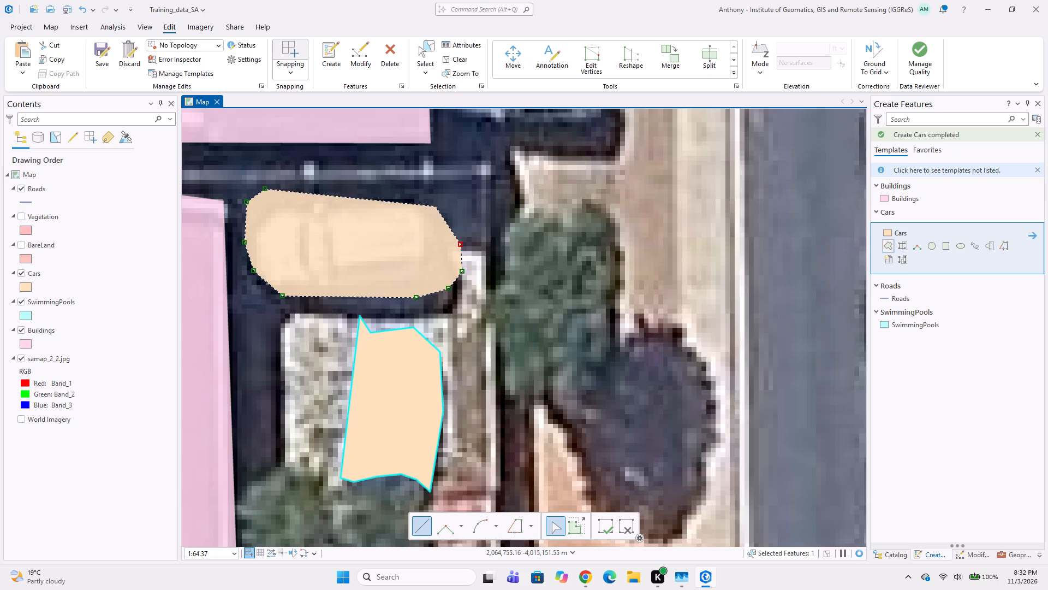
drag(434, 204, 428, 200)
double_click(386, 193)
Digitize the white-roofed car on the driveway northeast of the previous one, beside the Dennegeur Ave verge, as a rounded Cars polygon.
middle_drag(371, 197, 407, 342)
scroll(409, 346, down, 2)
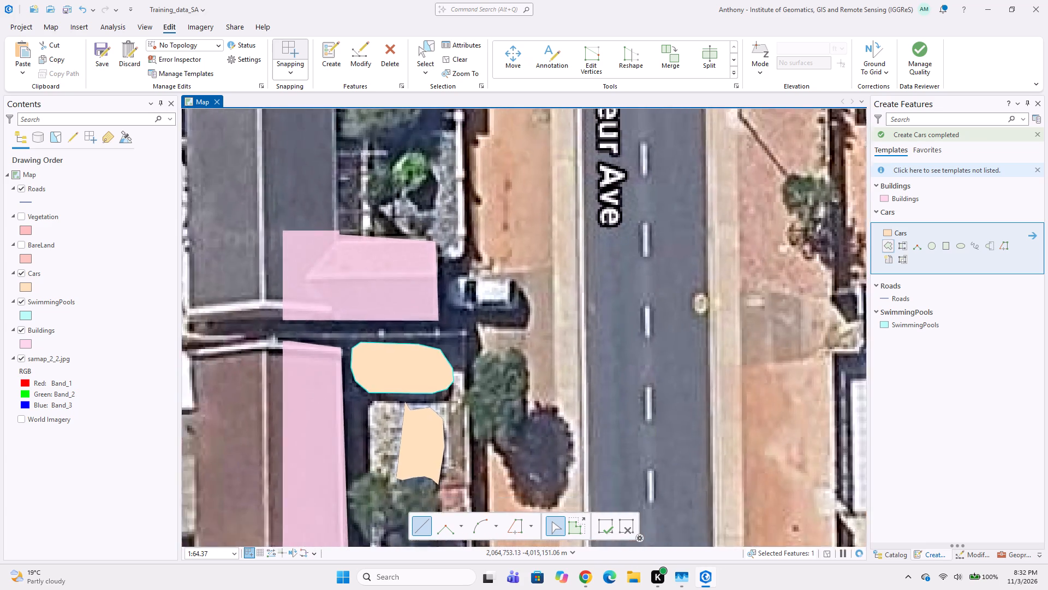
scroll(472, 246, up, 1)
scroll(407, 281, up, 1)
click(462, 308)
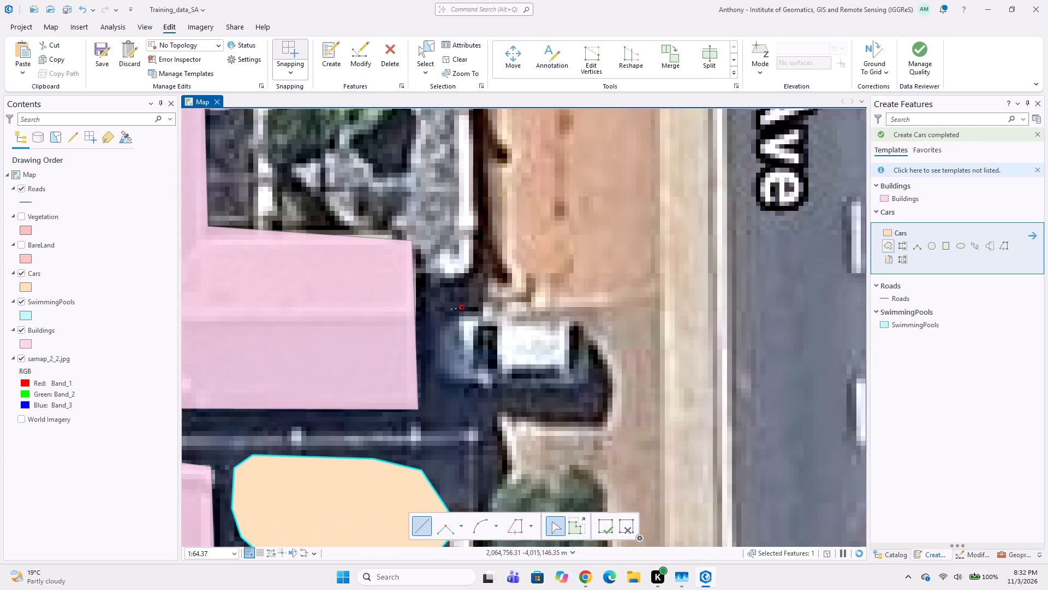
drag(441, 317, 439, 323)
click(432, 340)
drag(437, 370, 441, 376)
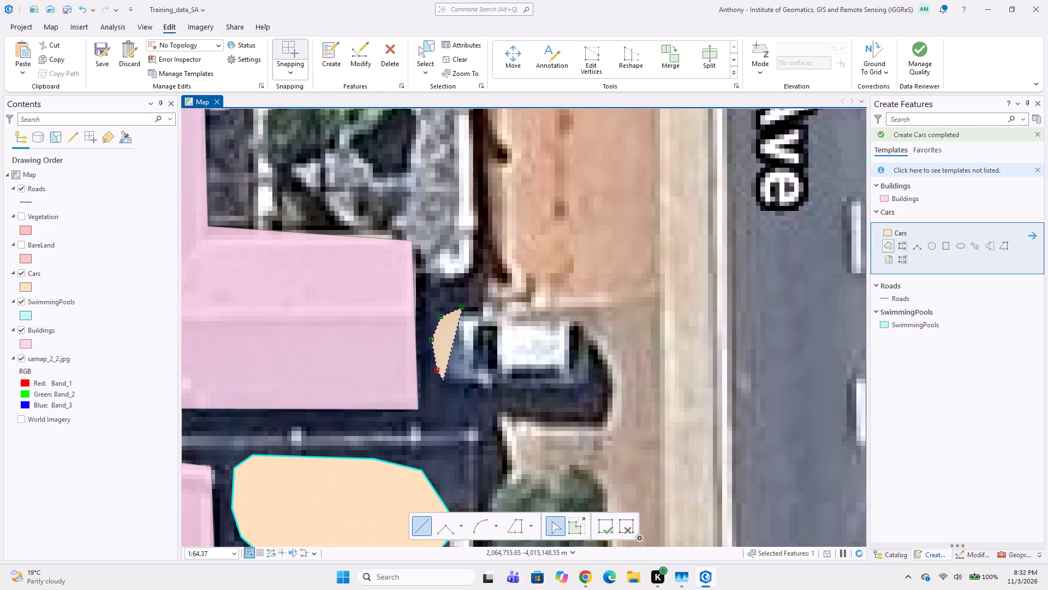
drag(451, 386, 460, 390)
drag(478, 393, 508, 396)
drag(533, 399, 546, 399)
drag(586, 399, 592, 396)
drag(600, 390, 600, 382)
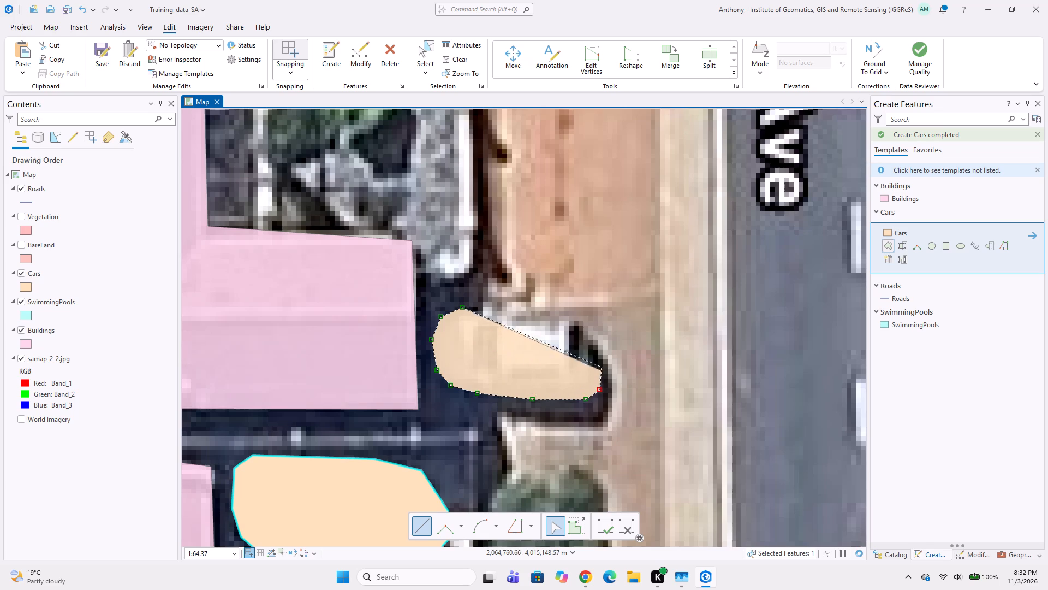
drag(604, 352, 602, 344)
drag(591, 323, 579, 315)
double_click(541, 306)
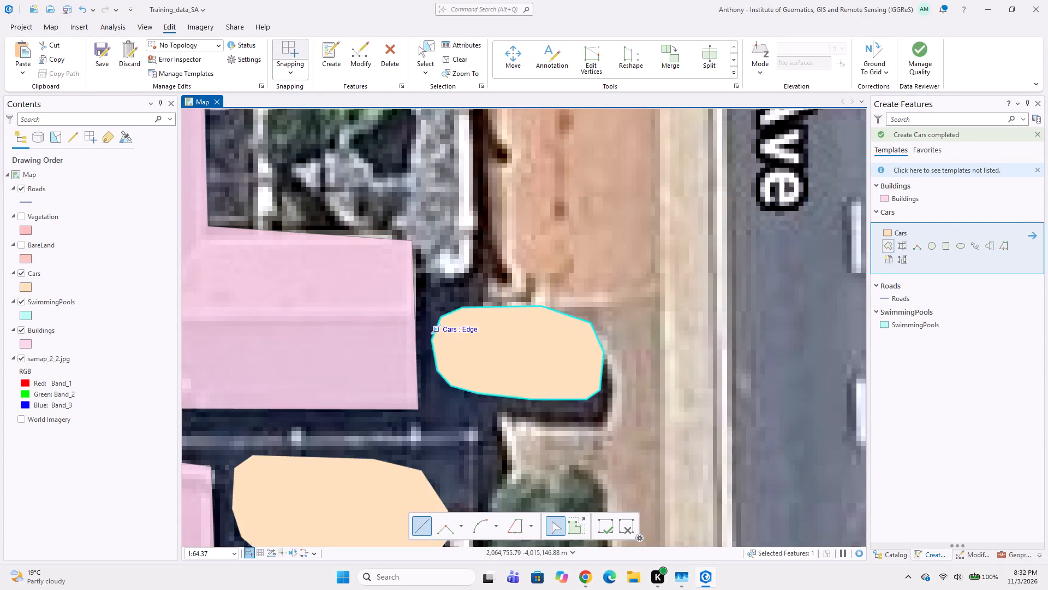
Using the Cars template's Rectangle tool, digitize the white vehicle parked beside the tree on the west verge of Dennegeur Ave, slightly rotated.
scroll(436, 331, down, 3)
middle_drag(380, 279, 397, 350)
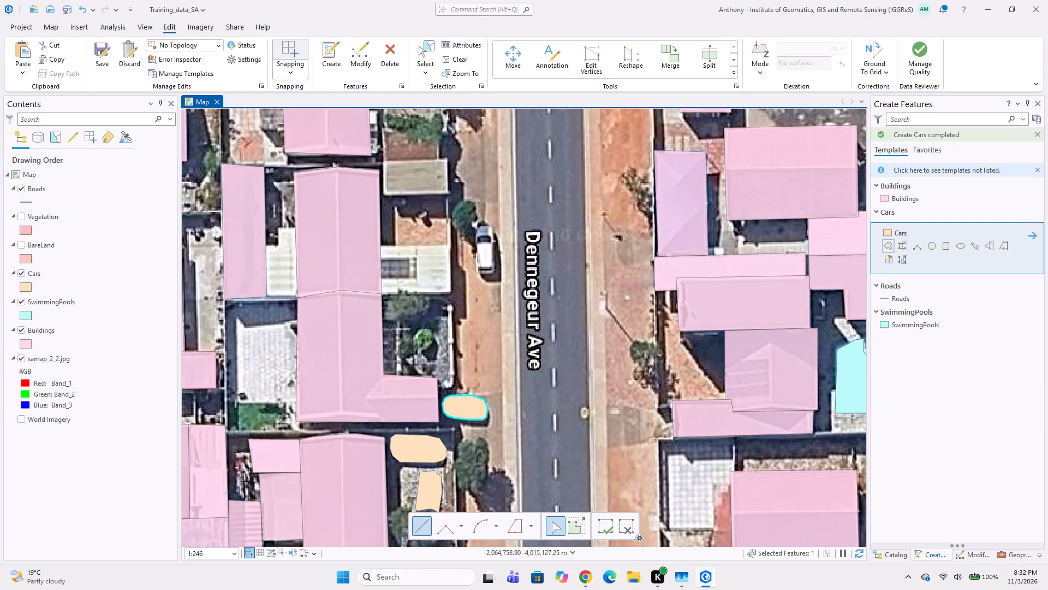
scroll(491, 233, up, 1)
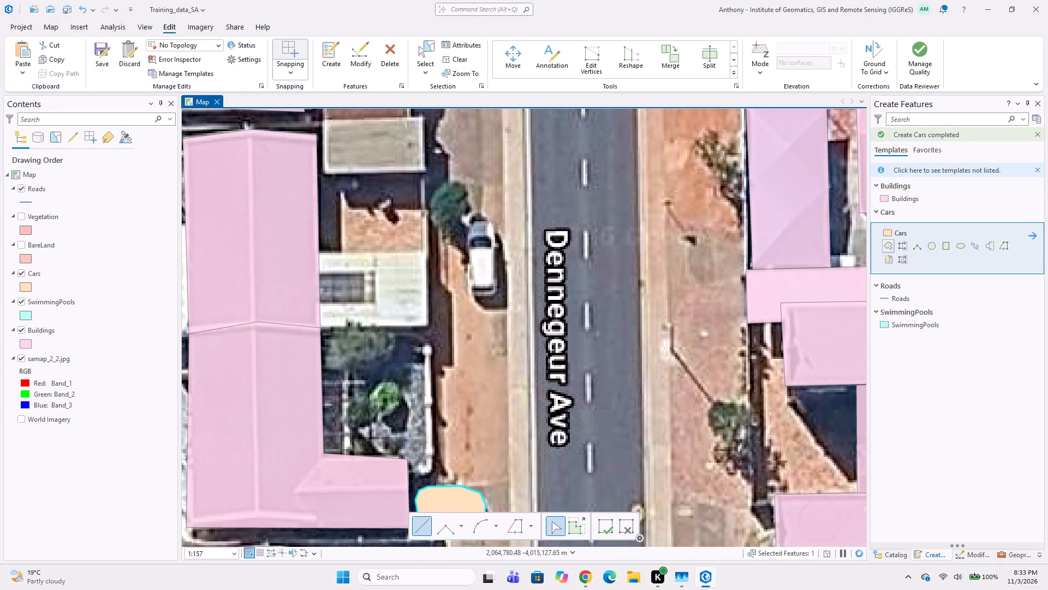
click(942, 243)
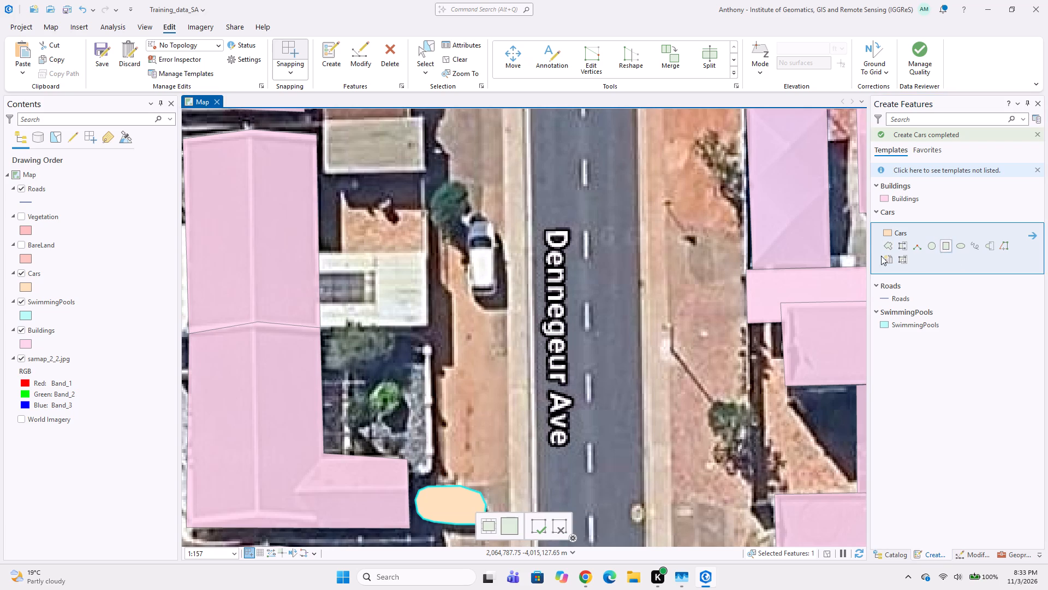
scroll(526, 235, up, 1)
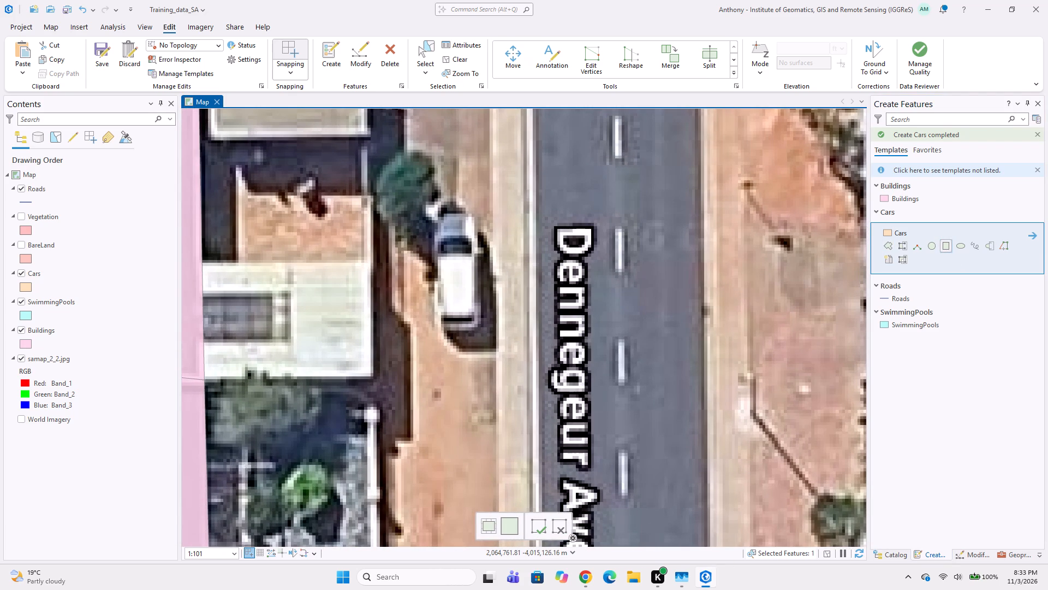
click(485, 212)
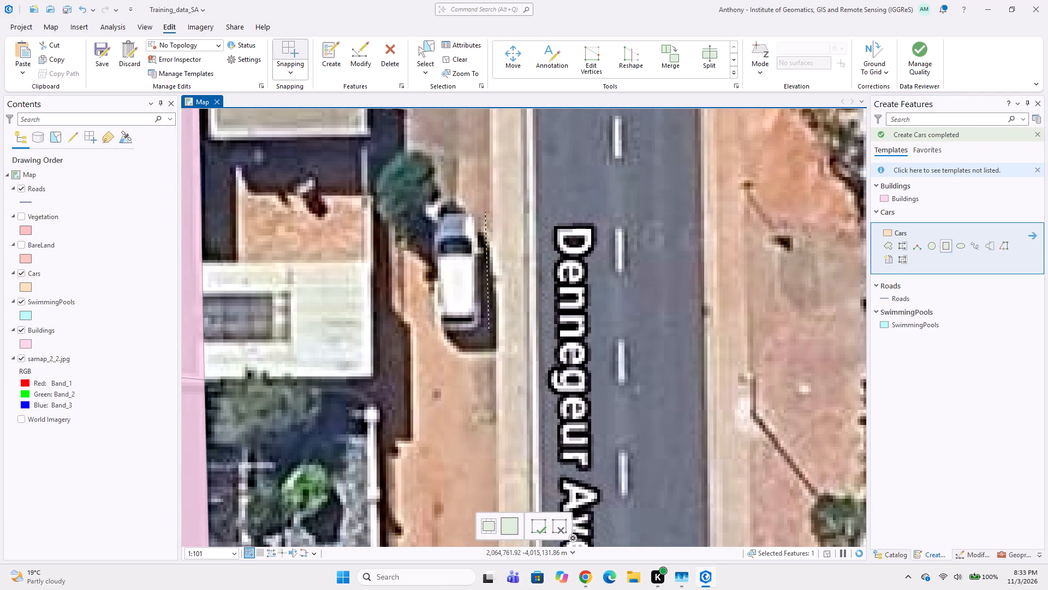
click(489, 331)
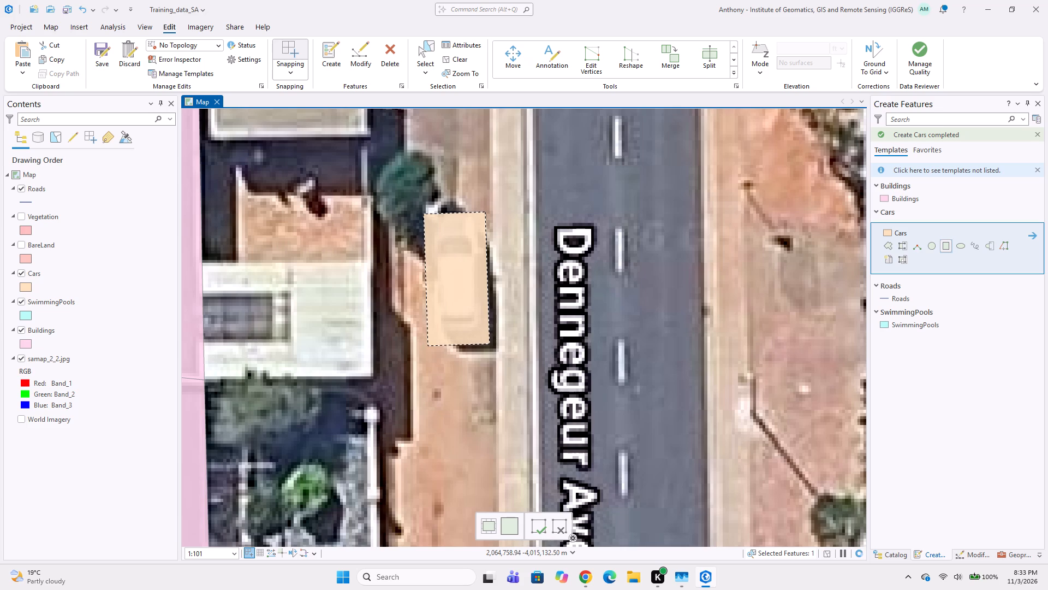
click(433, 342)
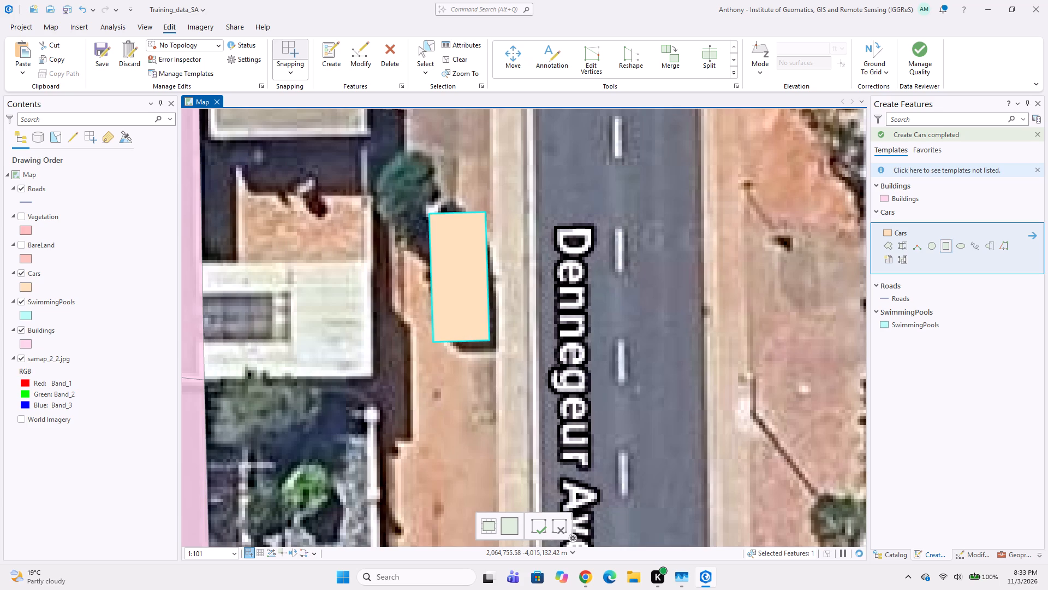
Using the Buildings template's Polygon tool, digitize the small grey flat roof northwest of the vehicle on the verge as a four-cornered polygon.
middle_drag(424, 388, 587, 390)
scroll(470, 365, down, 1)
middle_drag(468, 311, 461, 409)
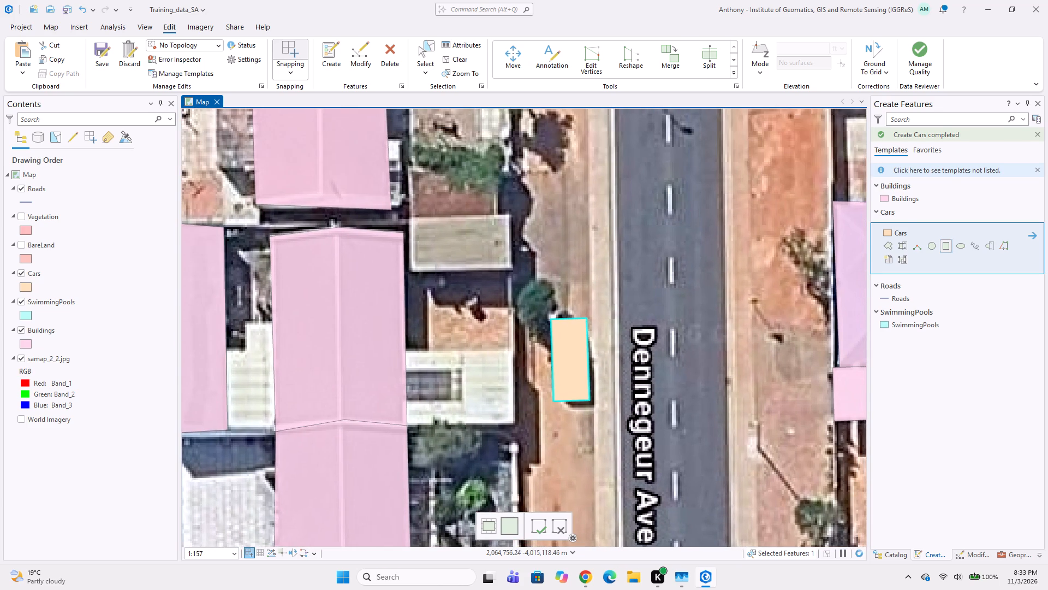
click(898, 193)
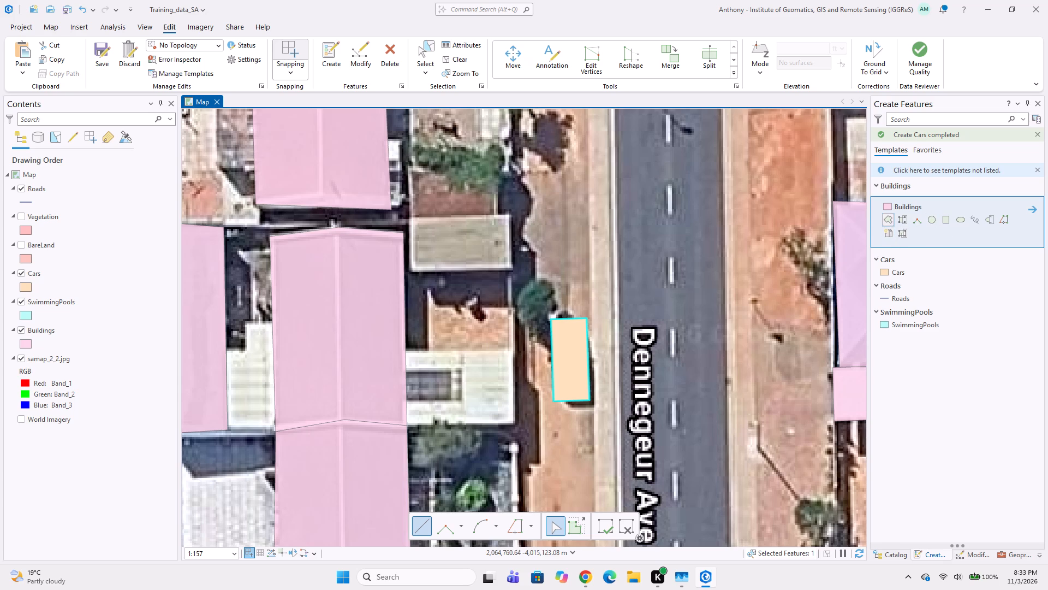
scroll(413, 216, up, 1)
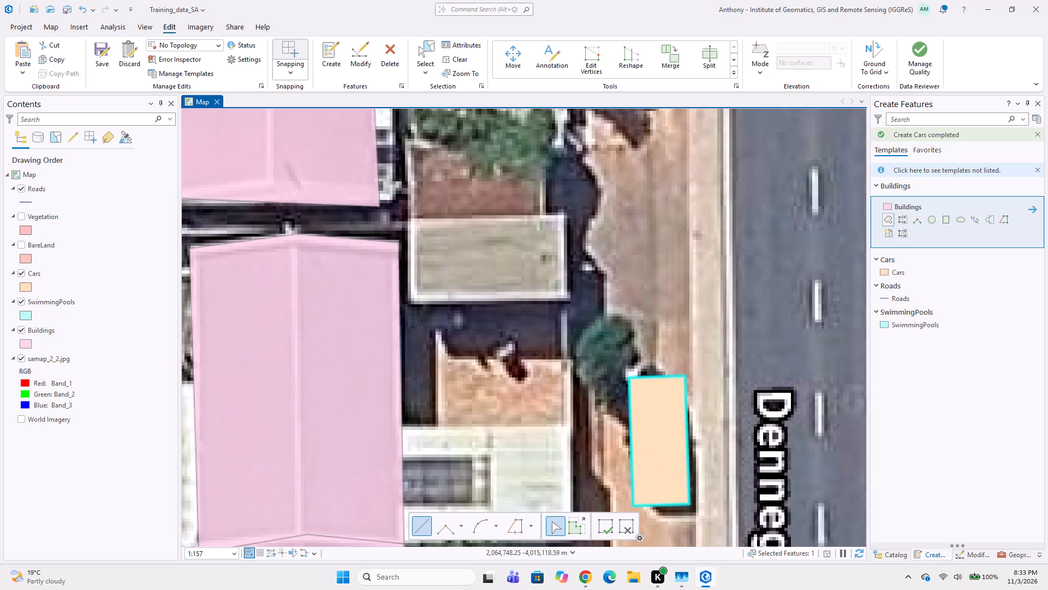
click(409, 216)
click(569, 212)
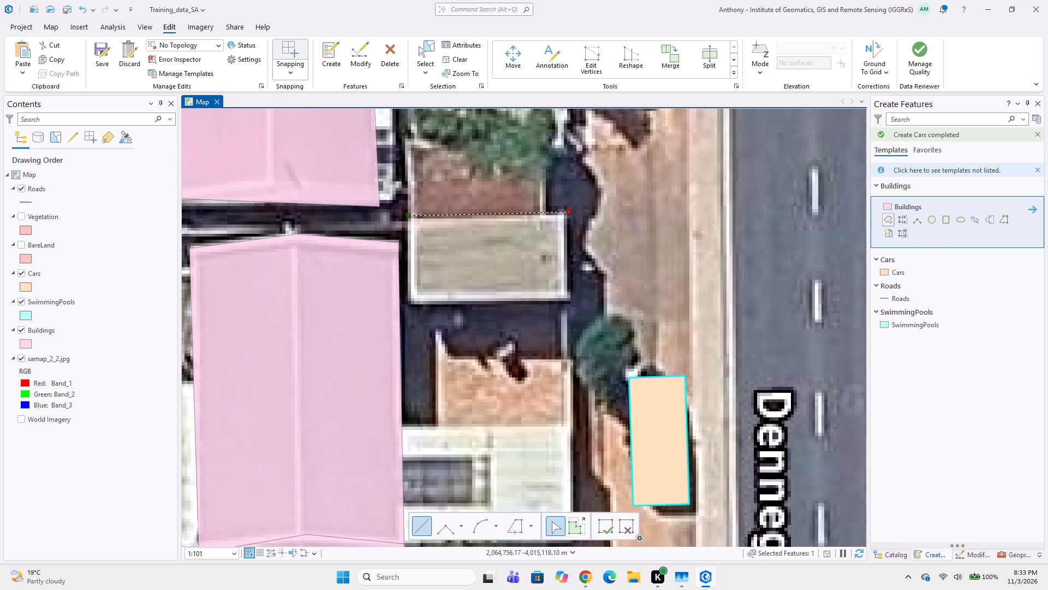
click(573, 302)
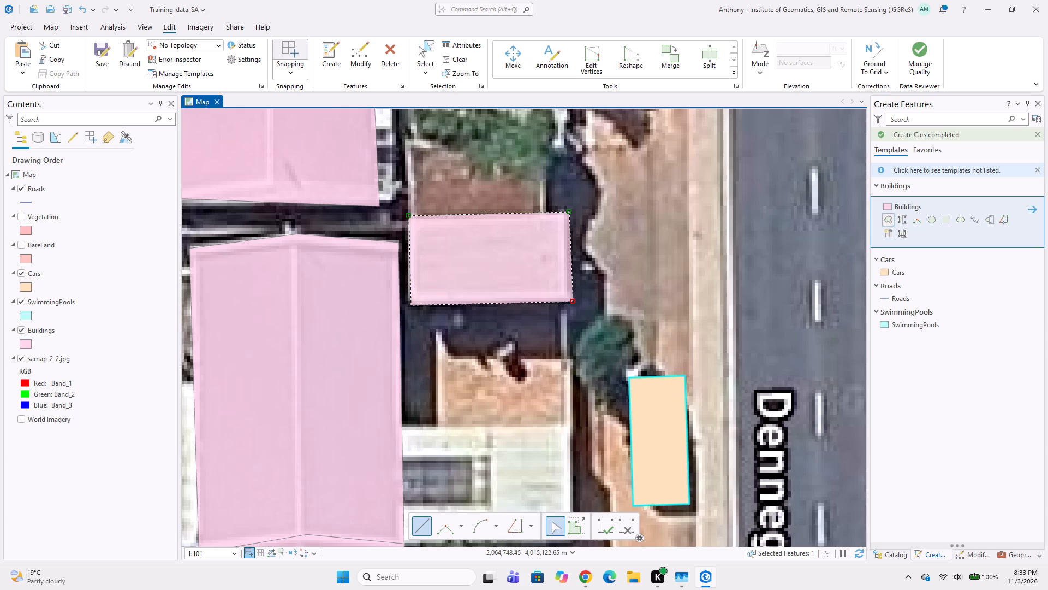
double_click(409, 305)
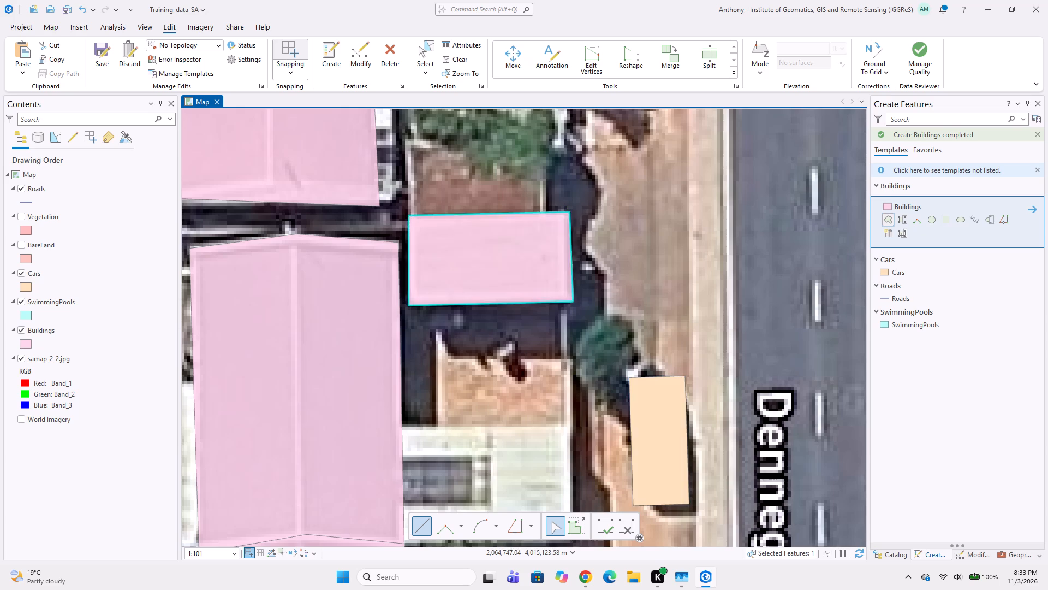
Digitize the green-roofed structure east of Clipper Rd, north of the digitized house with the dark car, as a four-cornered Buildings polygon.
scroll(374, 331, down, 2)
middle_drag(338, 336, 506, 317)
scroll(353, 311, down, 2)
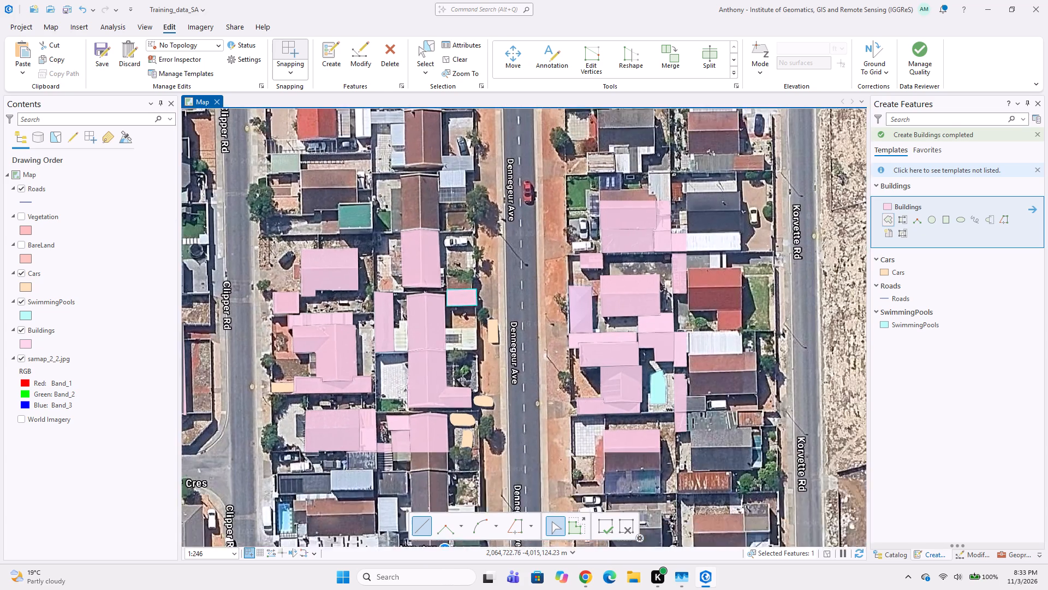
middle_drag(371, 279, 384, 327)
middle_drag(430, 200, 432, 252)
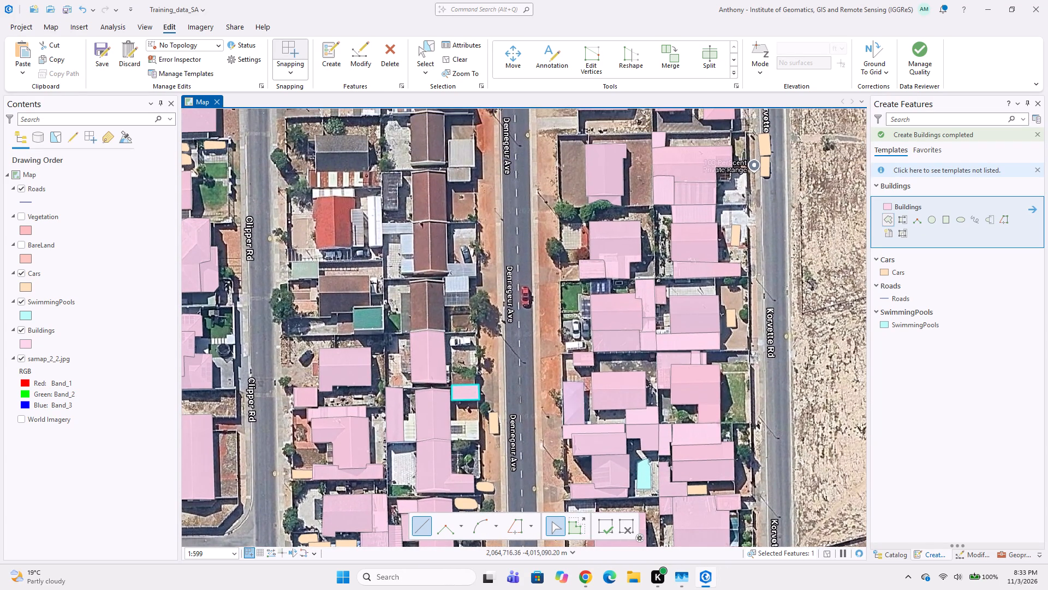
scroll(346, 285, down, 1)
middle_drag(378, 281, 410, 384)
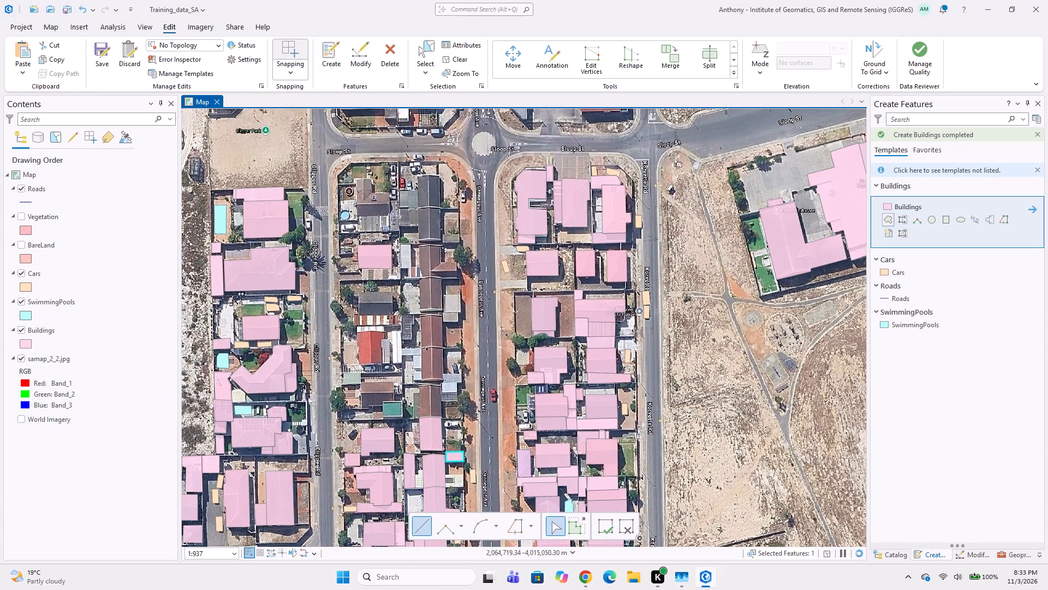
middle_drag(407, 292, 378, 252)
scroll(416, 327, up, 1)
middle_drag(354, 334, 363, 329)
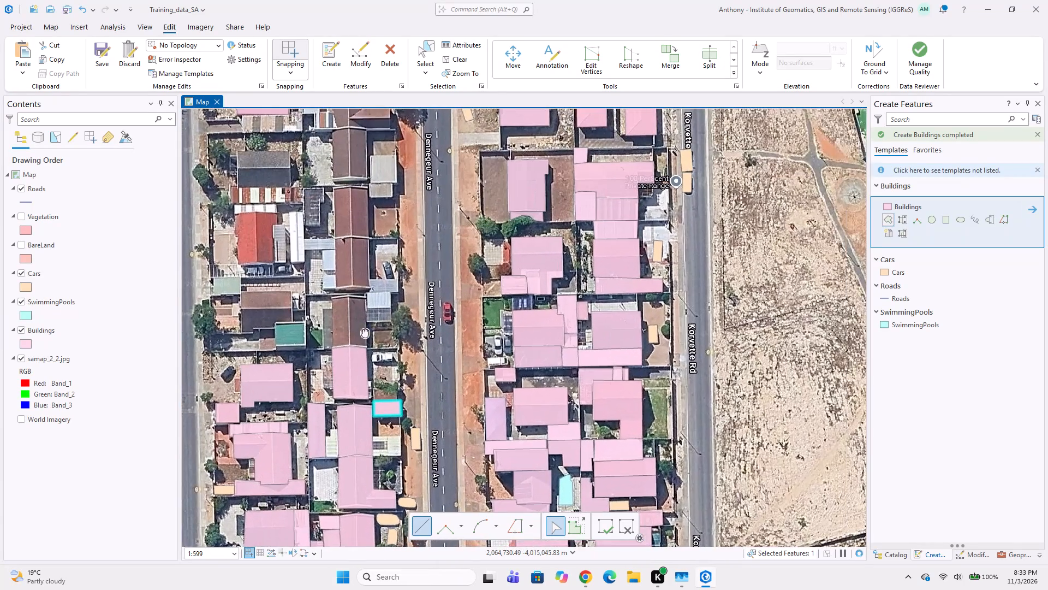
middle_drag(363, 329, 422, 317)
scroll(361, 331, up, 2)
middle_drag(307, 329, 428, 281)
middle_drag(420, 282, 392, 332)
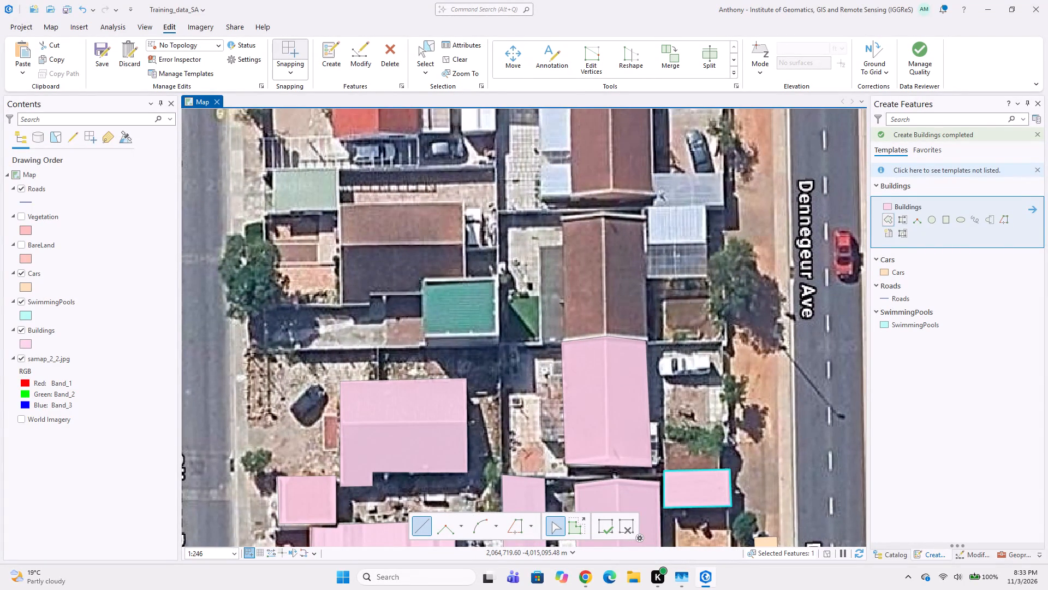
click(422, 277)
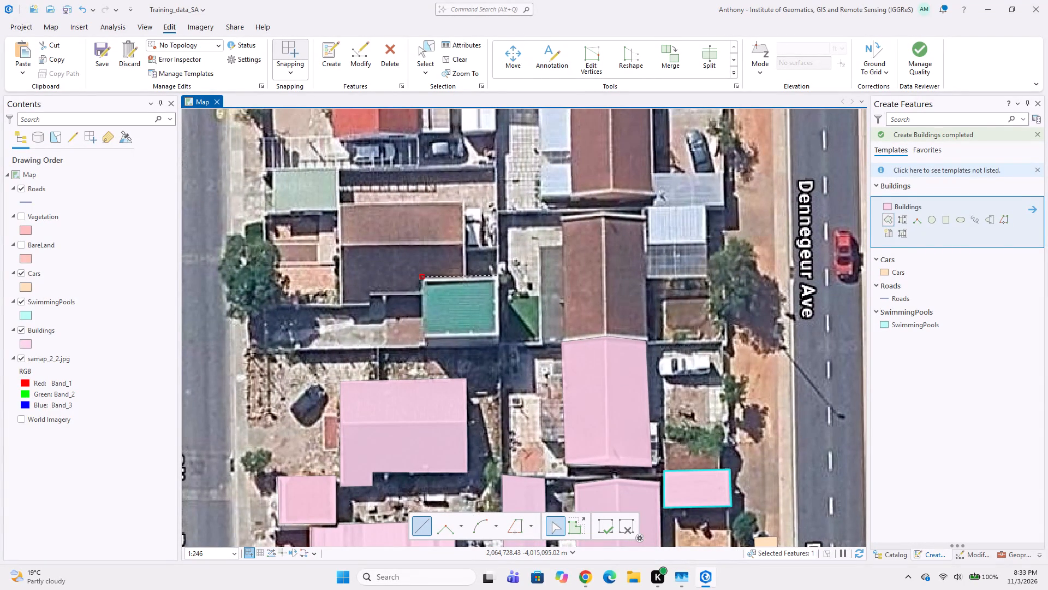
click(497, 275)
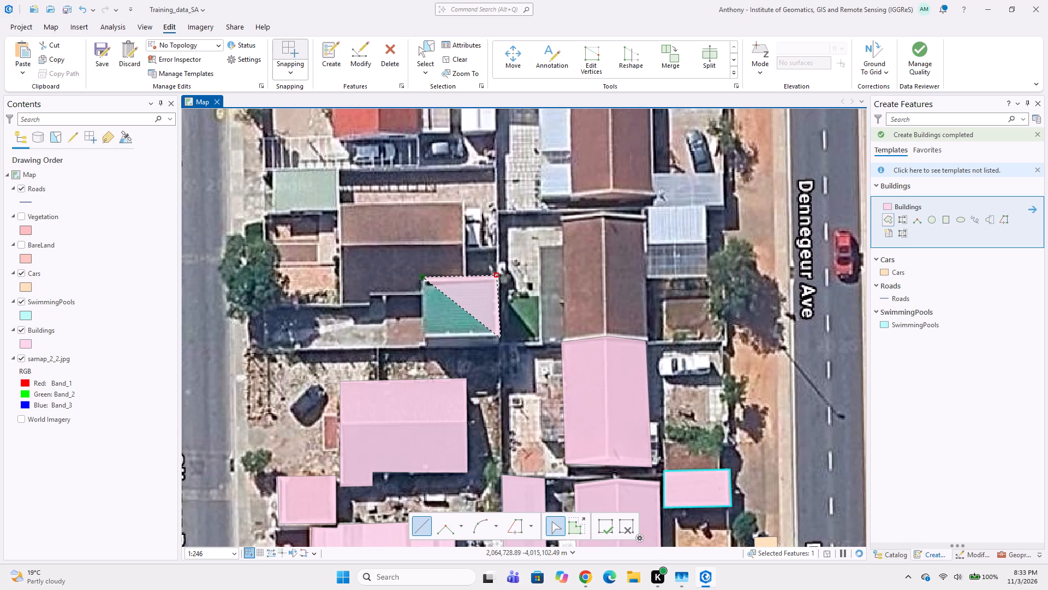
click(499, 337)
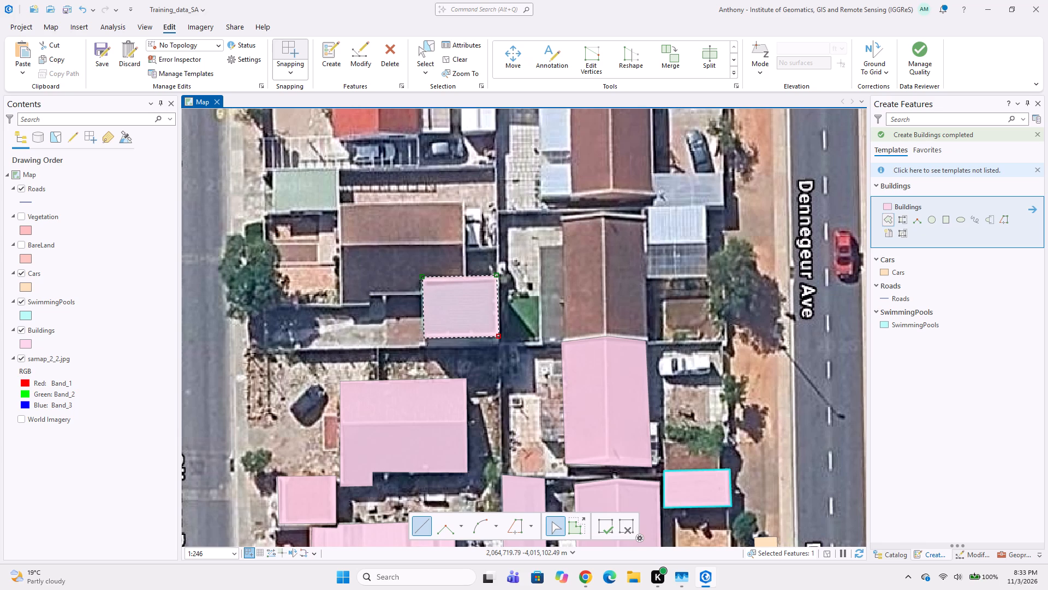
click(420, 338)
double_click(420, 338)
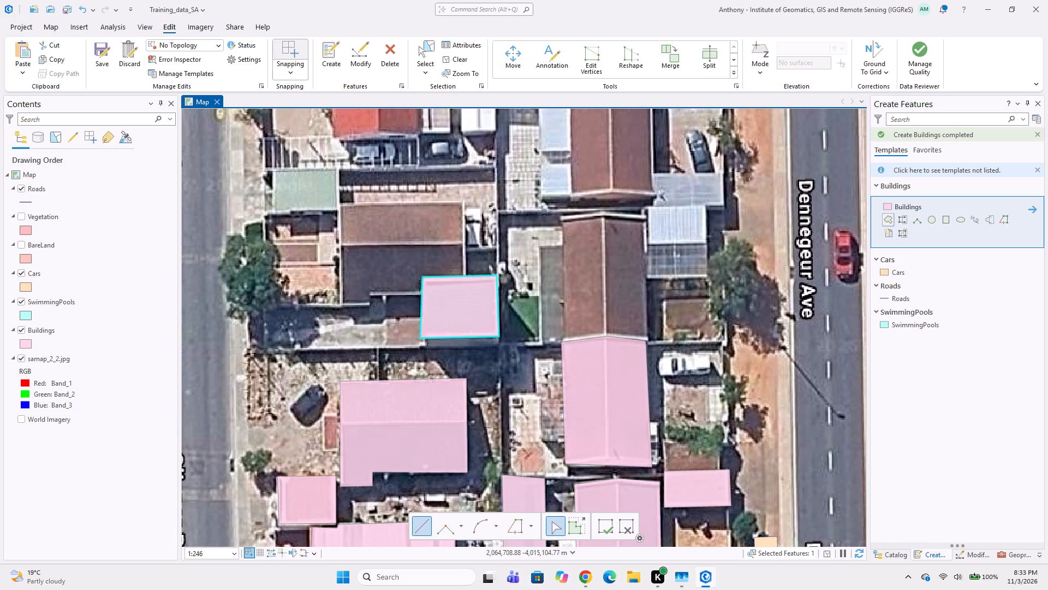
Using the Cars template, digitize the dark car parked diagonally in the yard east of Clipper Rd as a slanted four-cornered polygon.
middle_drag(332, 352, 403, 296)
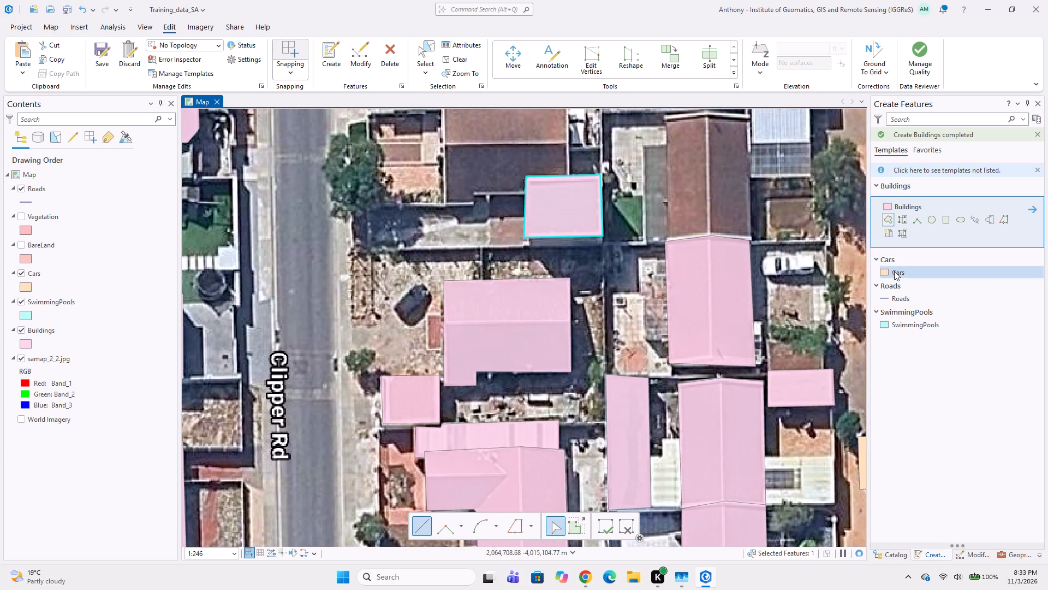
click(894, 271)
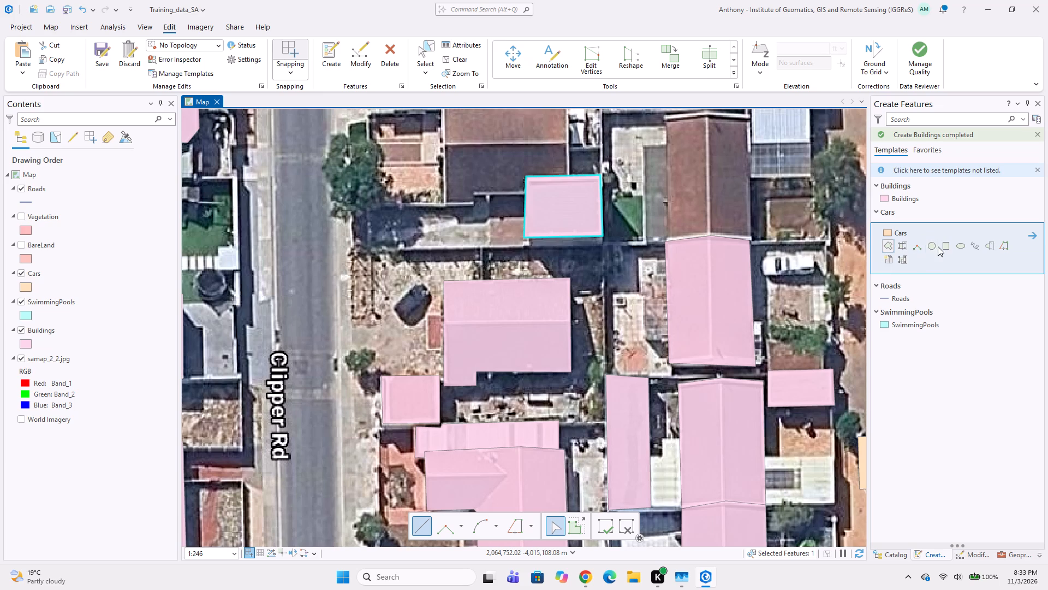
drag(945, 246, 940, 248)
scroll(413, 315, up, 2)
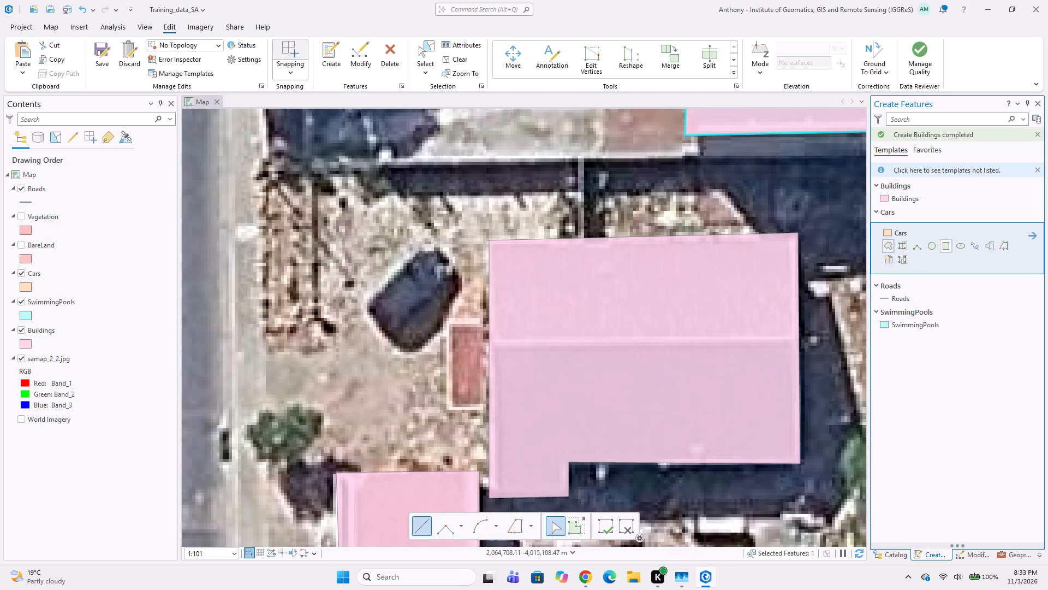
click(461, 265)
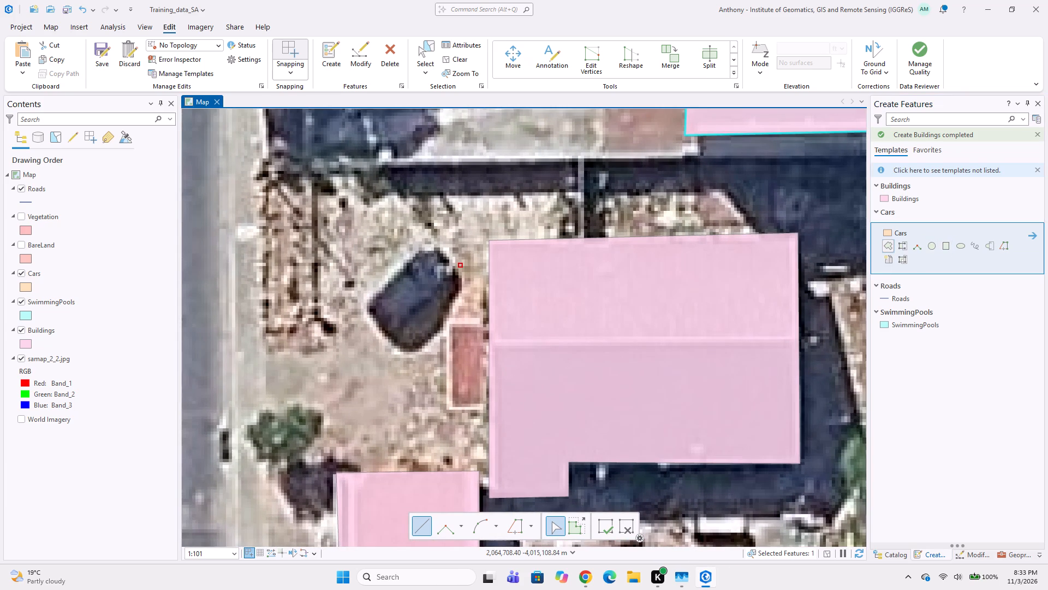
click(390, 342)
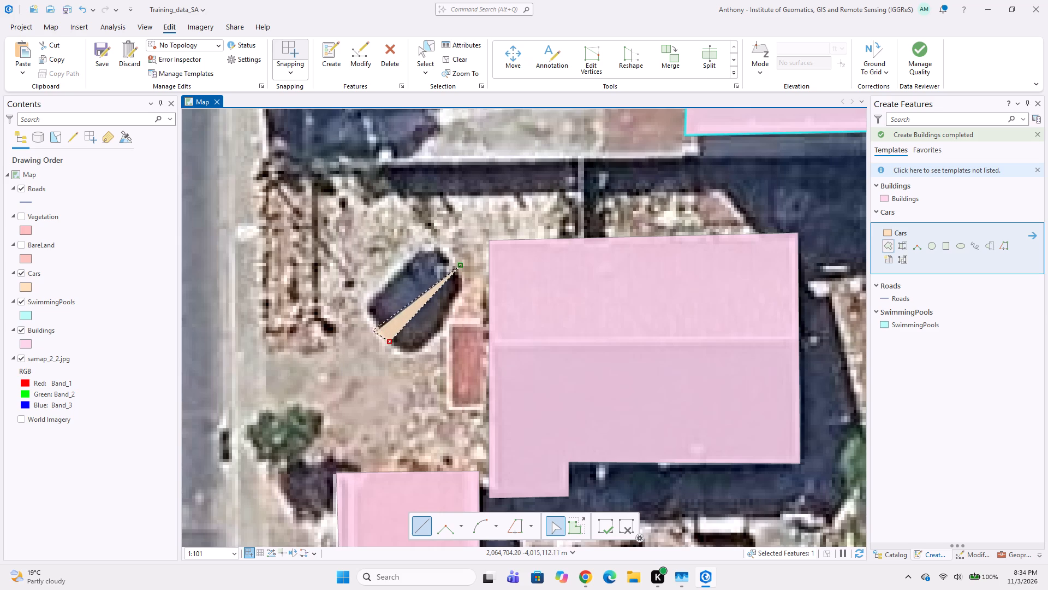
click(358, 308)
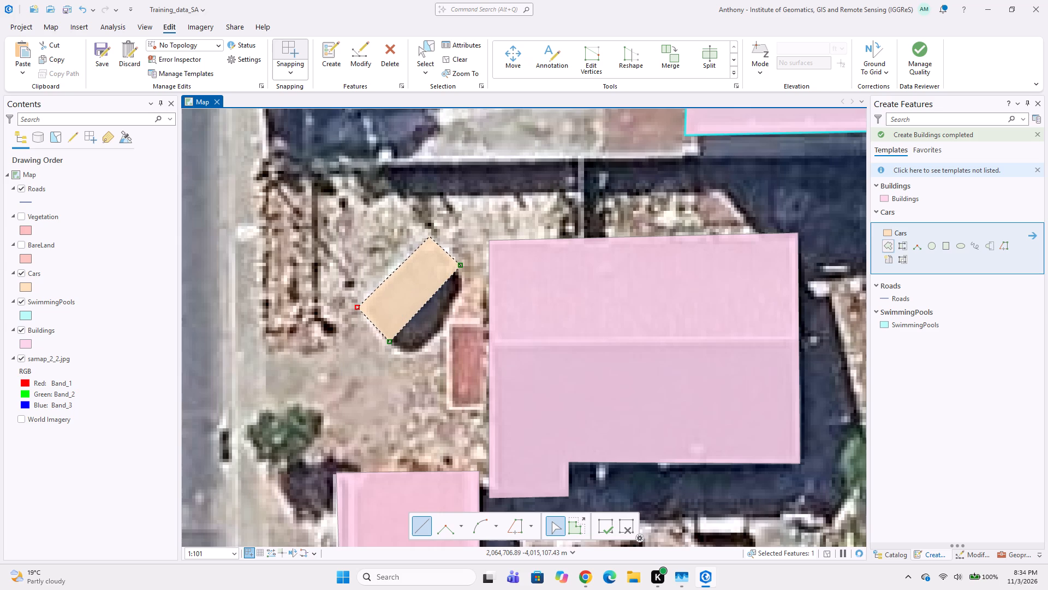
double_click(430, 237)
Using the Buildings template's Polygon tool, digitize the brown-roofed house adjoining the green-roofed structure, following its stepped south side and the shared edge.
scroll(373, 300, down, 2)
middle_drag(418, 304, 386, 393)
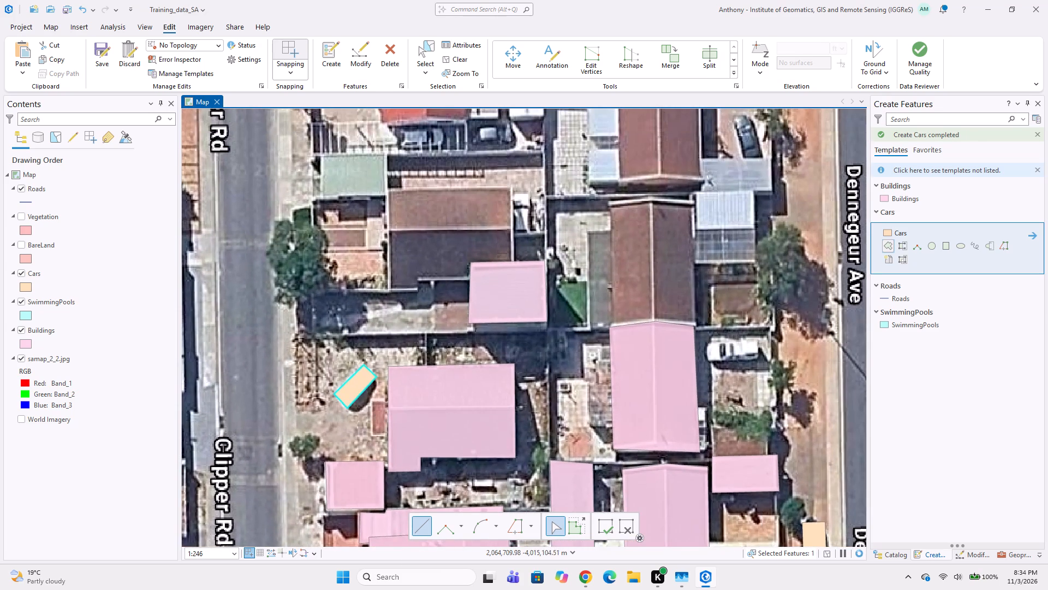
middle_drag(516, 227, 507, 281)
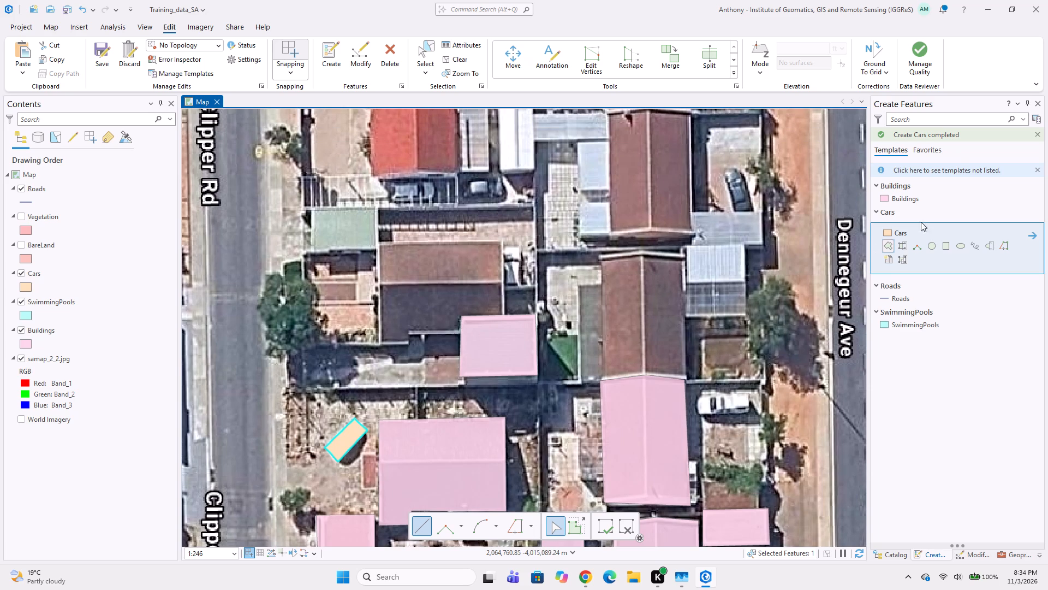
click(913, 200)
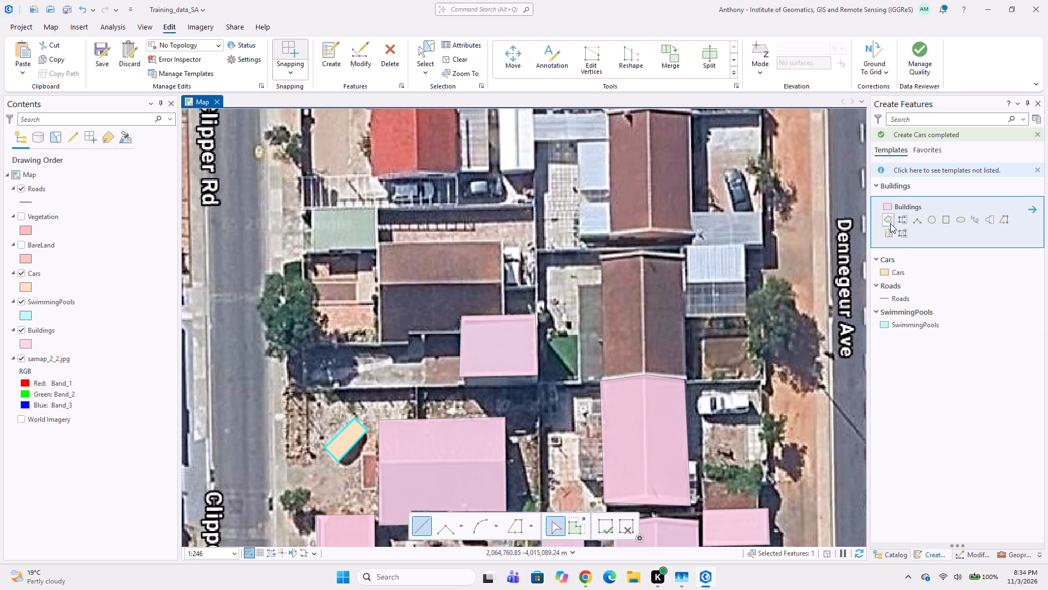
click(890, 220)
scroll(503, 302, up, 1)
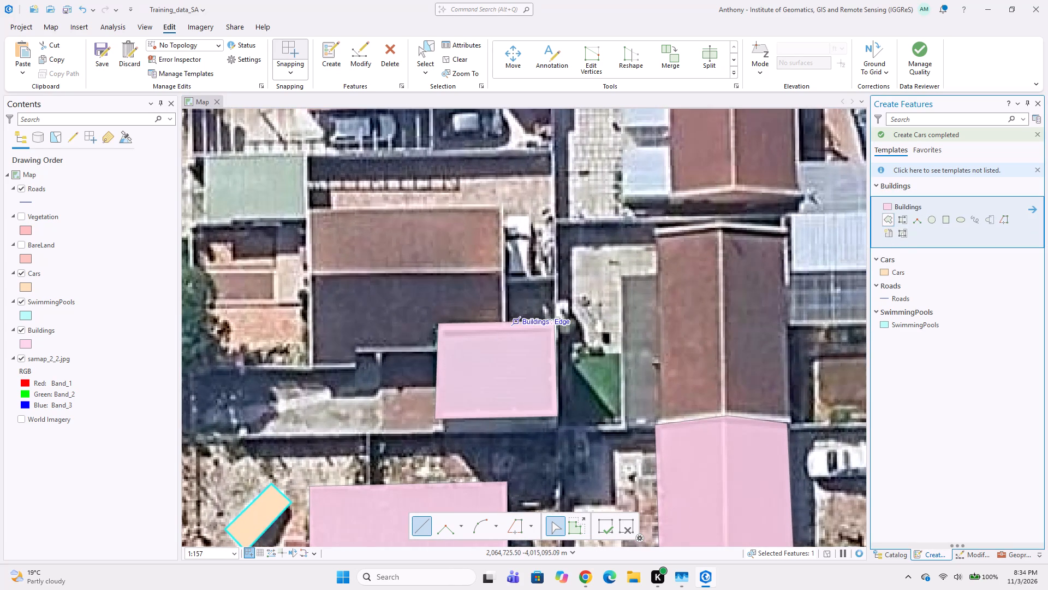
click(504, 325)
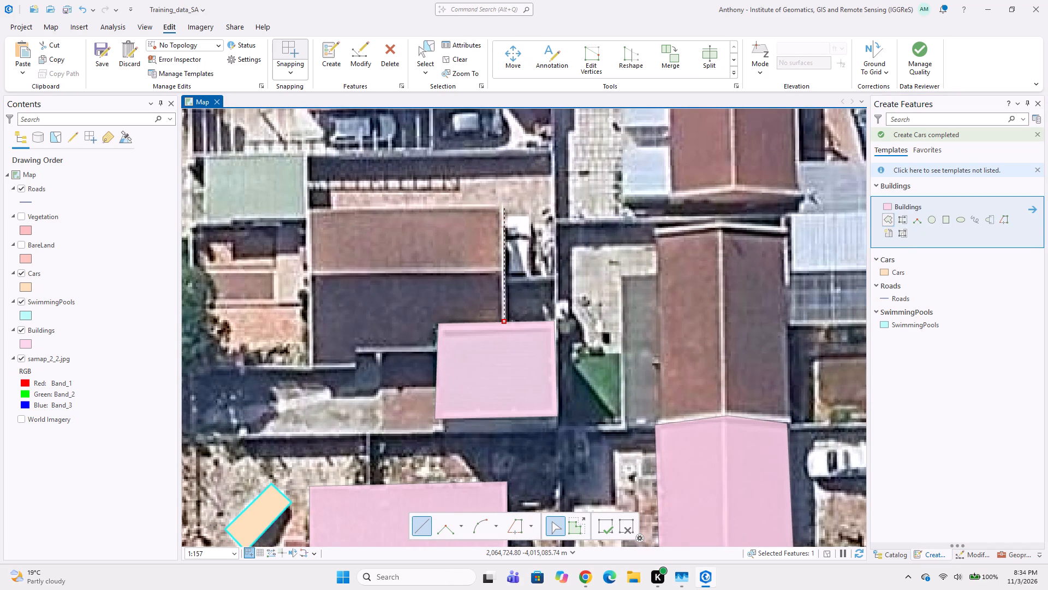
click(504, 206)
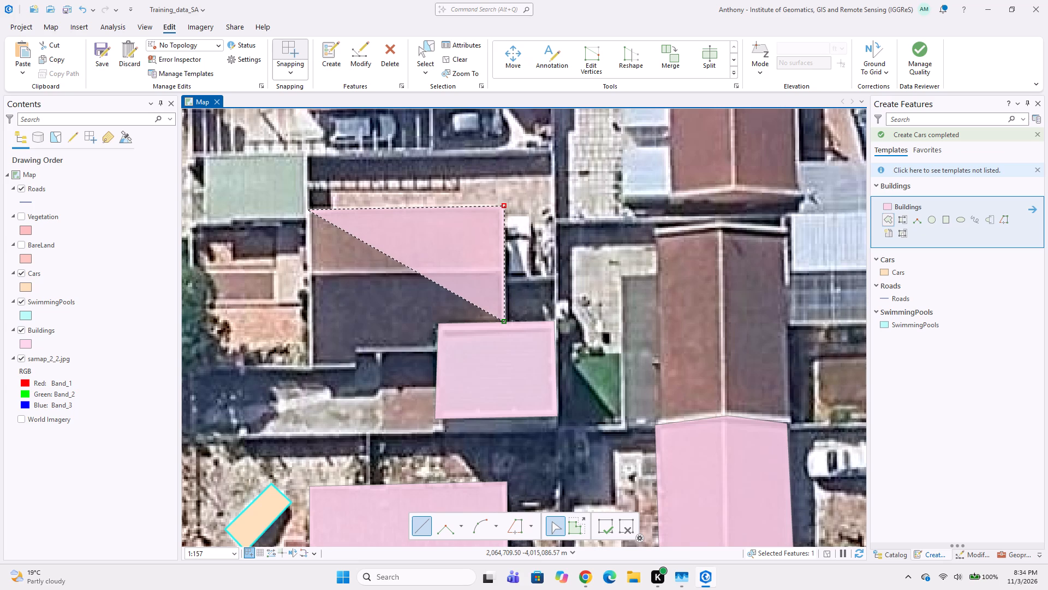
click(307, 210)
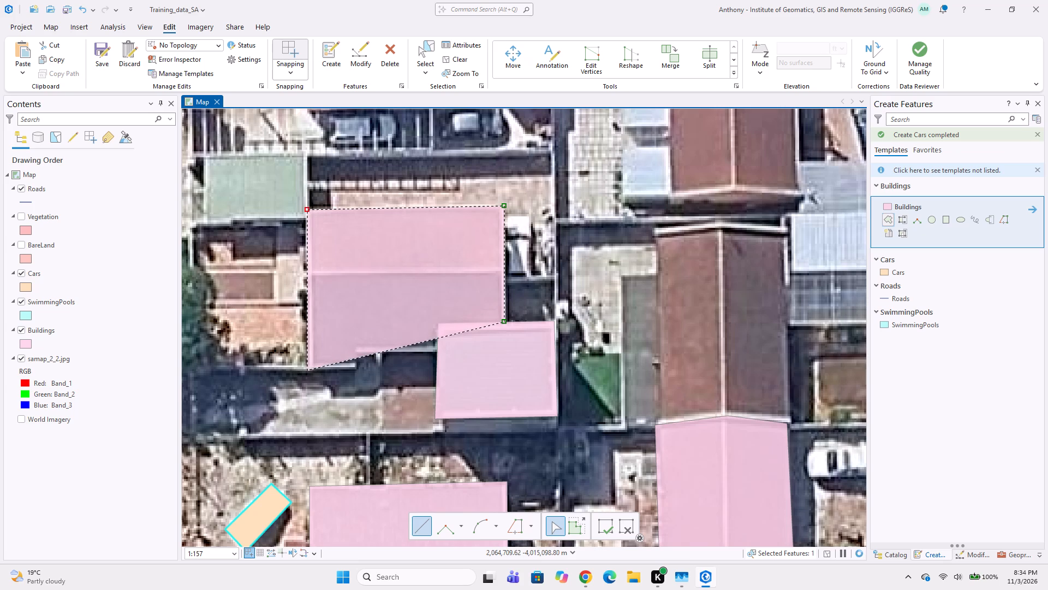
click(307, 370)
click(355, 370)
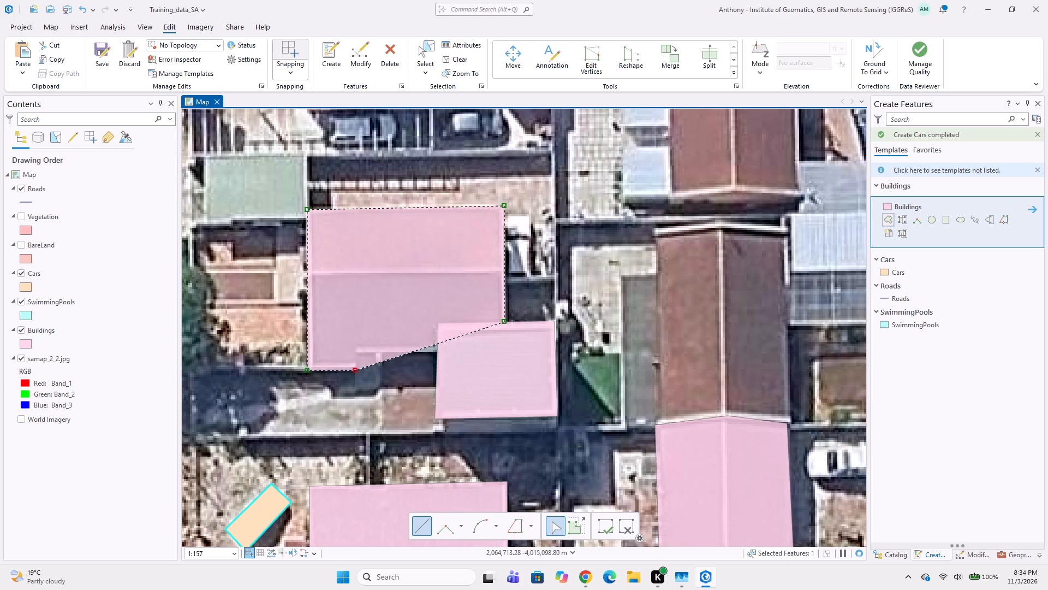
click(357, 350)
click(437, 351)
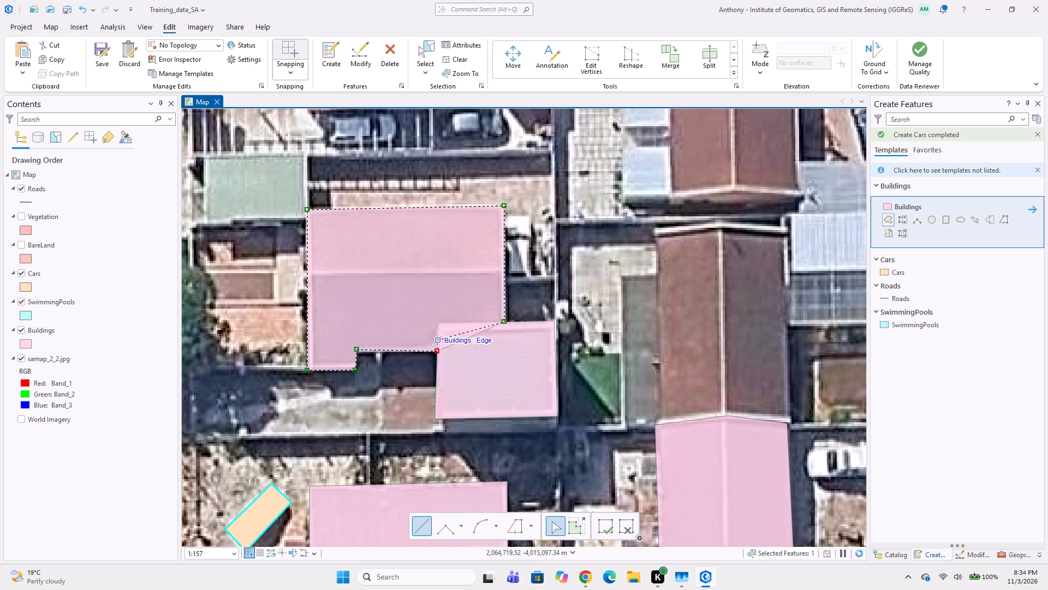
double_click(439, 327)
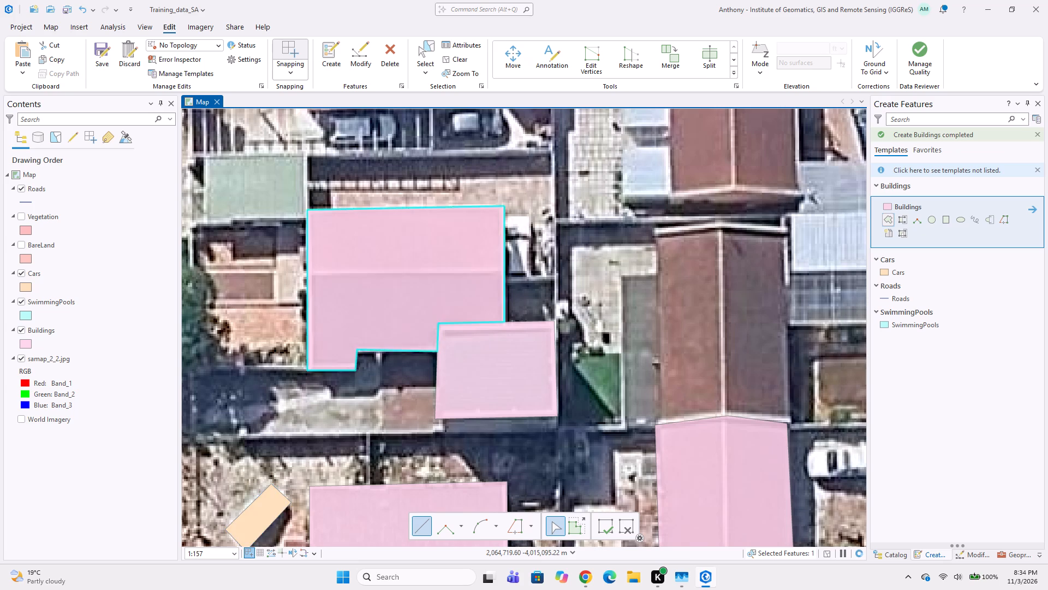
Digitize the brown gabled roof west of Dennegeur Ave as a six-cornered Buildings polygon, snapped to the digitized building on its south side.
scroll(443, 373, down, 2)
middle_drag(378, 367, 472, 378)
middle_drag(479, 285, 466, 347)
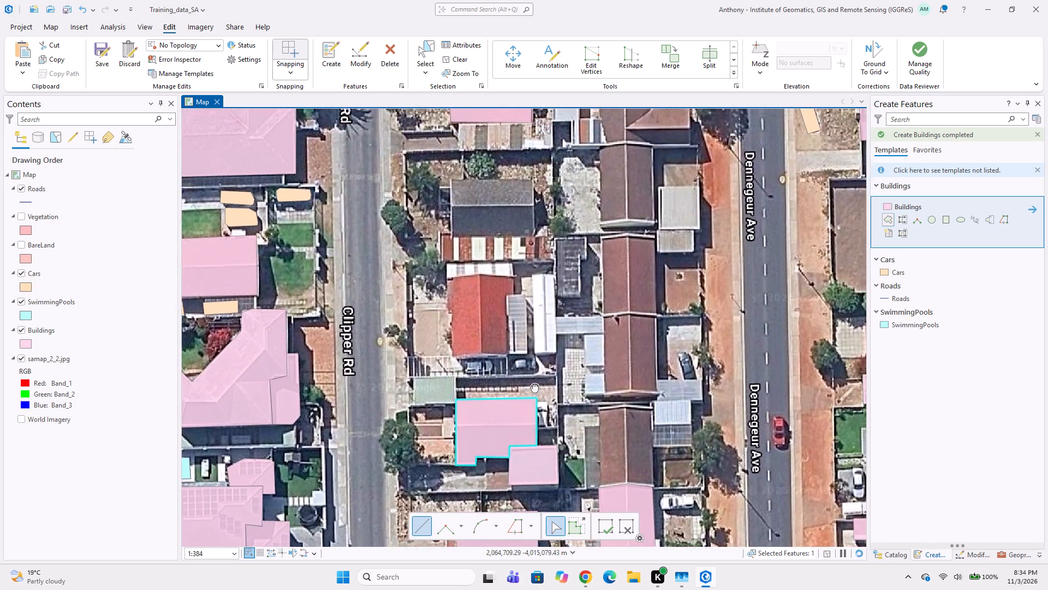
middle_drag(533, 382, 453, 338)
middle_drag(460, 352, 510, 353)
scroll(401, 308, up, 2)
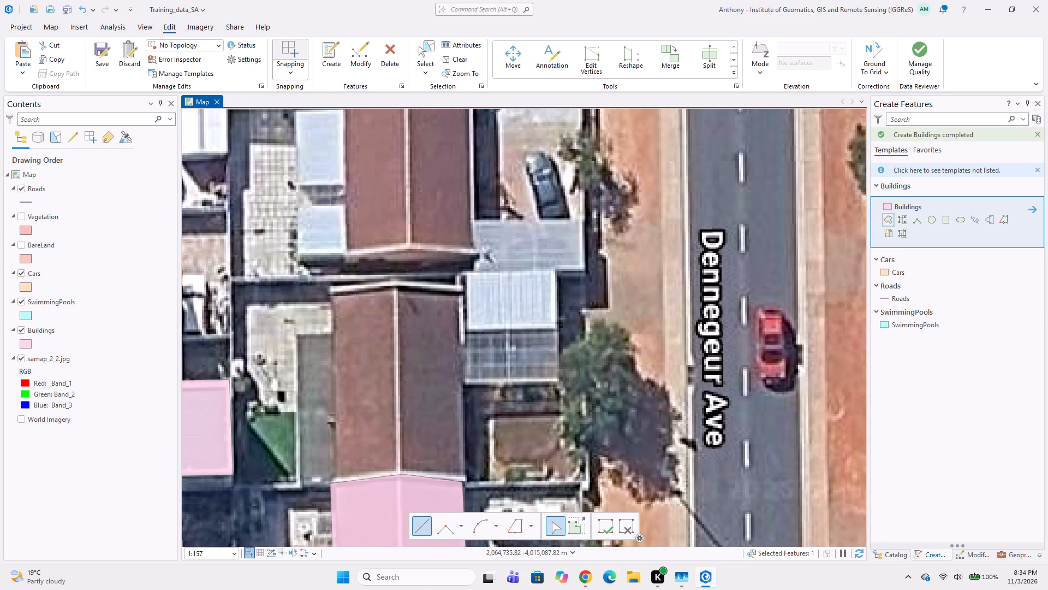
click(329, 285)
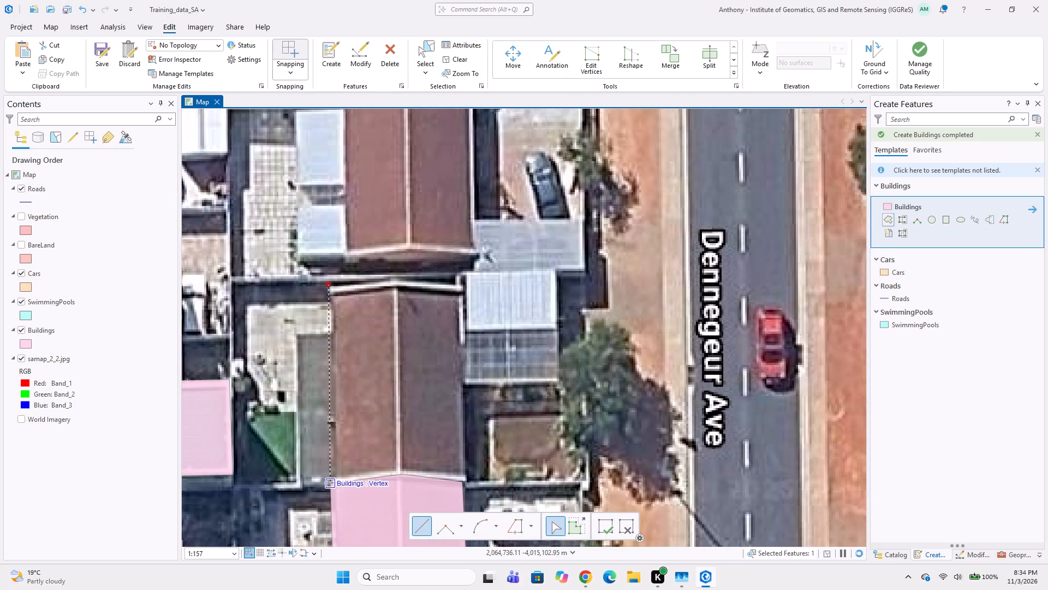
click(331, 481)
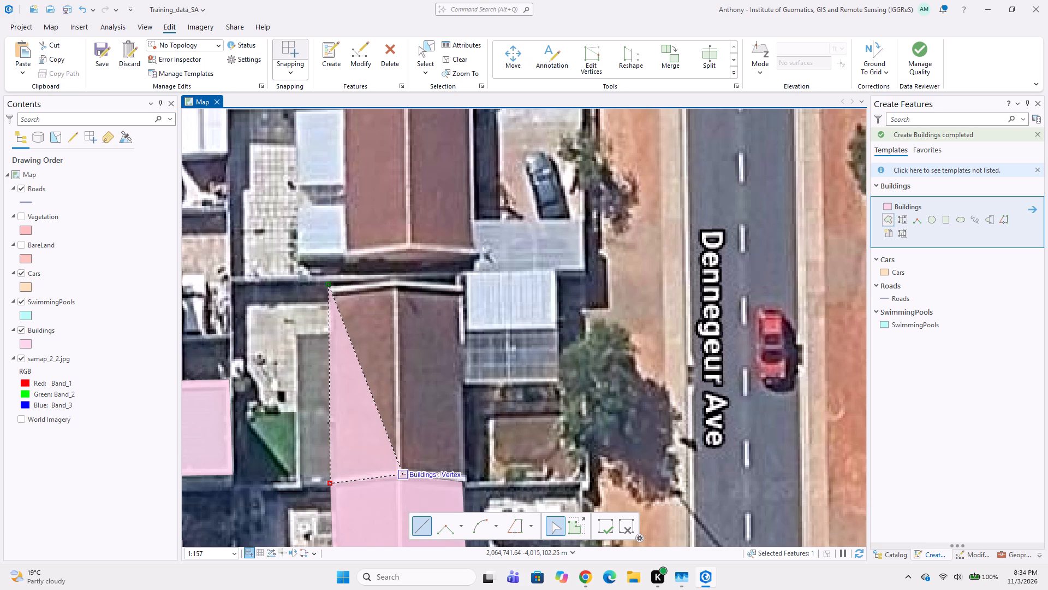
click(400, 472)
click(462, 480)
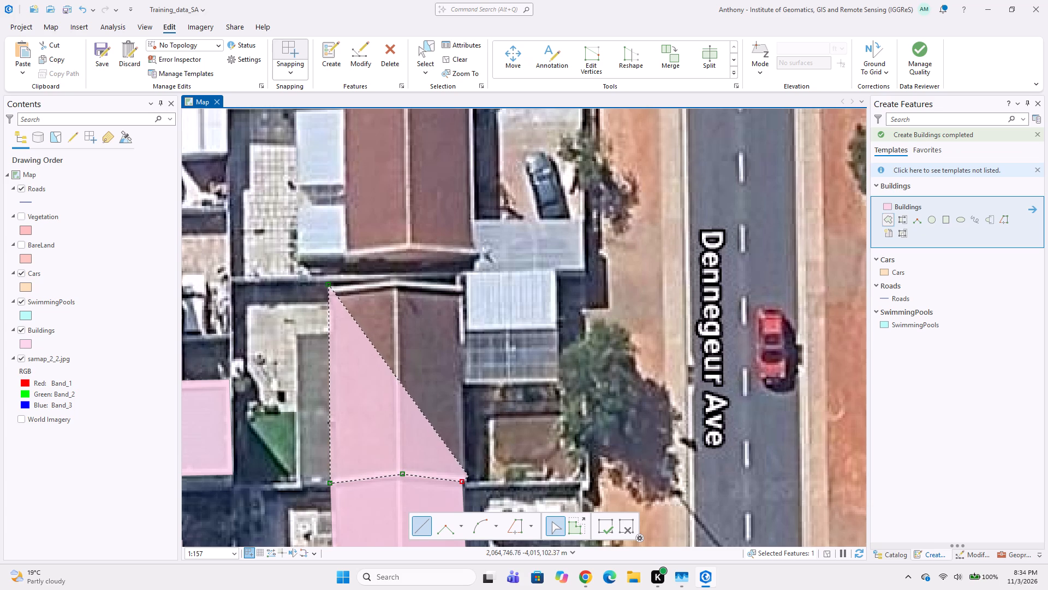
click(462, 287)
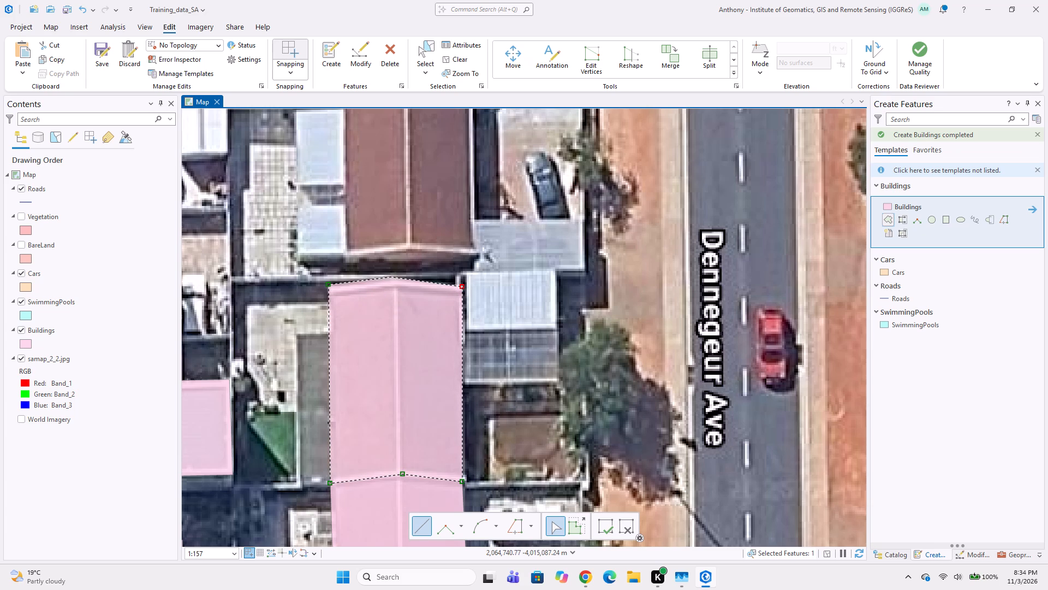
double_click(395, 279)
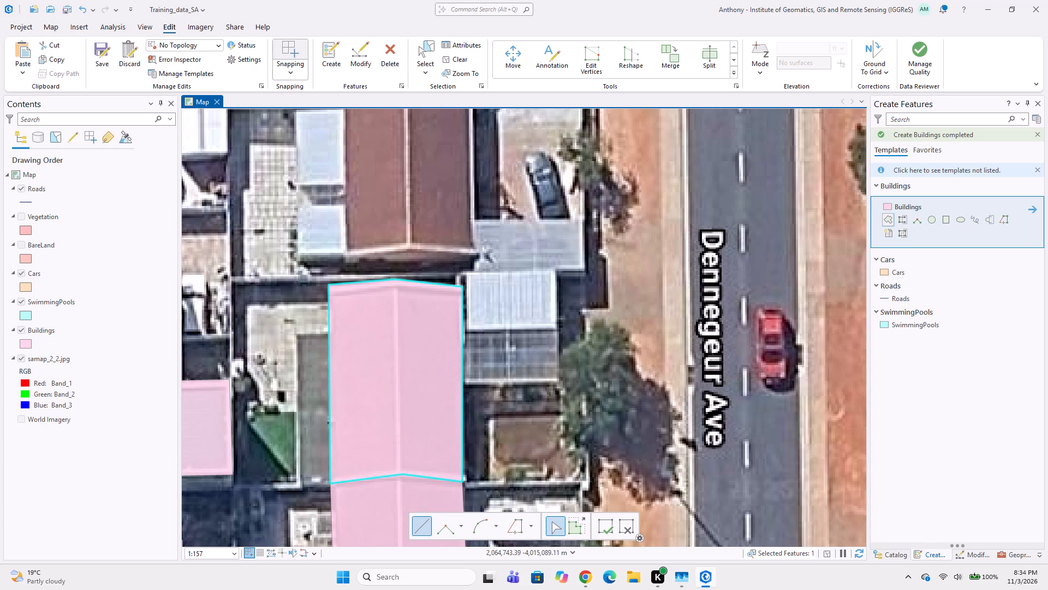
Digitize the light-roofed annex on the east side of the just-digitized gabled building as a Buildings polygon, snapped along the shared wall.
middle_drag(462, 311, 380, 328)
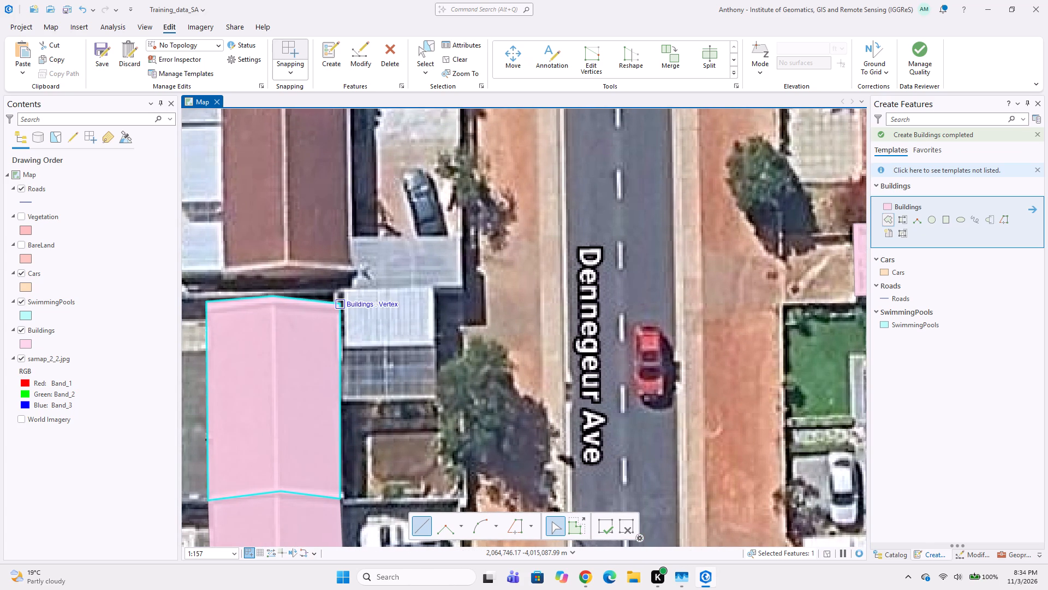
click(340, 304)
click(342, 287)
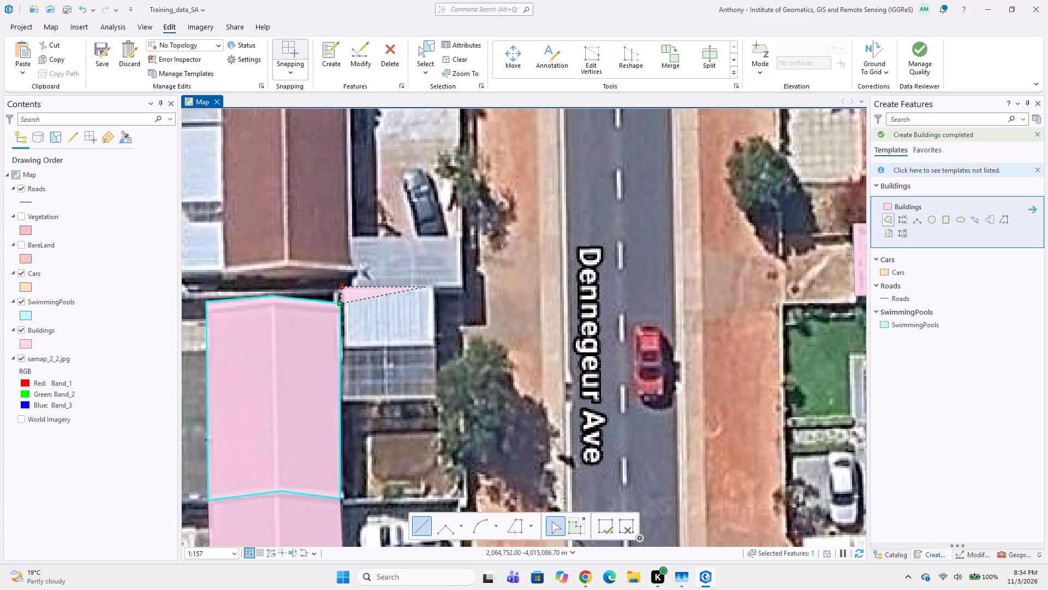
click(432, 287)
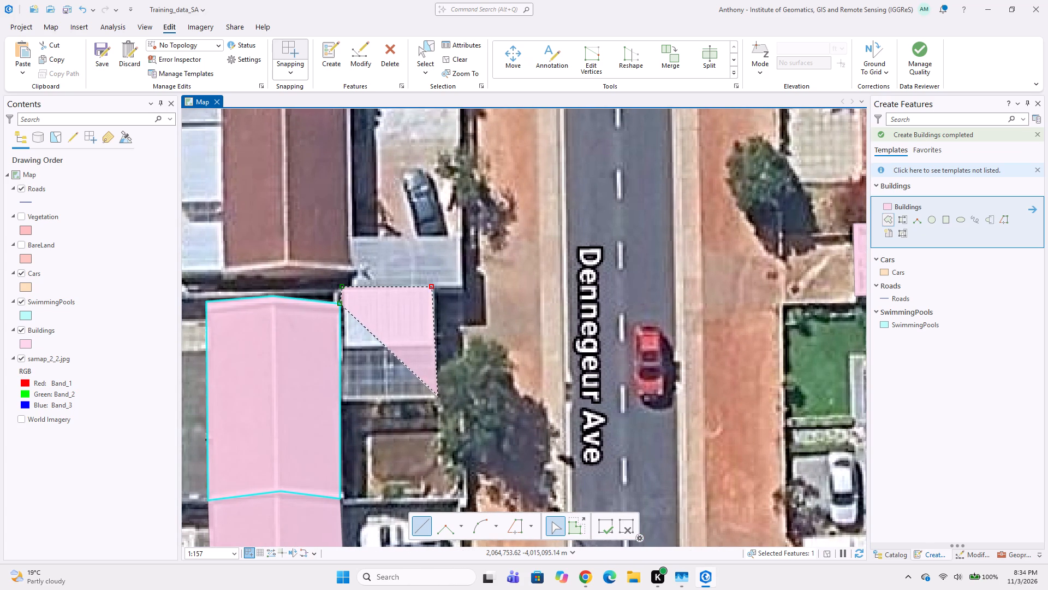
click(439, 396)
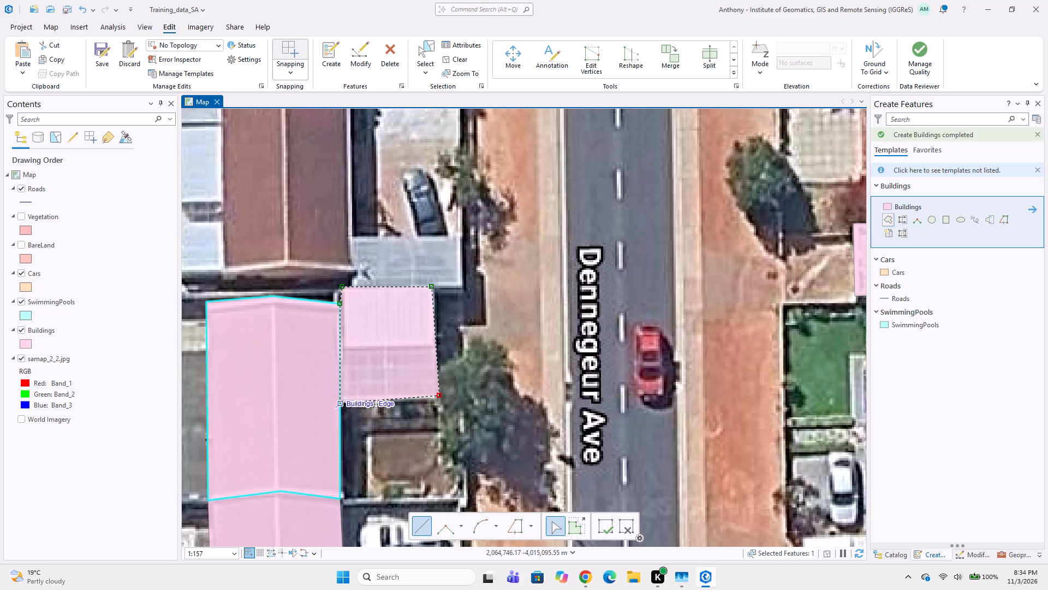
click(342, 403)
double_click(340, 399)
Digitize the grey canopy just north of the new annex, south of the parked dark car, as a four-cornered Buildings polygon.
scroll(376, 331, down, 2)
middle_drag(386, 329, 386, 374)
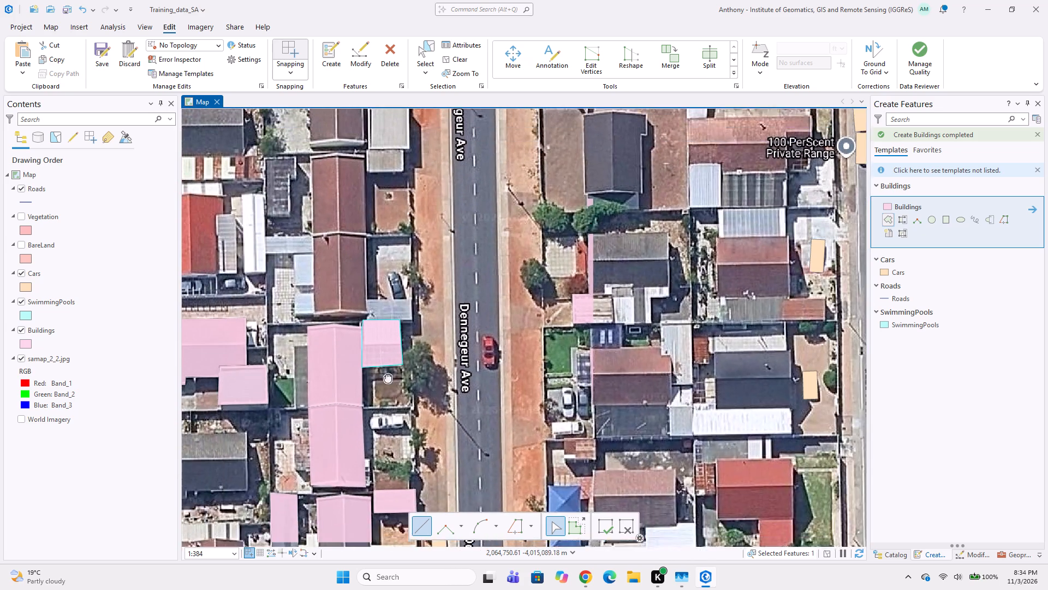
middle_drag(386, 374, 386, 401)
scroll(359, 365, up, 2)
middle_drag(368, 411, 352, 373)
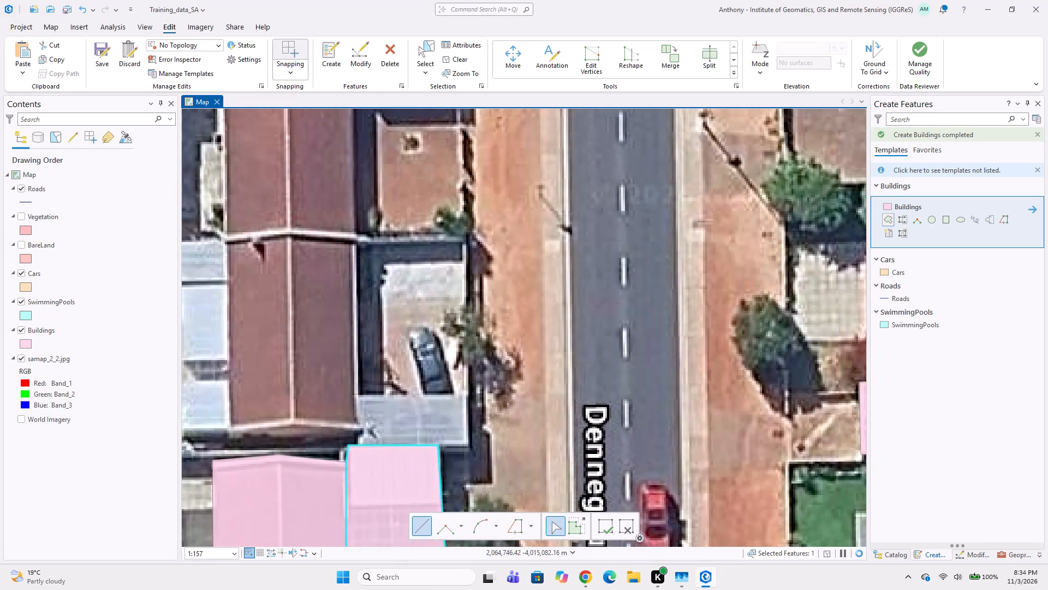
click(357, 393)
click(359, 447)
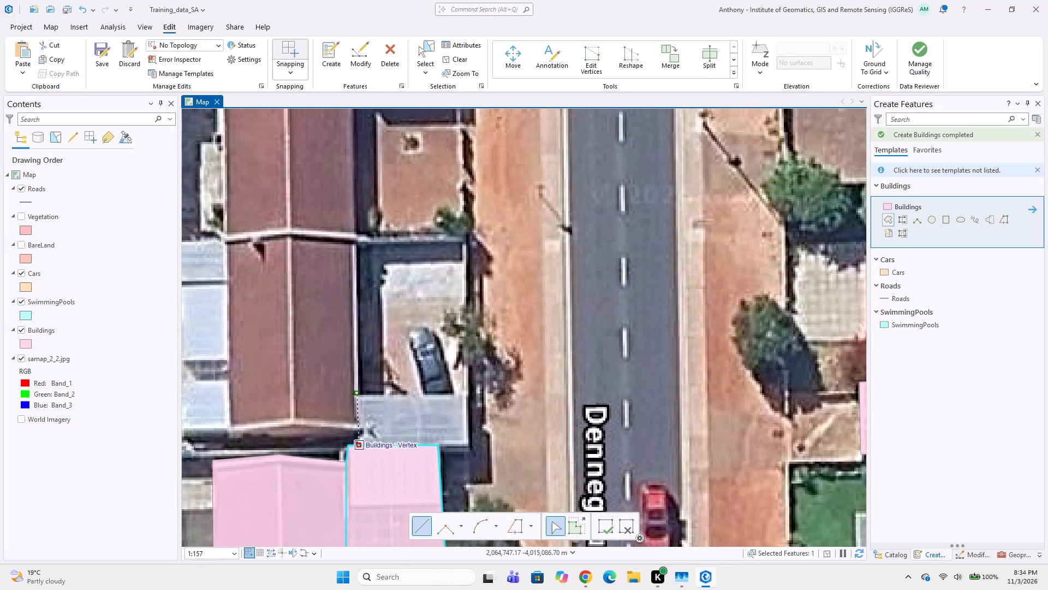
click(470, 447)
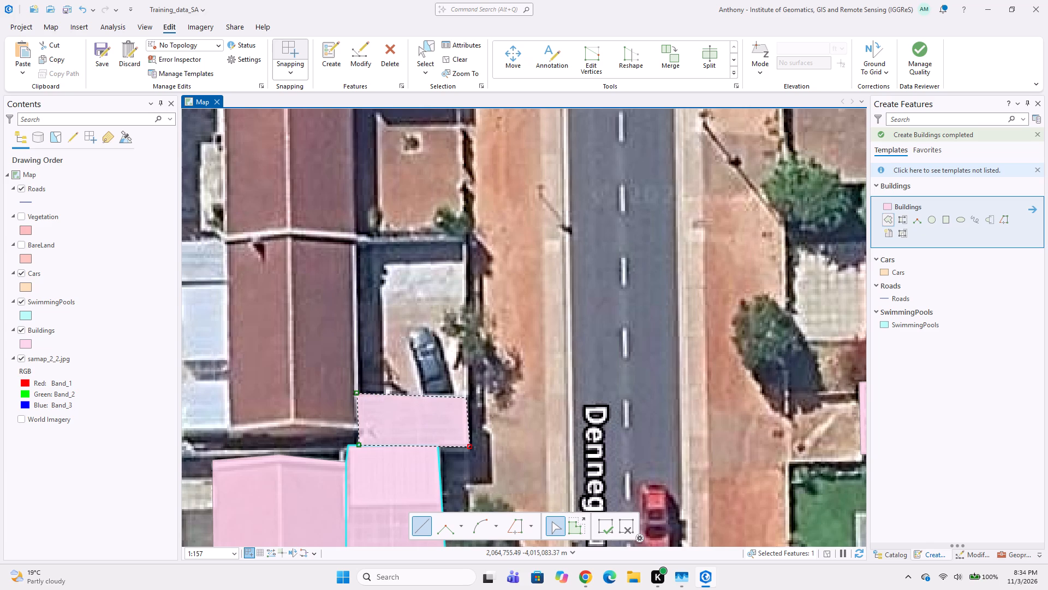
double_click(466, 394)
Using the Cars template, digitize the dark car parked north of the grey canopy as a slanted four-cornered polygon ending at the canopy edge.
middle_drag(443, 323, 456, 374)
scroll(458, 367, up, 1)
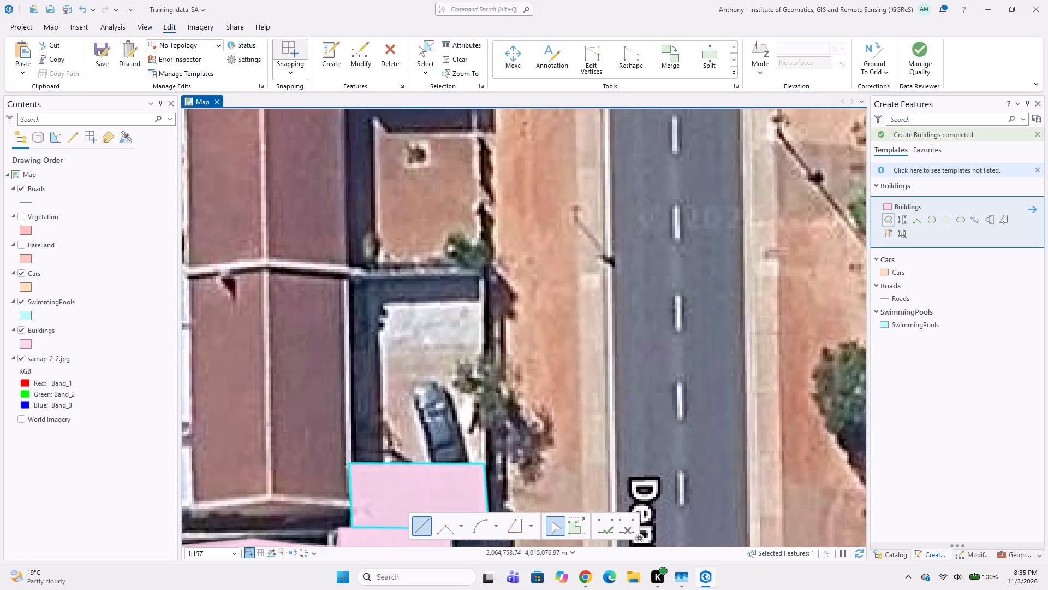
click(903, 272)
middle_drag(529, 379, 523, 287)
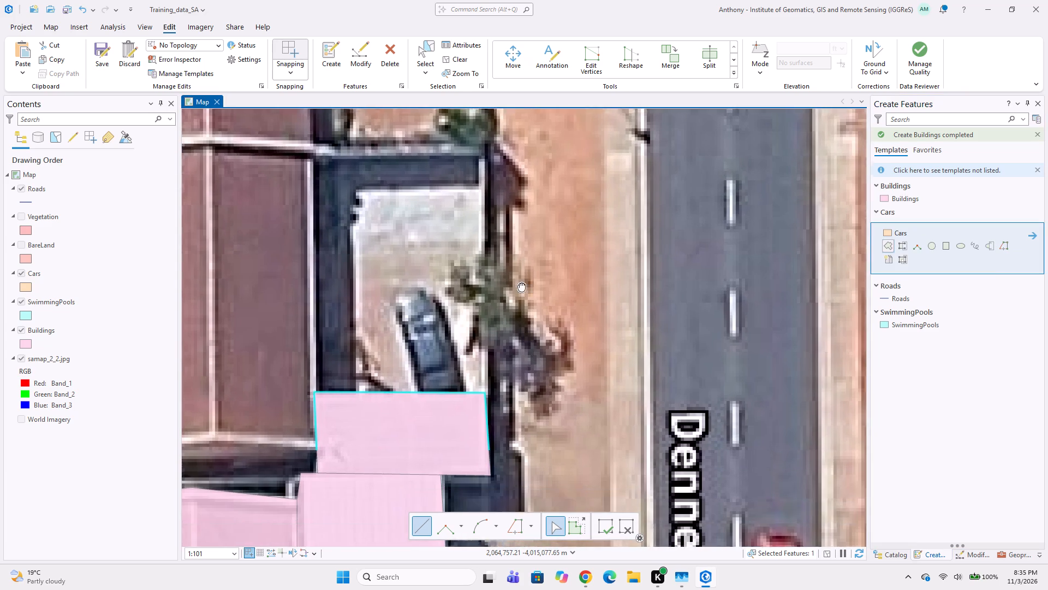
click(386, 170)
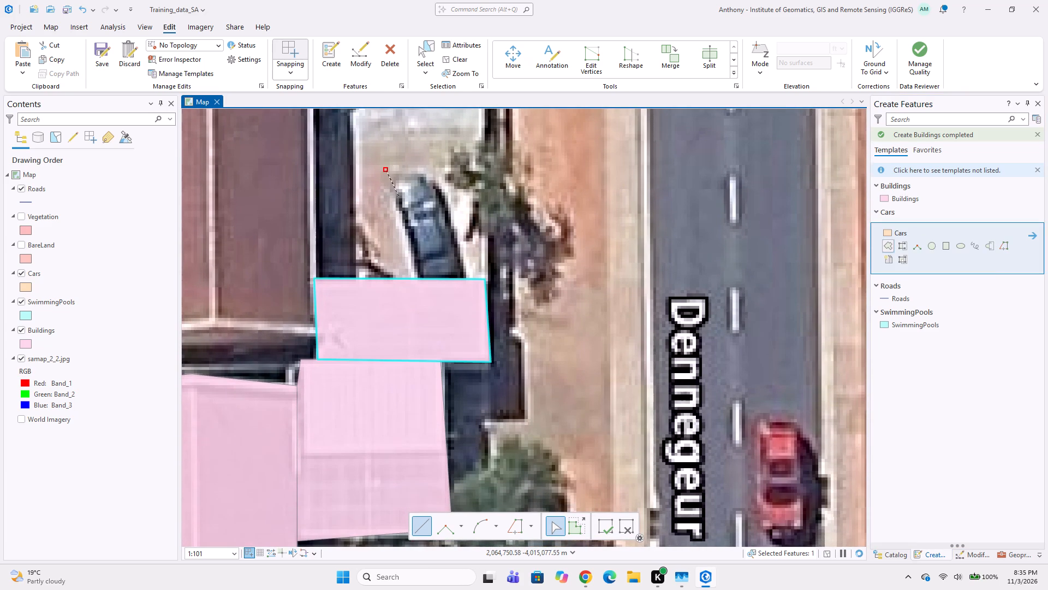
click(418, 282)
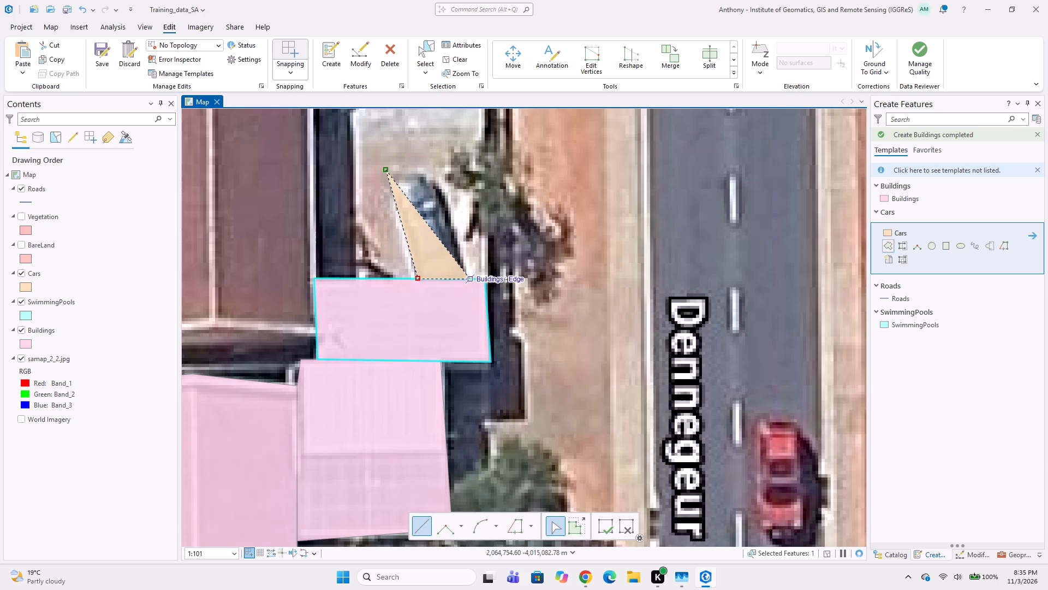
click(470, 275)
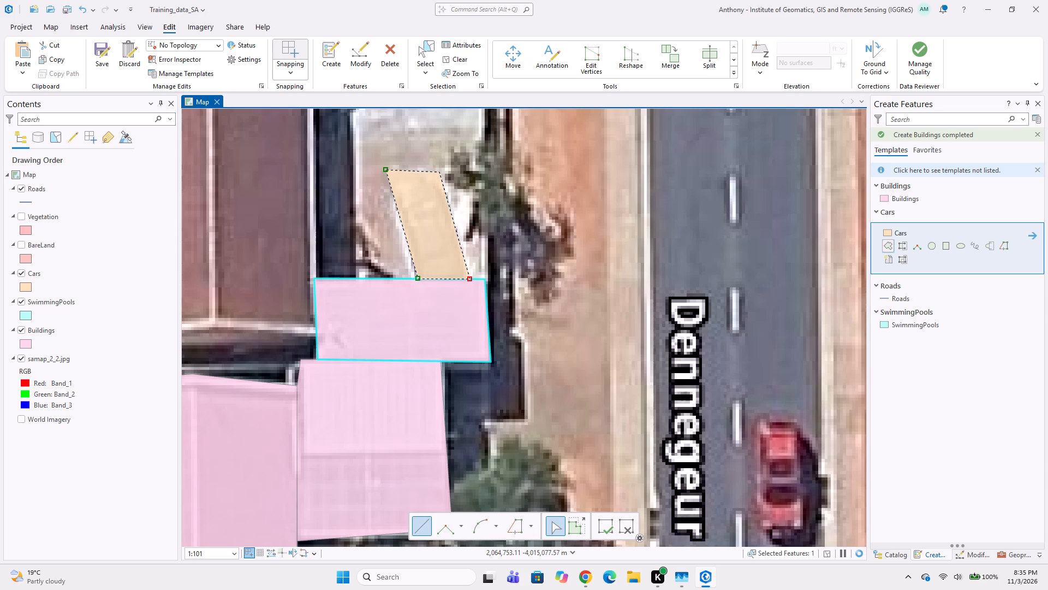
double_click(441, 172)
Using the Buildings template, digitize the brown gabled roof west of the digitized car, following its ridge peak and snapping to the canopy's west side.
middle_drag(445, 235, 527, 258)
scroll(442, 227, down, 2)
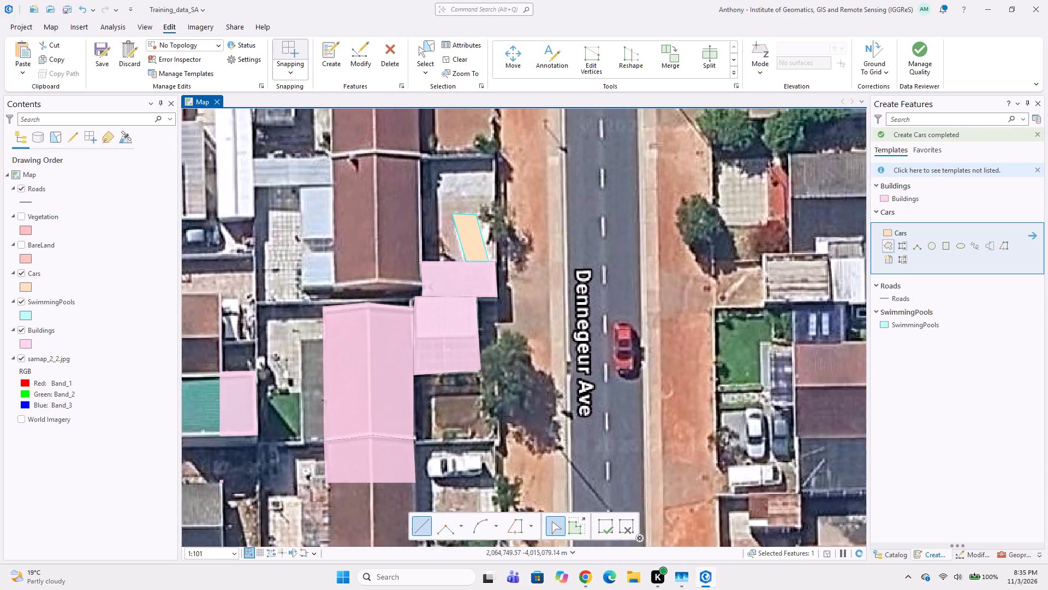
middle_drag(390, 248, 489, 292)
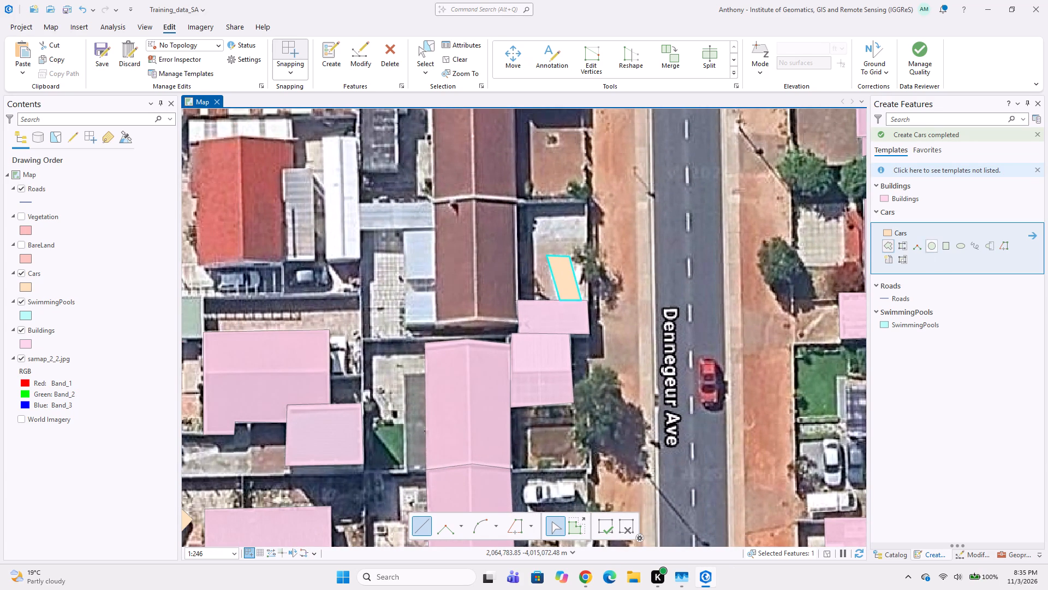
middle_drag(533, 210, 563, 258)
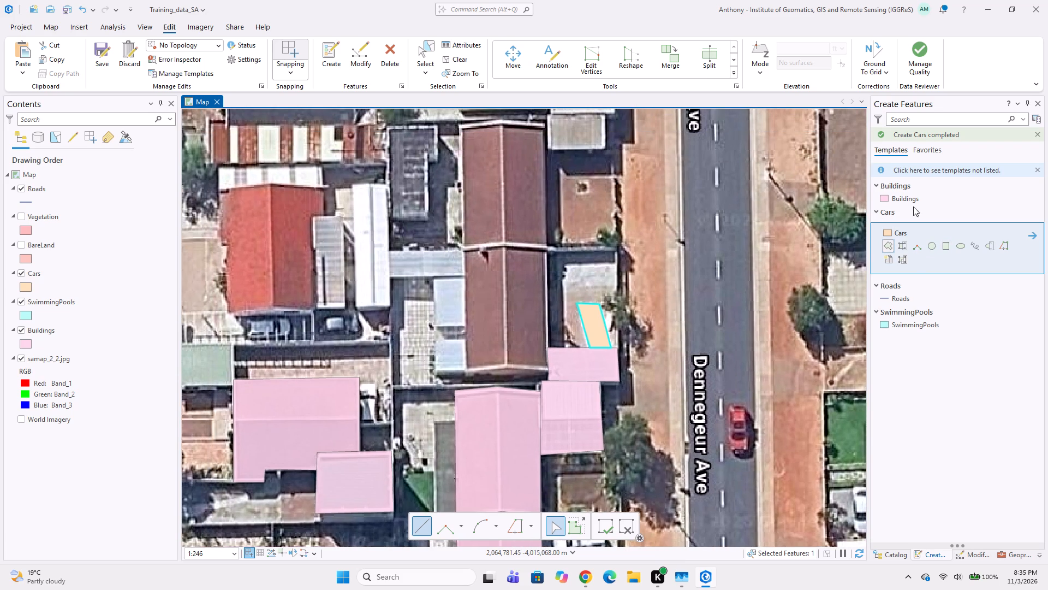
click(912, 199)
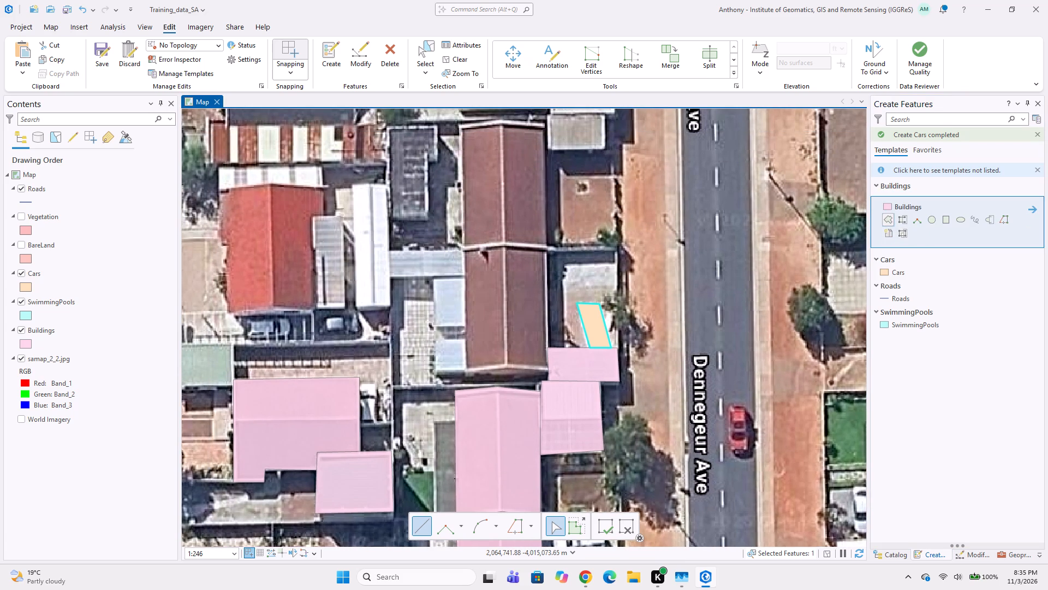
scroll(462, 269, up, 1)
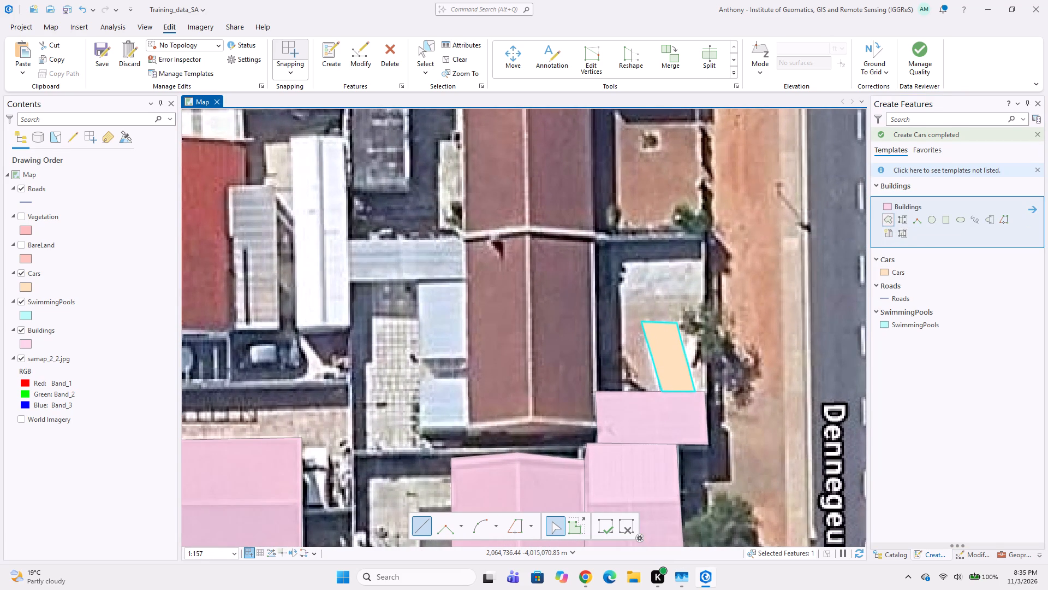
click(460, 237)
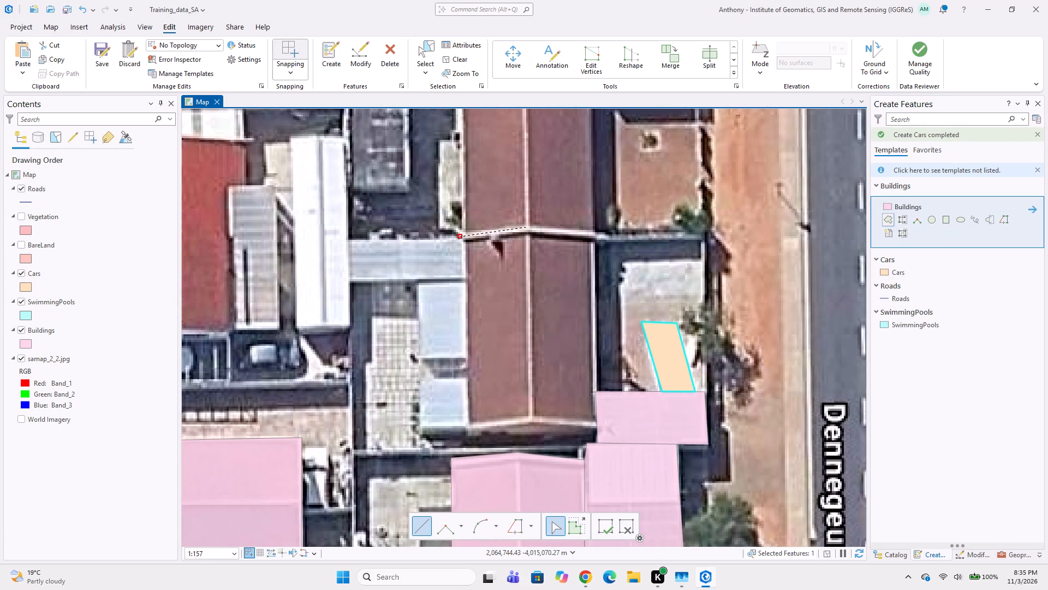
click(527, 227)
click(592, 235)
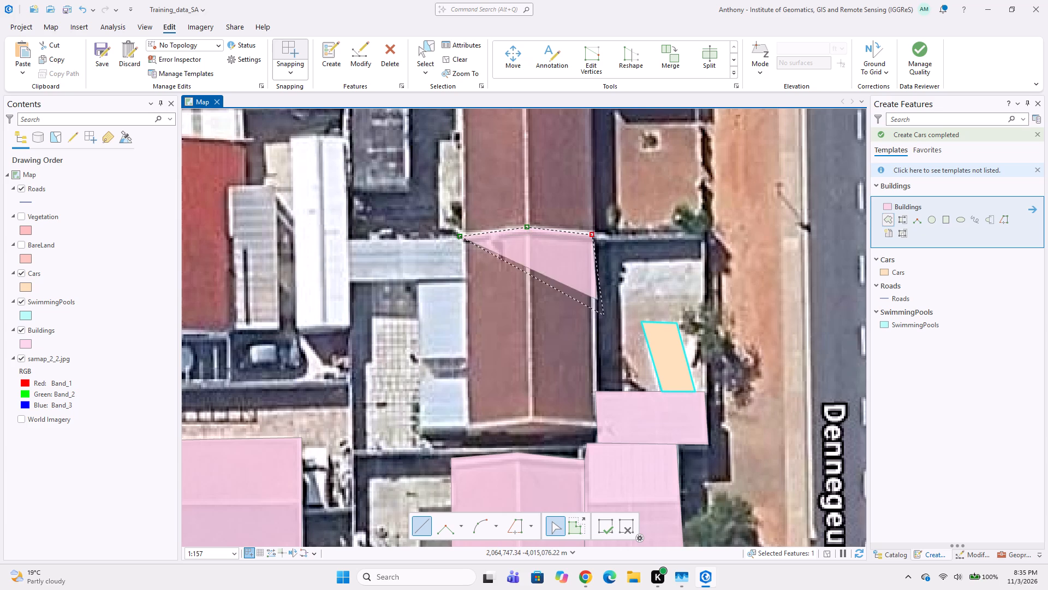
click(592, 392)
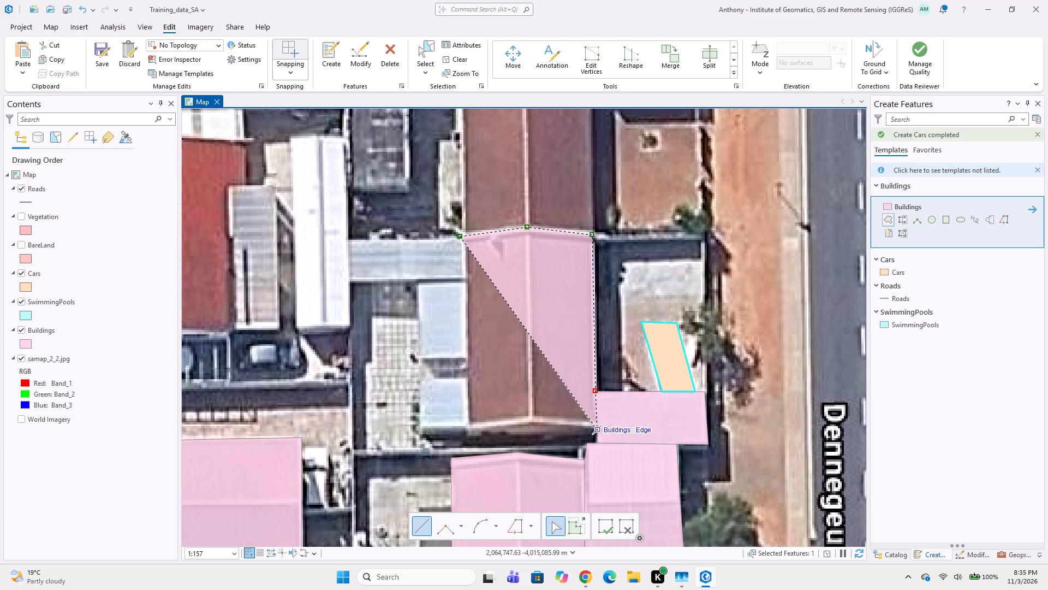
click(598, 430)
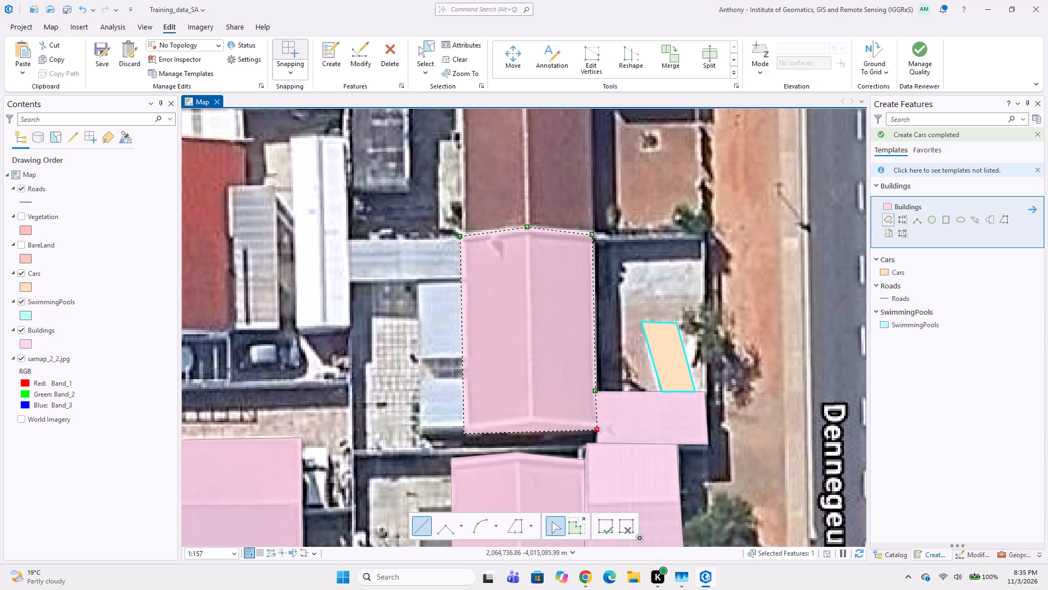
double_click(466, 435)
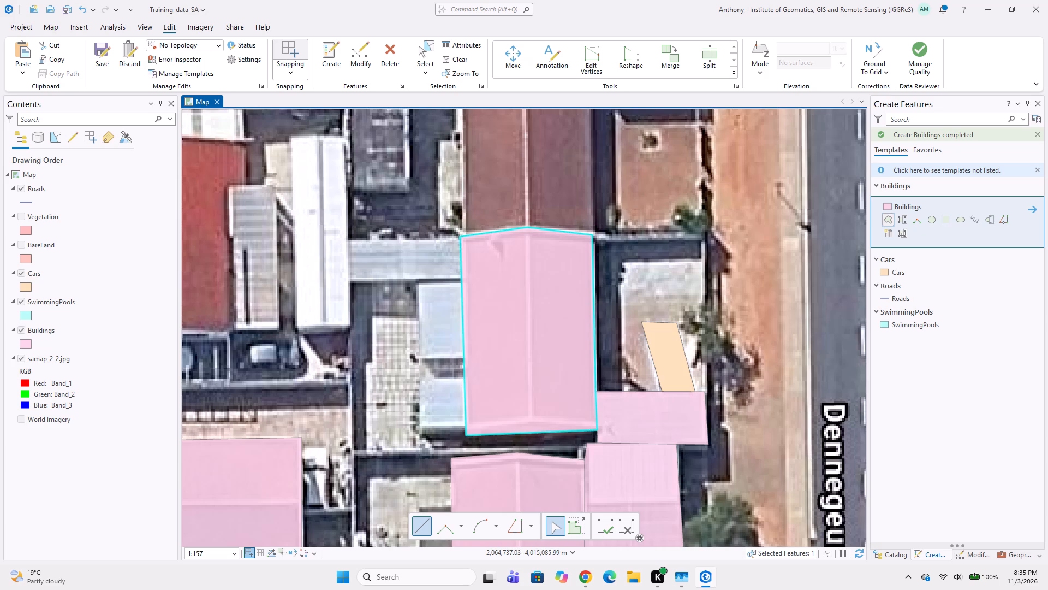
Digitize the small light-roofed annex at the gabled building's southwest corner as a four-cornered Buildings polygon, snapped to its west wall.
click(418, 379)
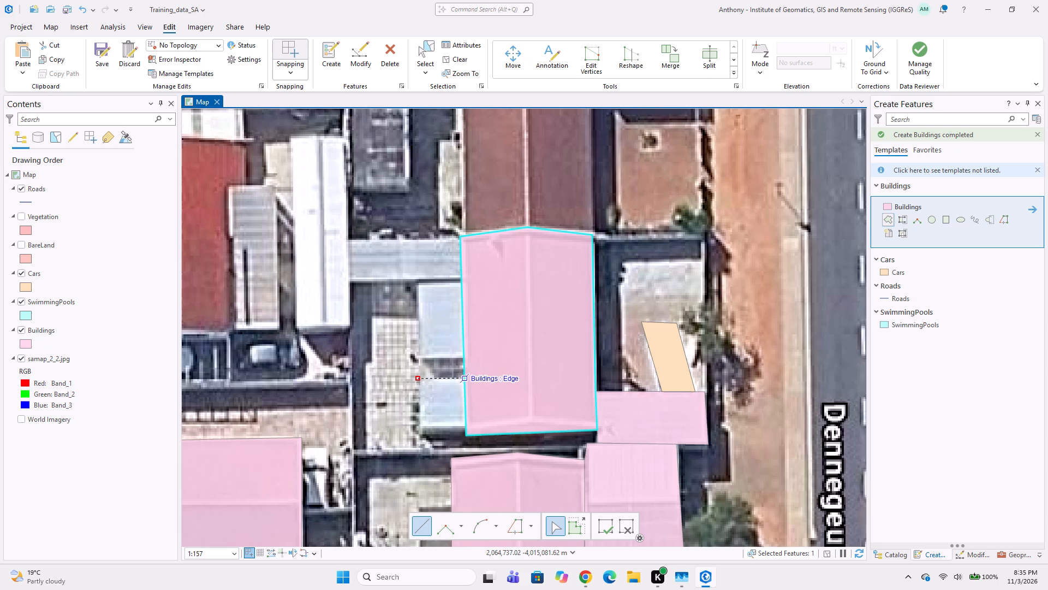
click(464, 378)
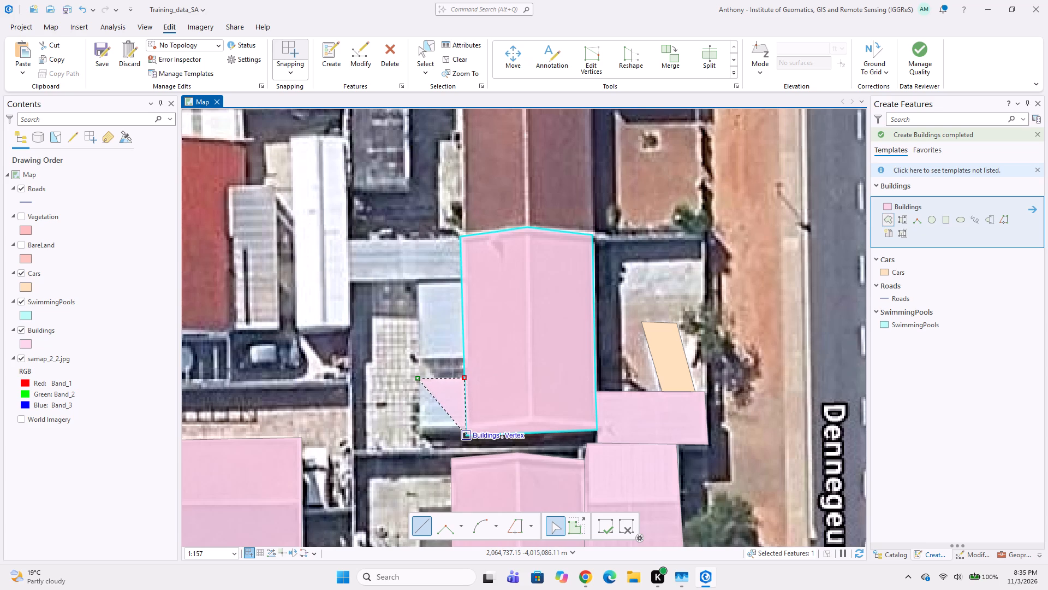
click(468, 434)
double_click(420, 438)
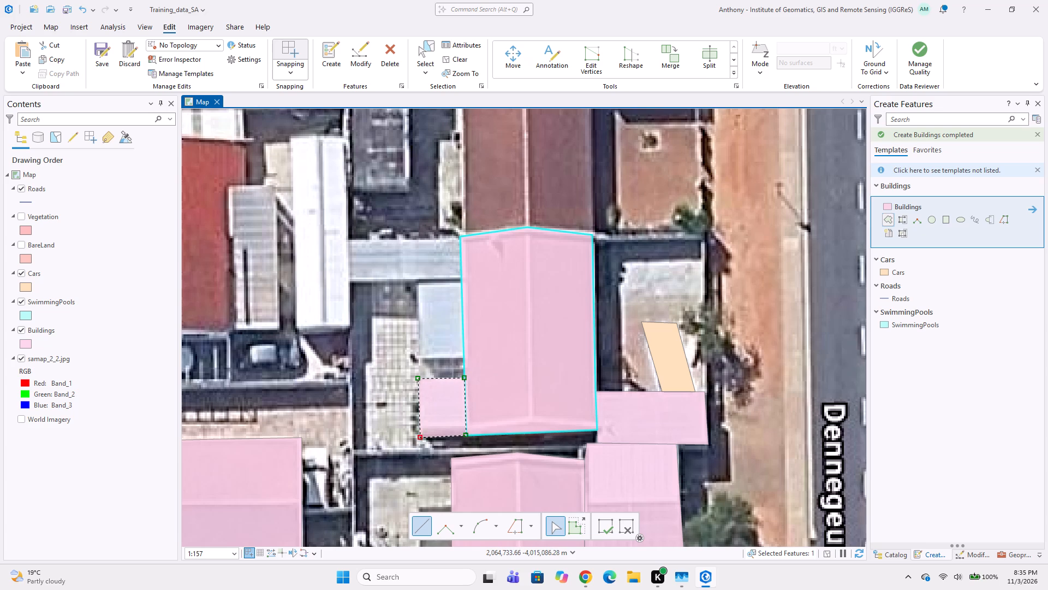
Digitize the larger light-roofed annex on the gabled building's west wall, north of the small annex, as a four-cornered Buildings polygon.
click(415, 282)
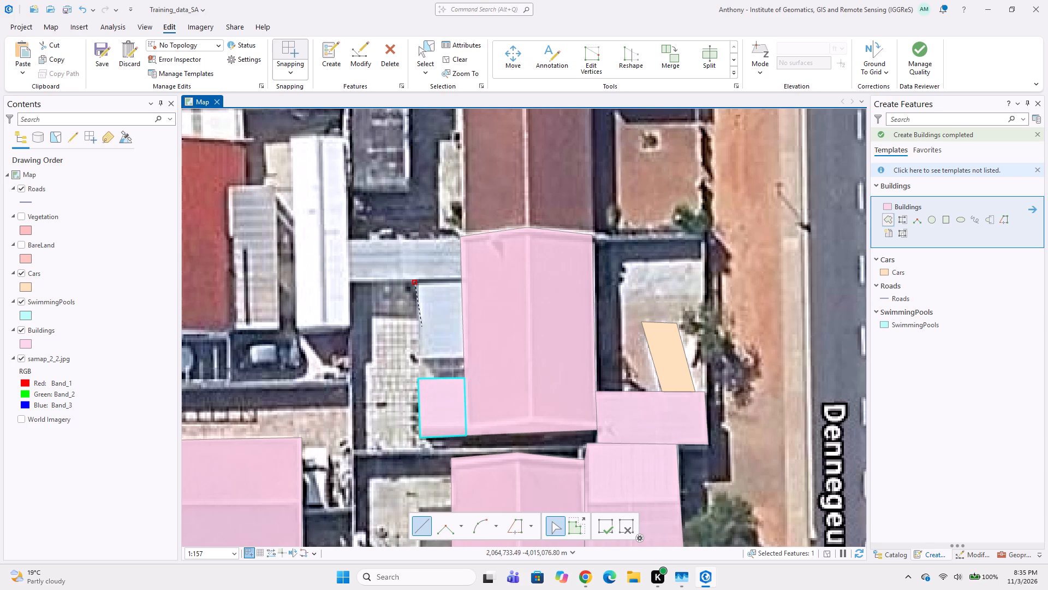
click(416, 361)
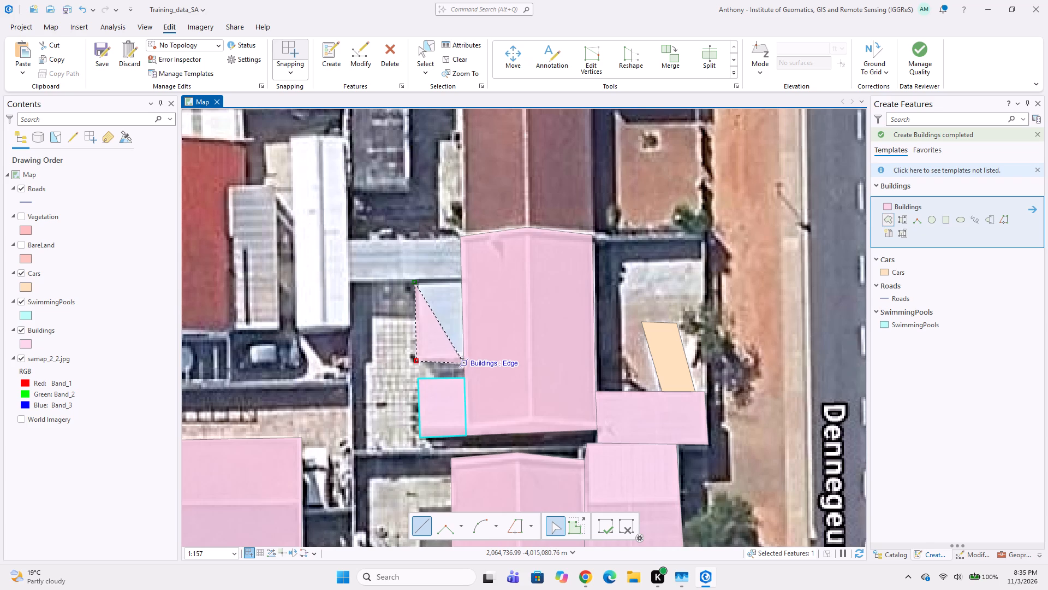
click(468, 359)
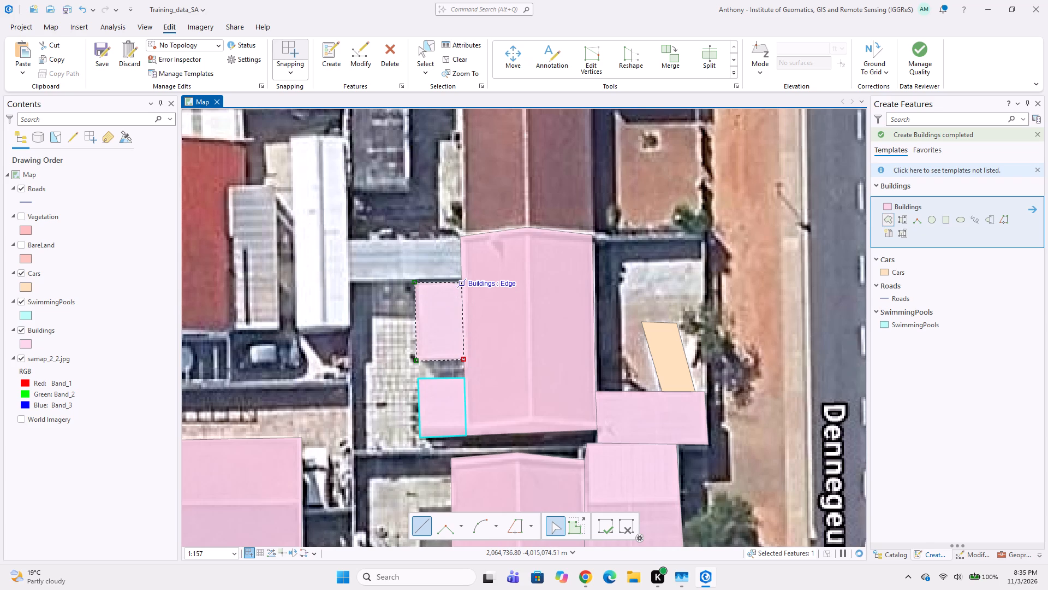
double_click(458, 281)
Digitize the grey roof extending west from the gabled building's northwest corner as a four-cornered Buildings polygon, snapped to the building.
middle_drag(411, 309, 437, 392)
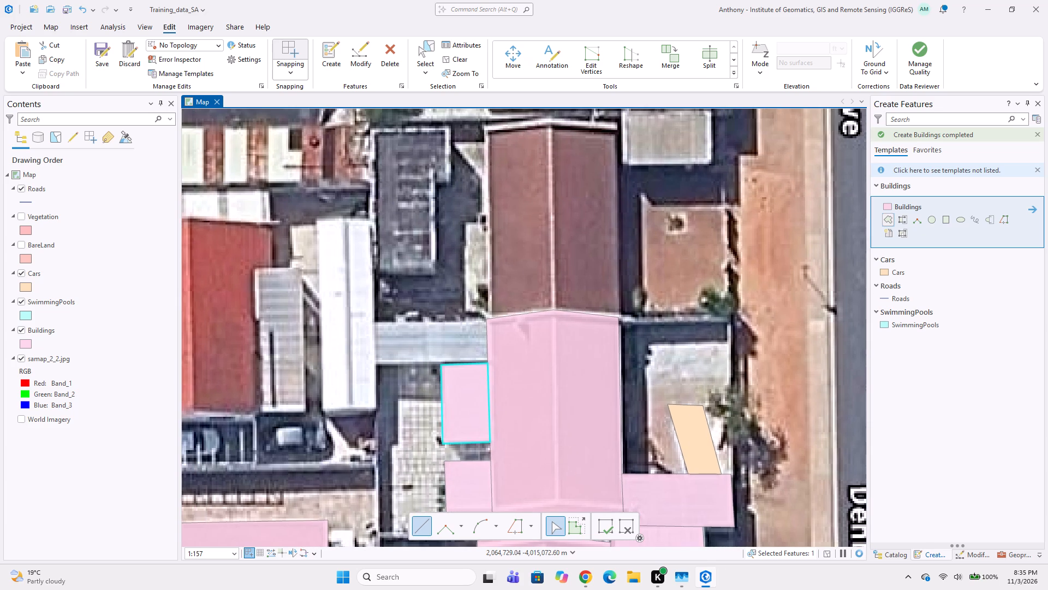
click(374, 319)
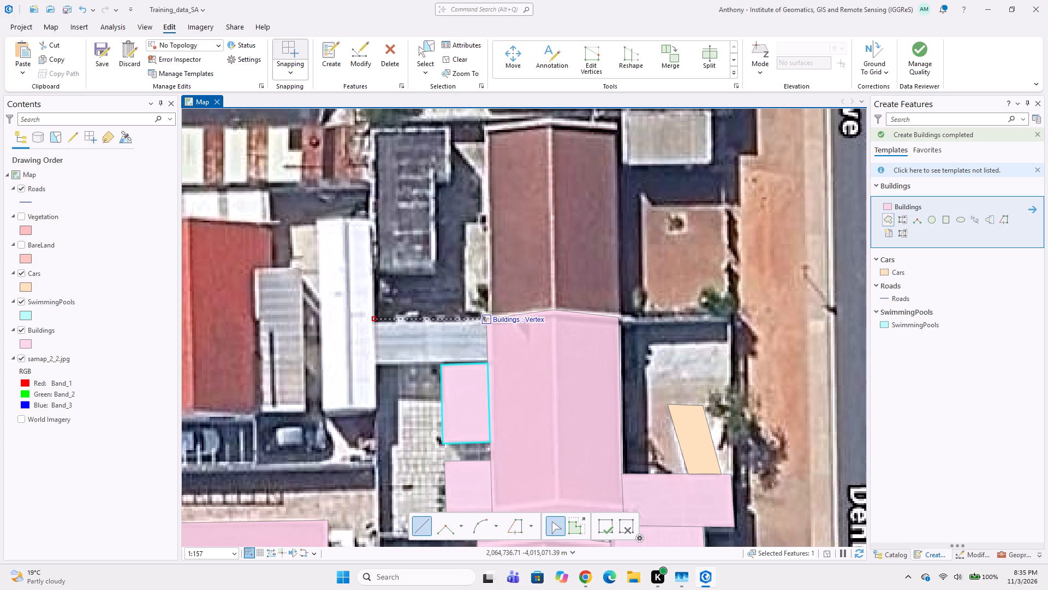
click(485, 321)
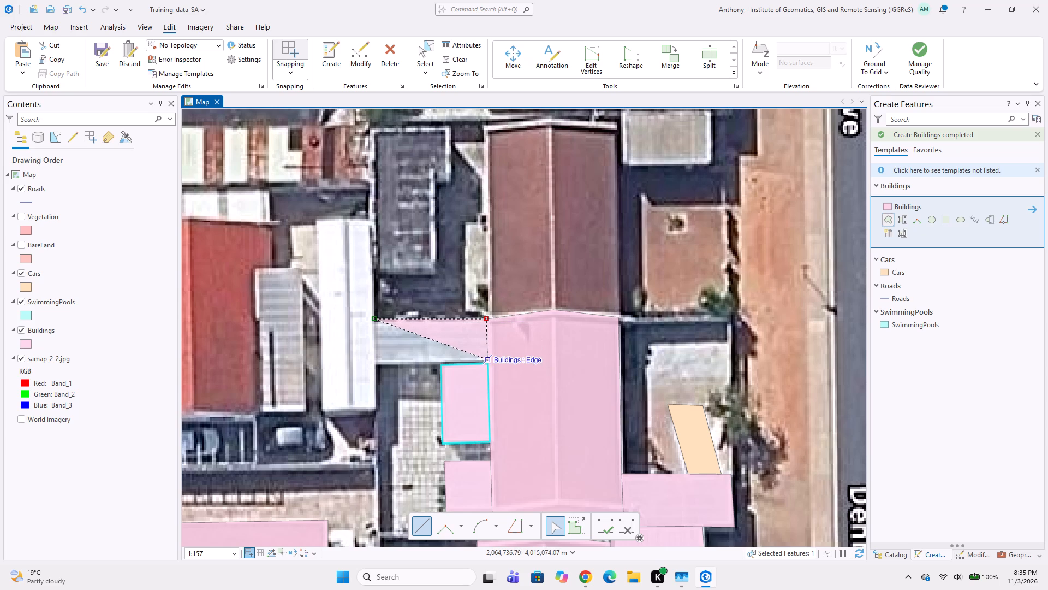
click(493, 359)
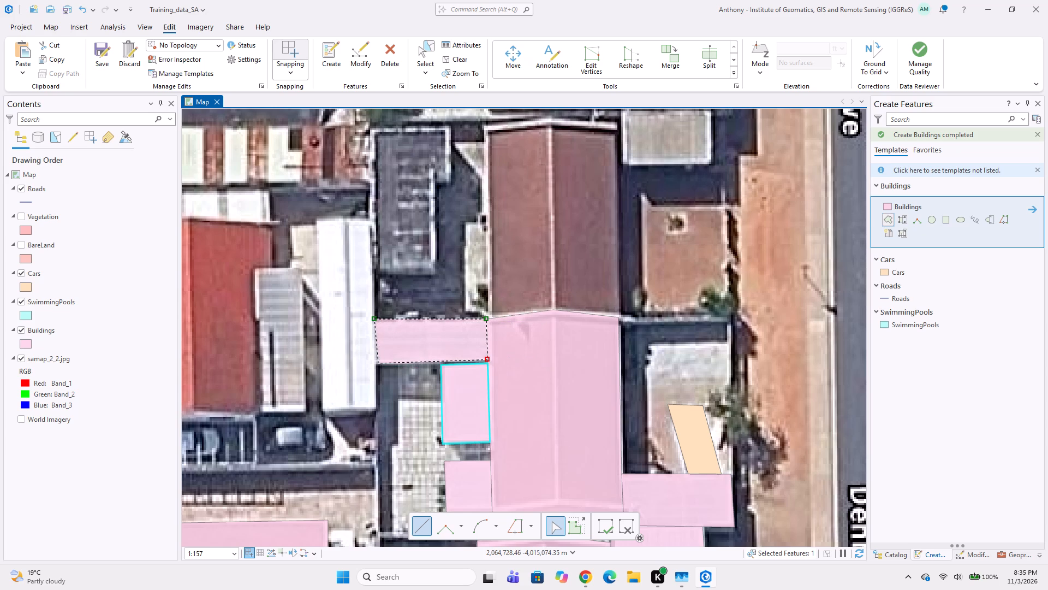
double_click(377, 361)
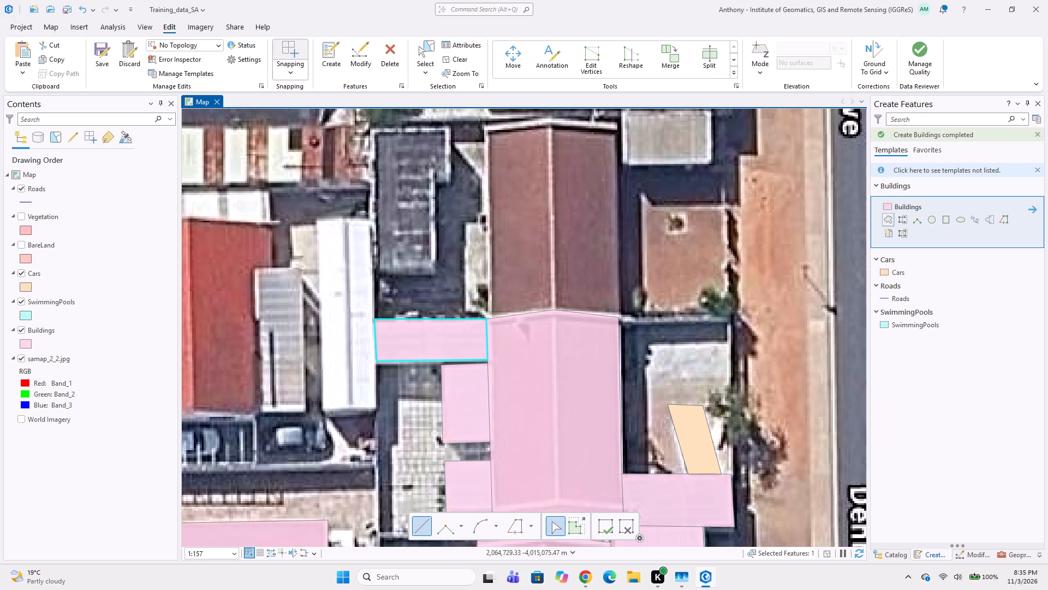
Digitize the long white roof at the grey extension's west end as a Buildings polygon, snapped to the extension's corners.
click(380, 363)
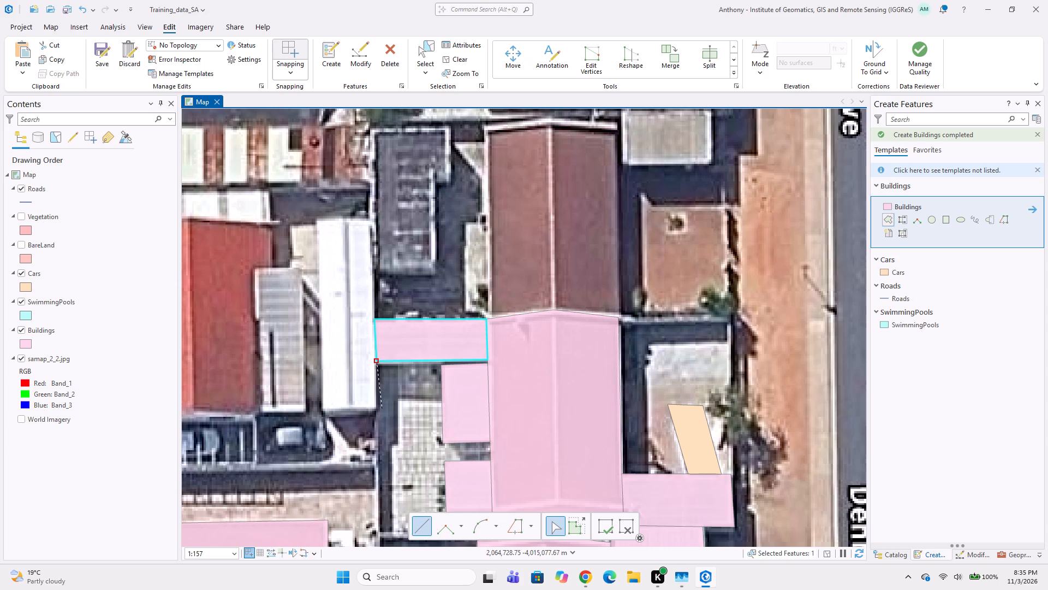
click(378, 409)
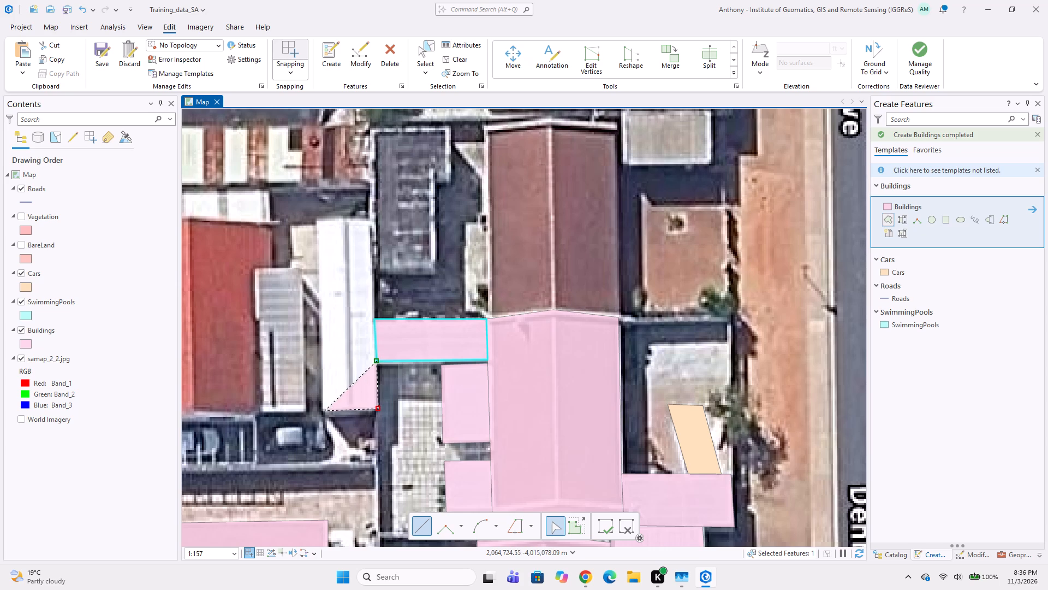
click(325, 411)
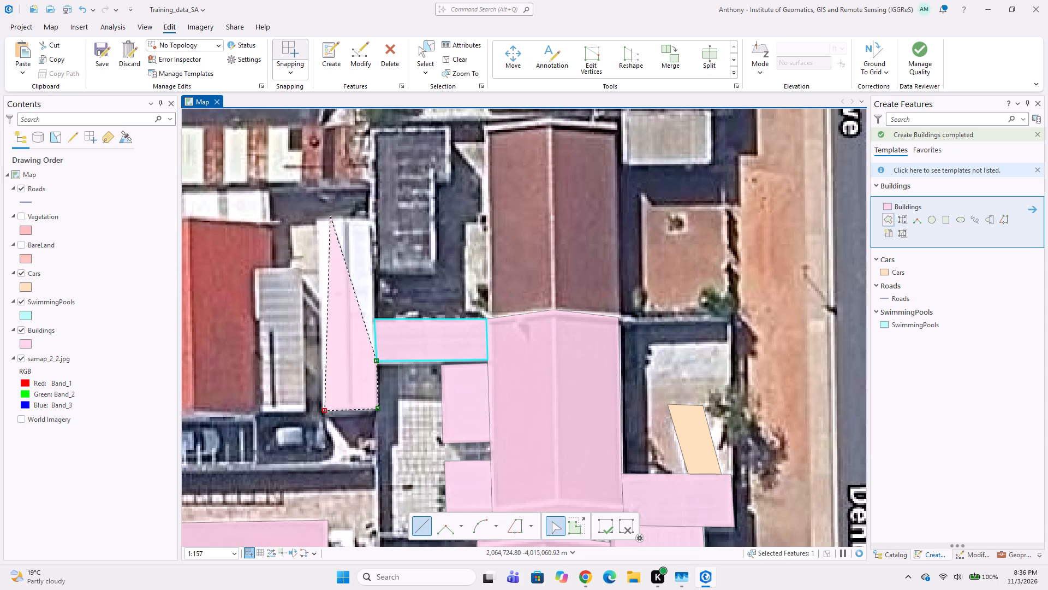
click(315, 220)
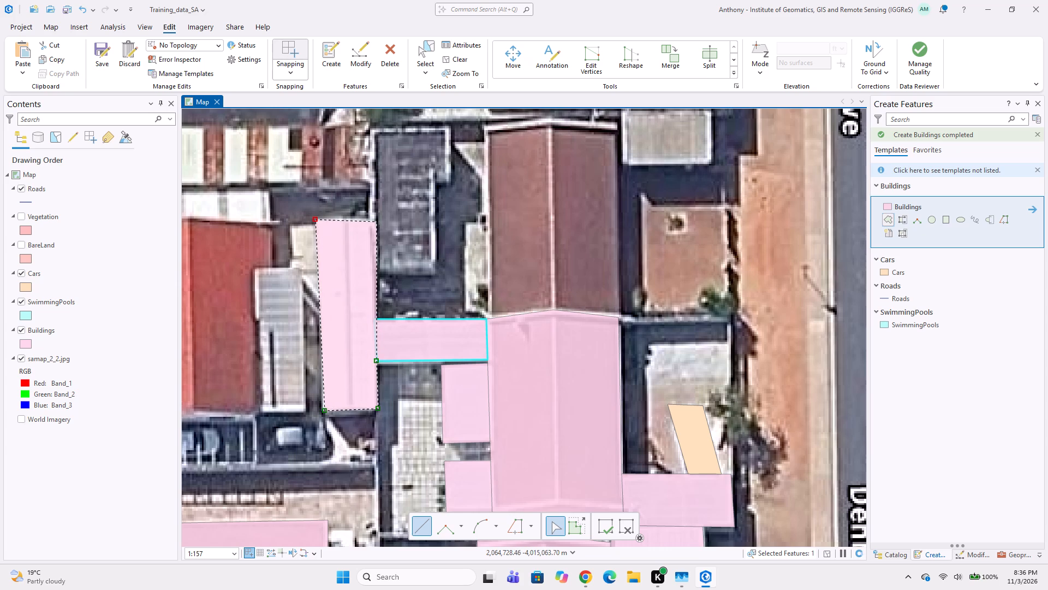
click(371, 220)
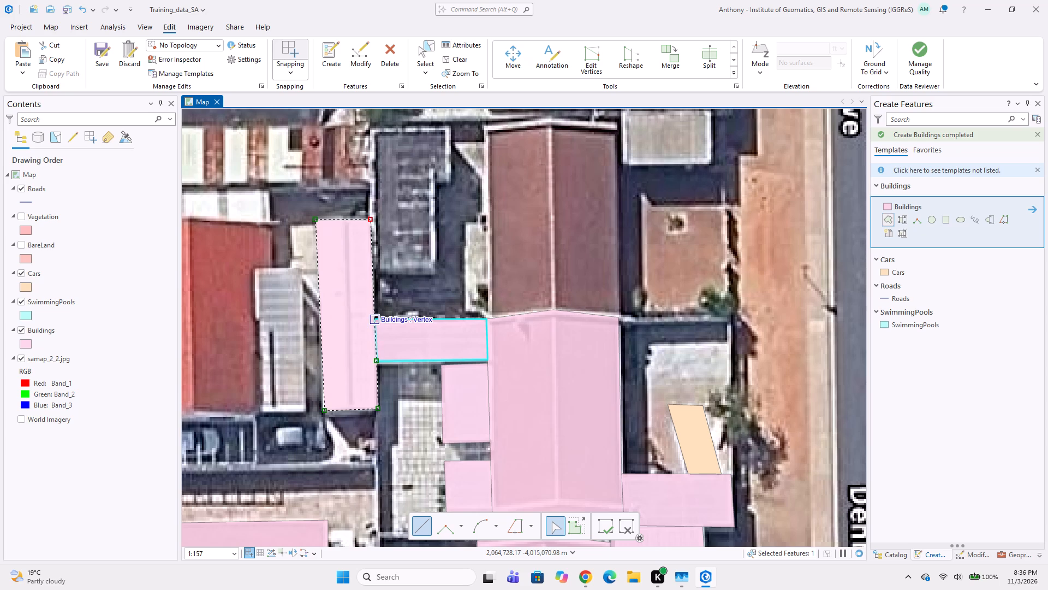
double_click(376, 321)
Digitize the narrow grey roof between the red-roofed house and the long white roof as a Buildings polygon.
scroll(418, 331, down, 2)
middle_drag(397, 367, 405, 319)
middle_drag(396, 374, 386, 499)
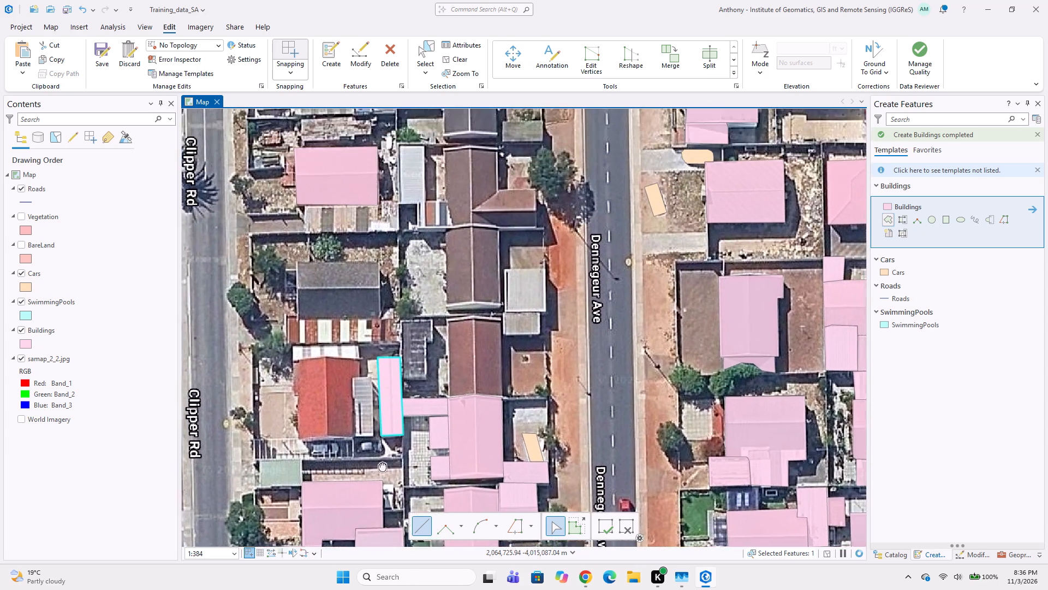
scroll(409, 350, down, 2)
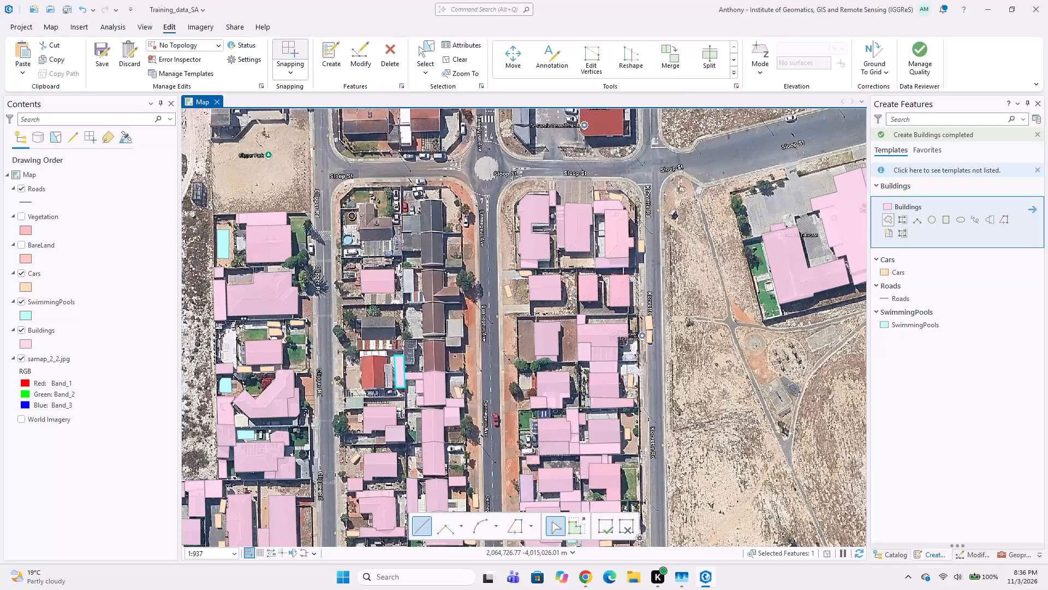
scroll(388, 371, up, 2)
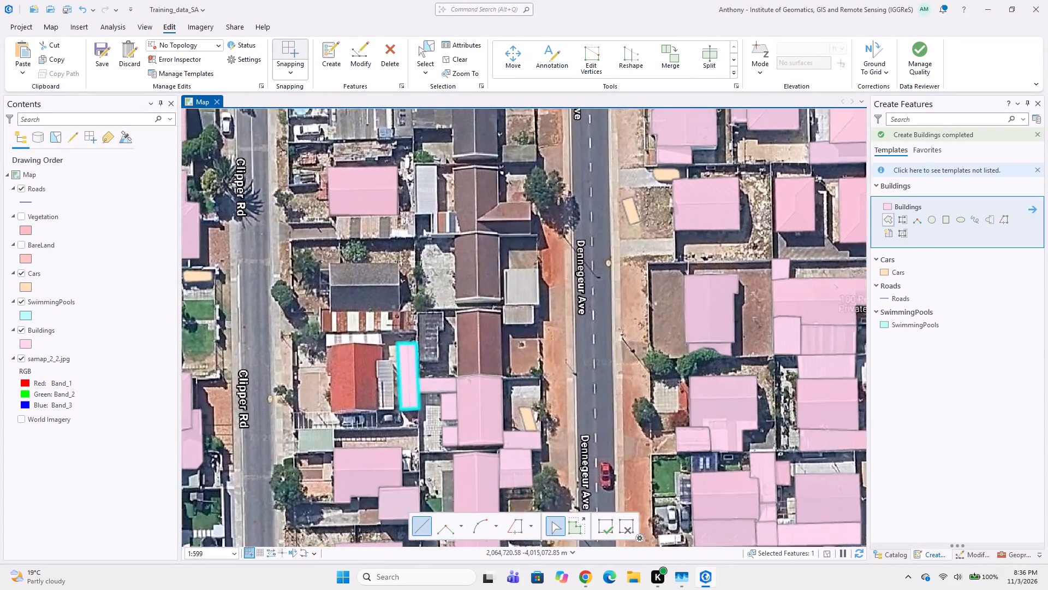
scroll(407, 359, up, 2)
click(323, 361)
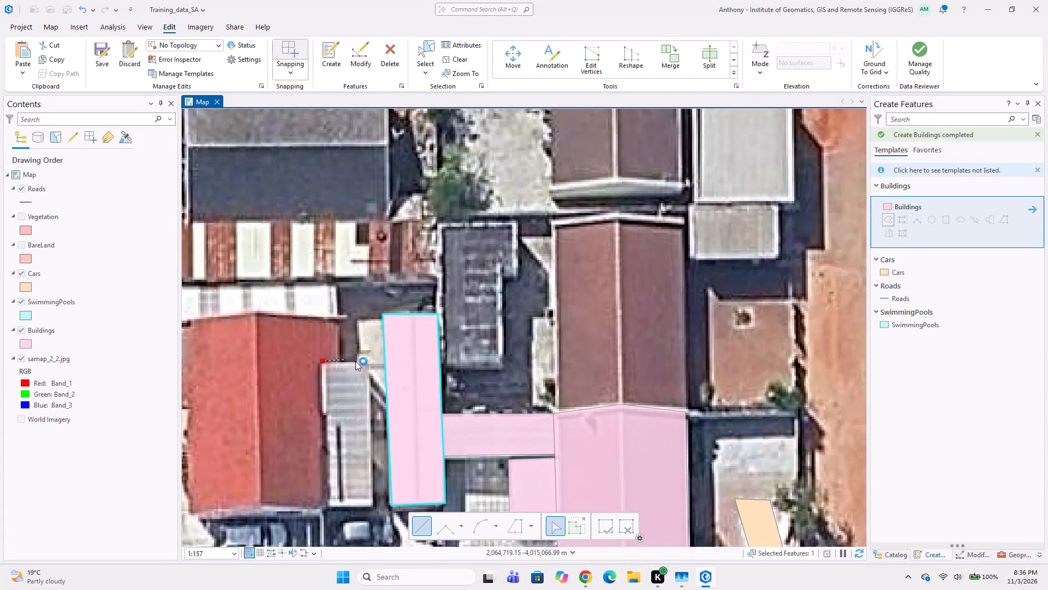
click(372, 361)
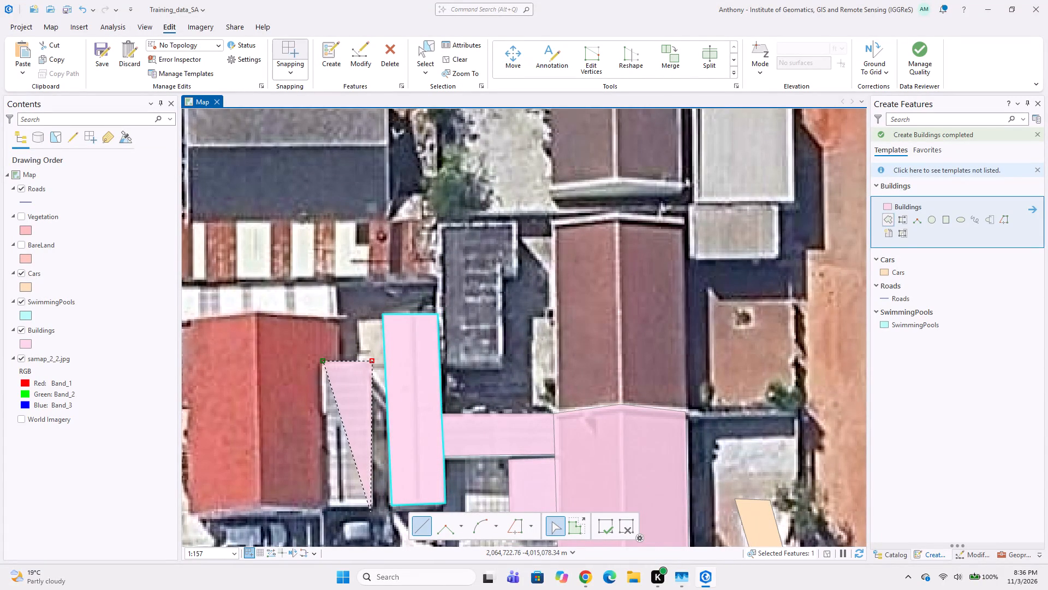
click(374, 506)
click(329, 505)
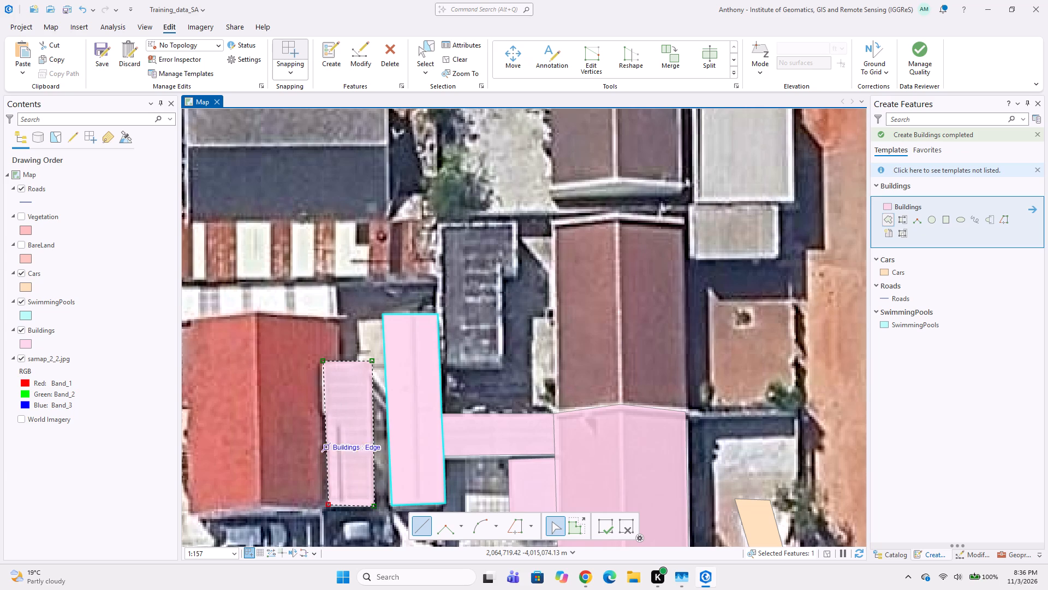
click(329, 415)
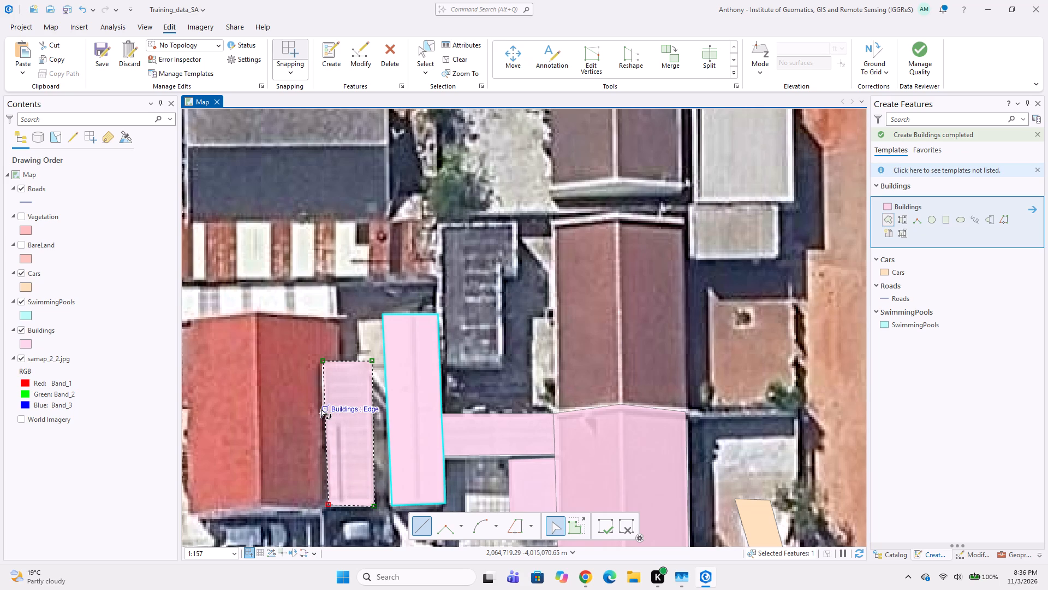
double_click(323, 403)
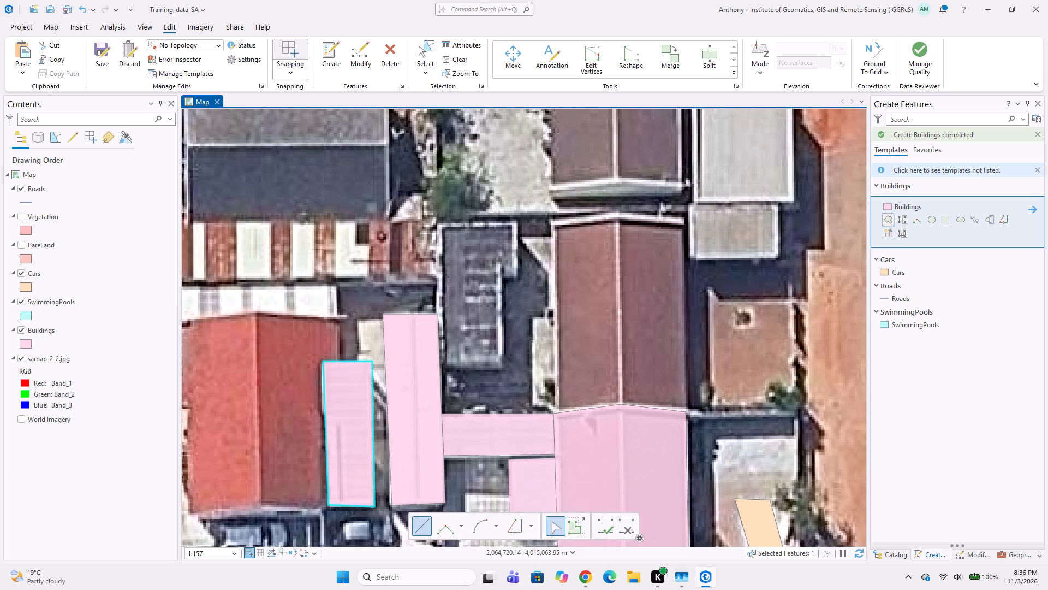
Digitize the red gabled roof as a Buildings polygon, following its ridge peaks and west-side notch and snapping to the narrow grey roof's west edge.
click(336, 319)
click(340, 361)
click(323, 361)
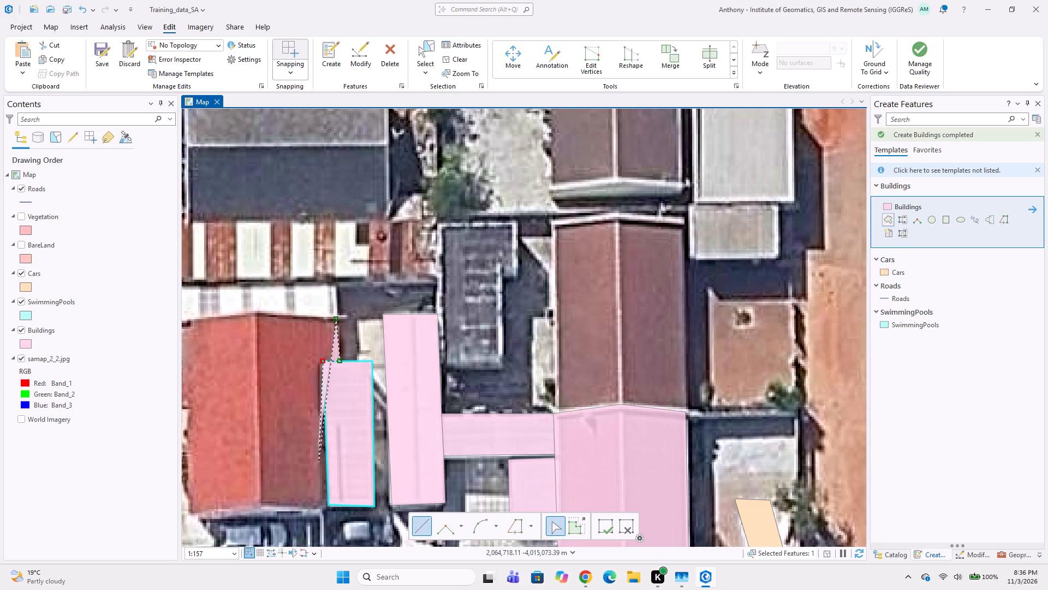
click(327, 506)
middle_drag(332, 464, 424, 421)
right_drag(332, 464, 395, 430)
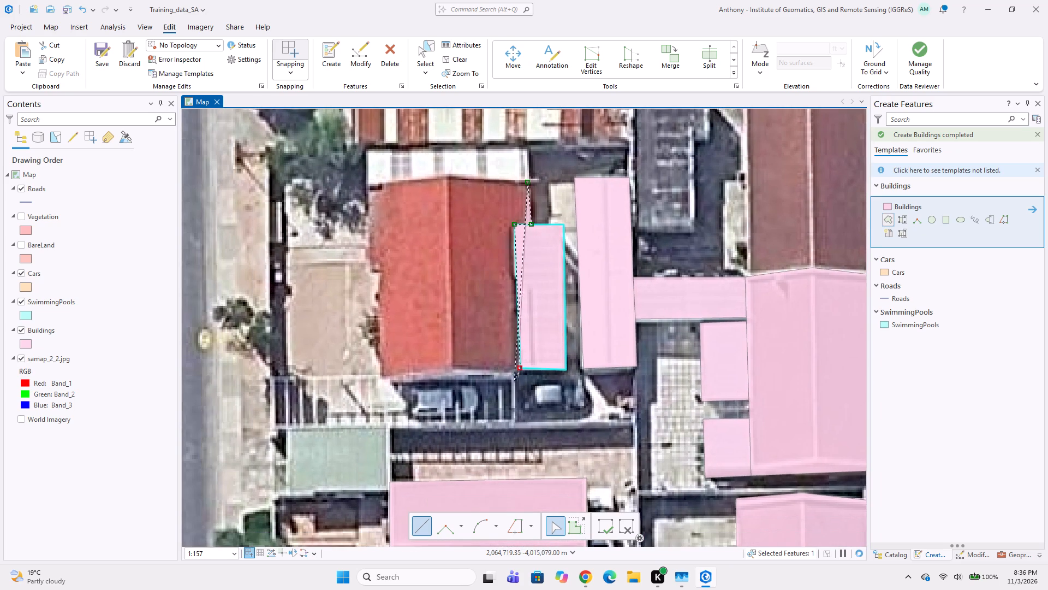
click(512, 378)
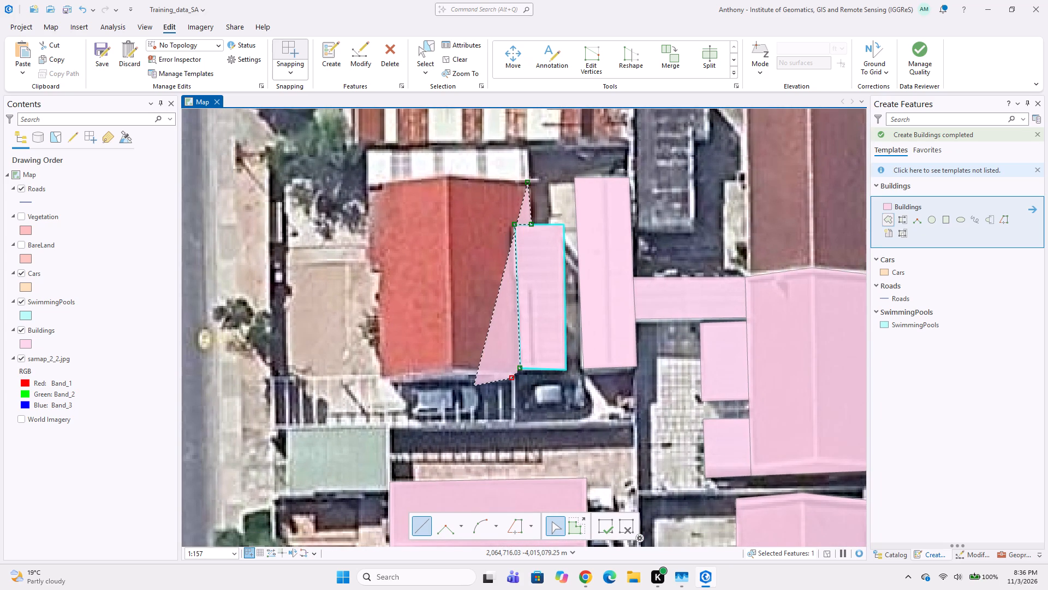
click(465, 384)
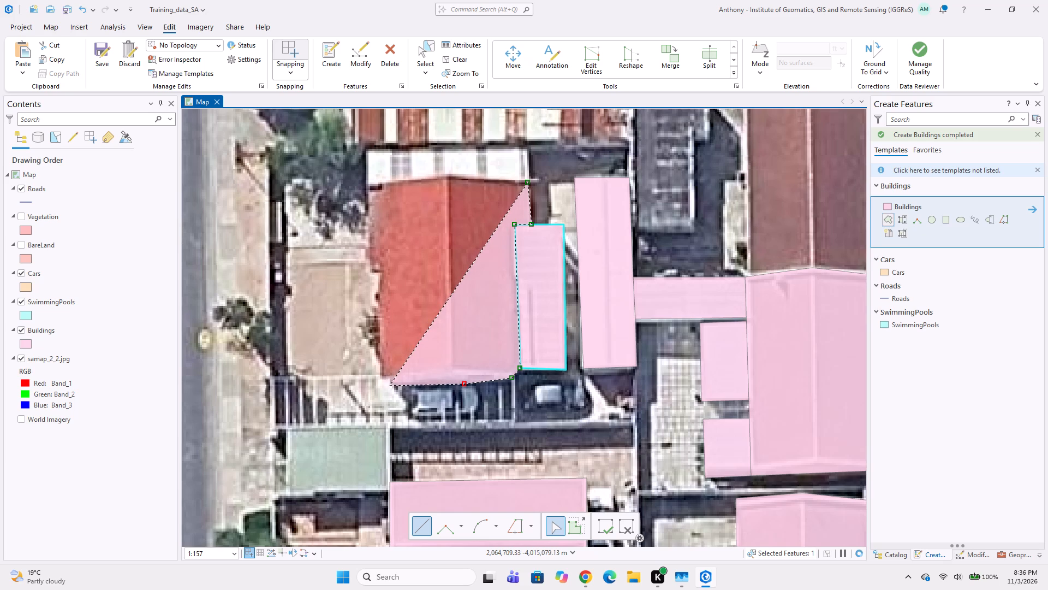
click(390, 386)
click(380, 380)
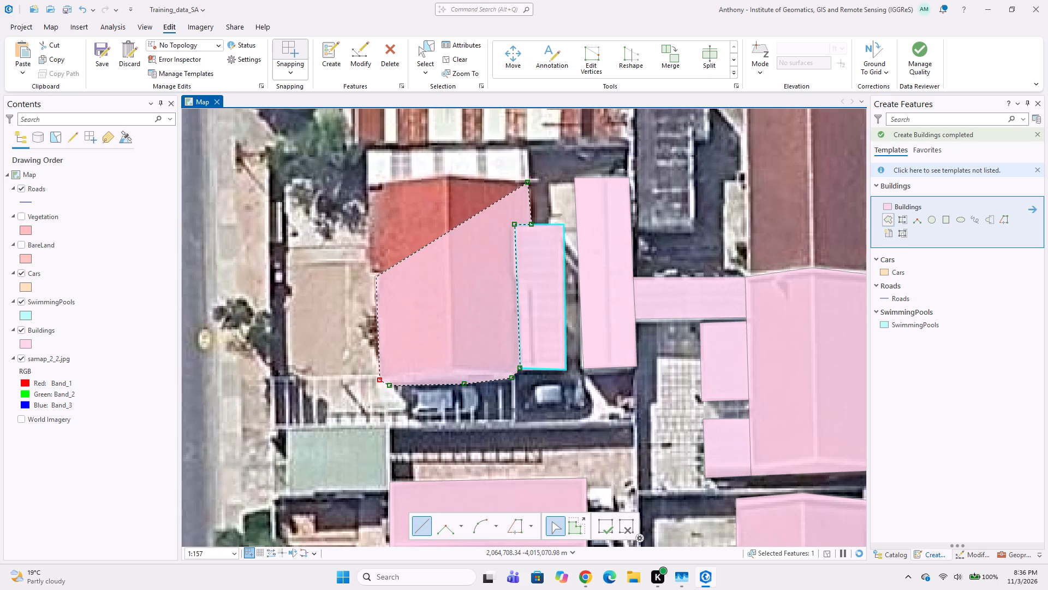
click(378, 277)
click(369, 273)
middle_drag(368, 272, 352, 388)
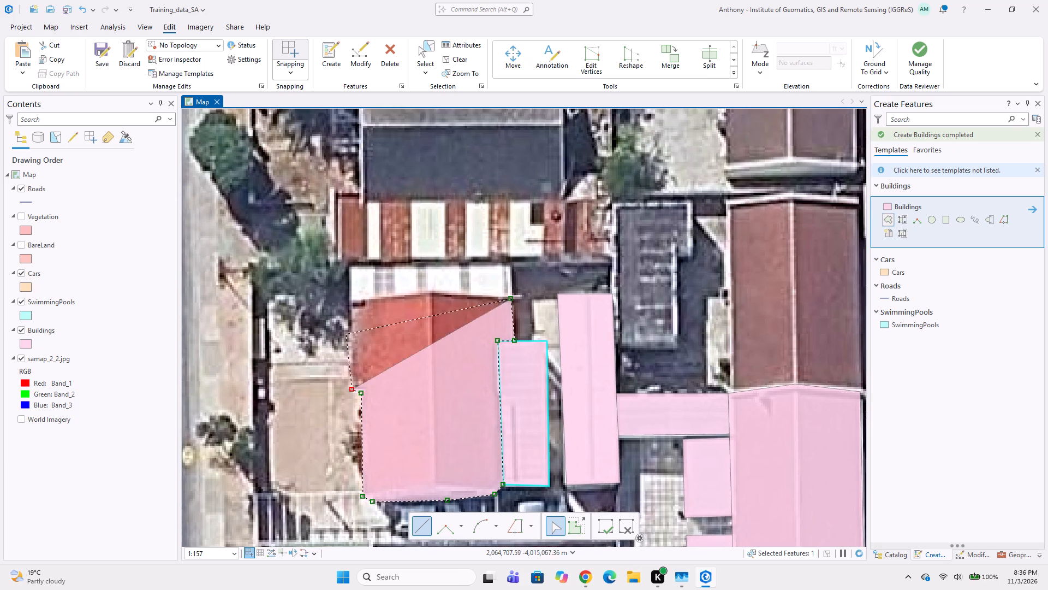
click(348, 305)
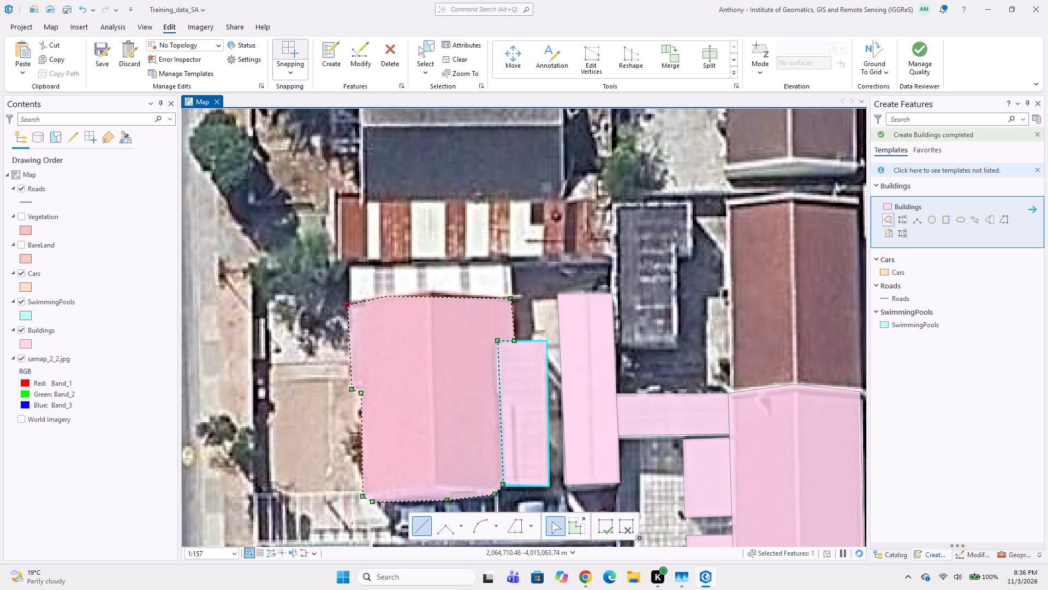
click(390, 294)
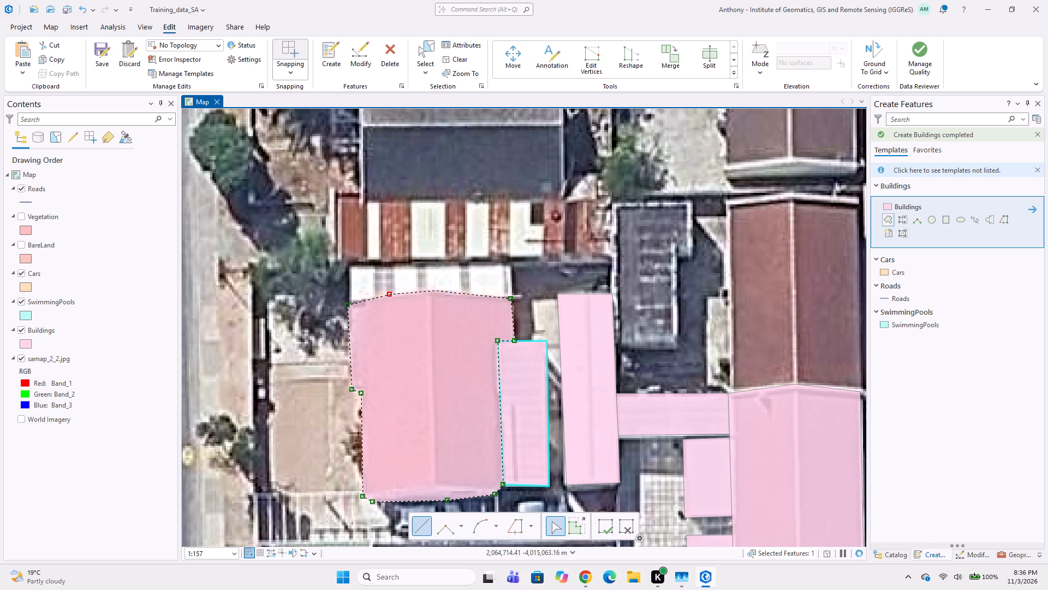
click(436, 291)
click(436, 288)
double_click(472, 294)
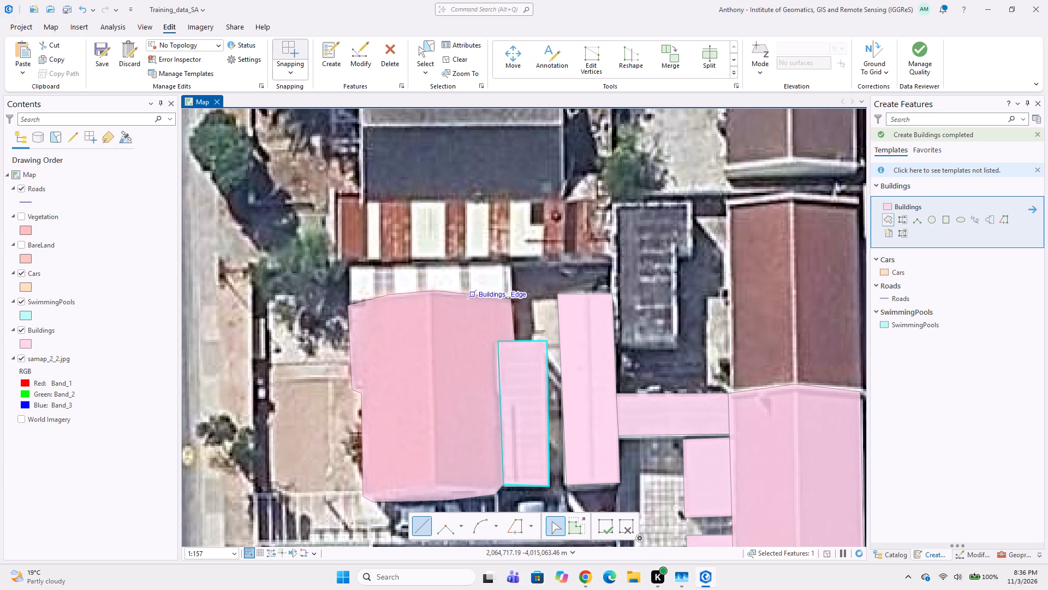
Digitize the white roof strip along the red-roofed house's north side as a Buildings polygon, snapped to the house's gabled north edge.
click(512, 262)
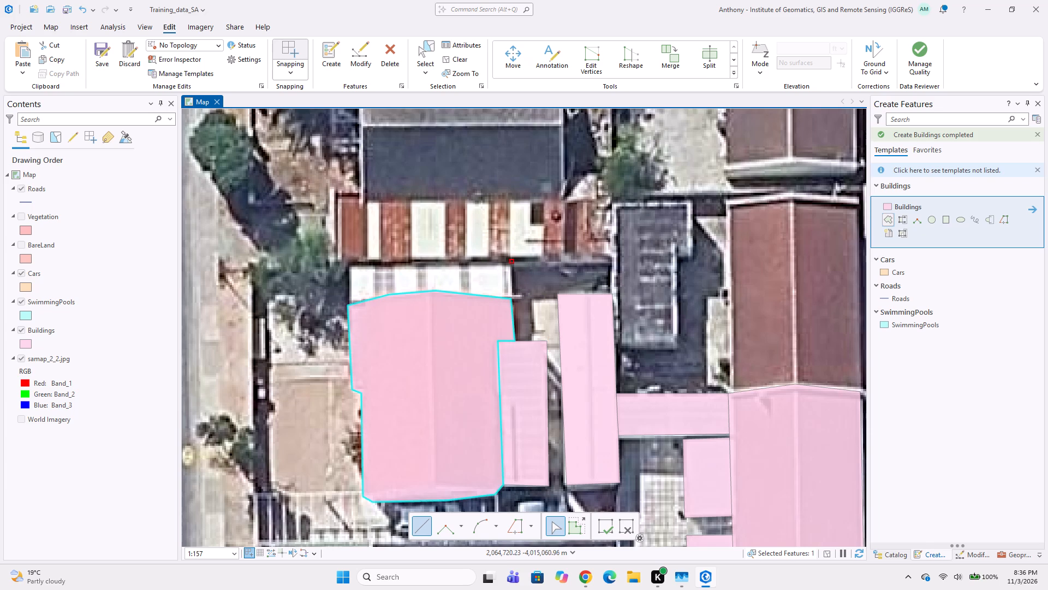
click(350, 264)
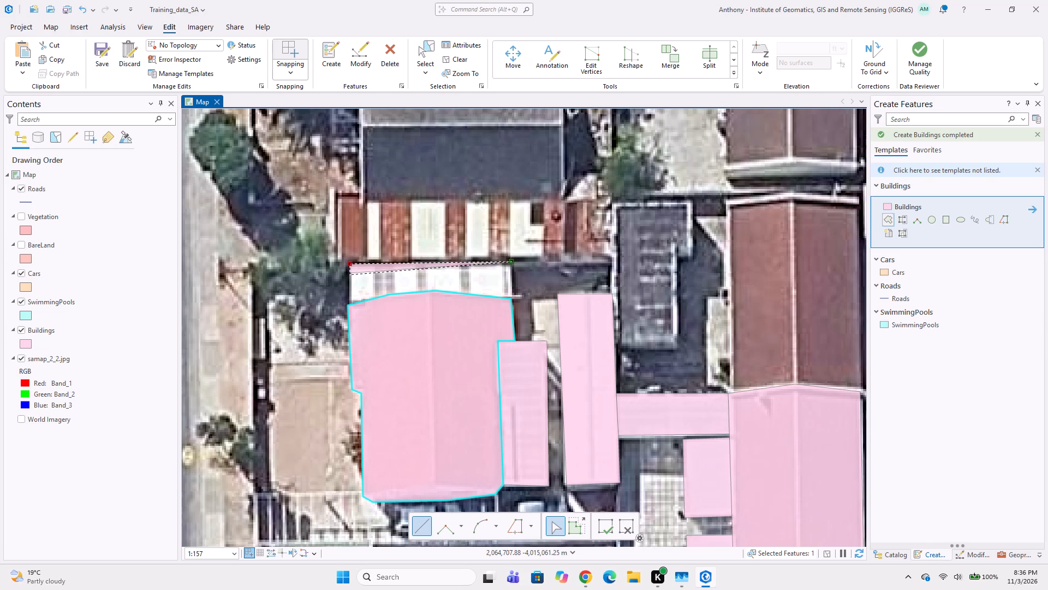
click(350, 304)
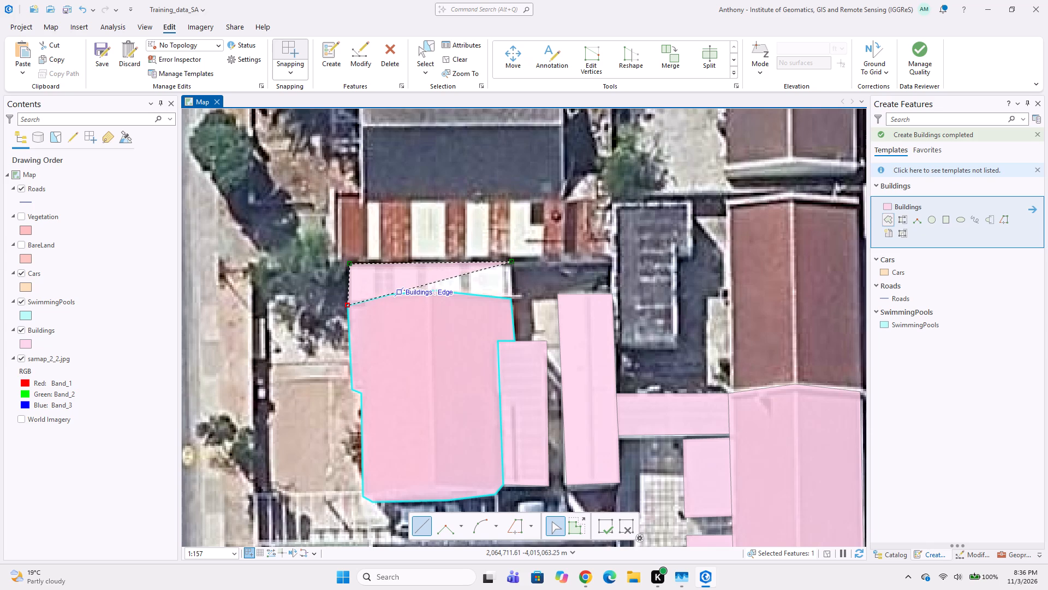
click(399, 292)
click(430, 294)
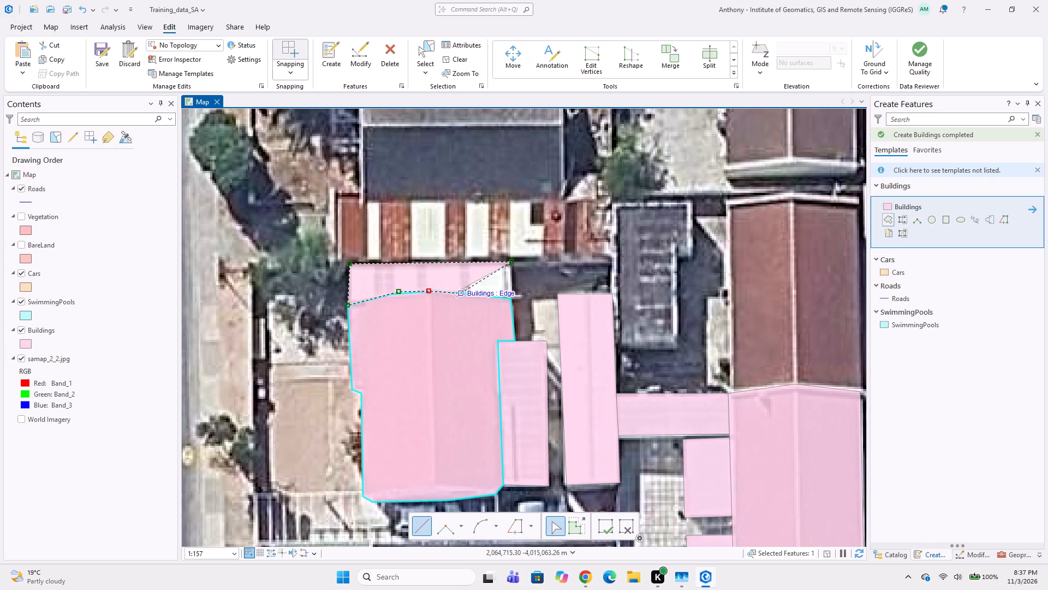
double_click(508, 302)
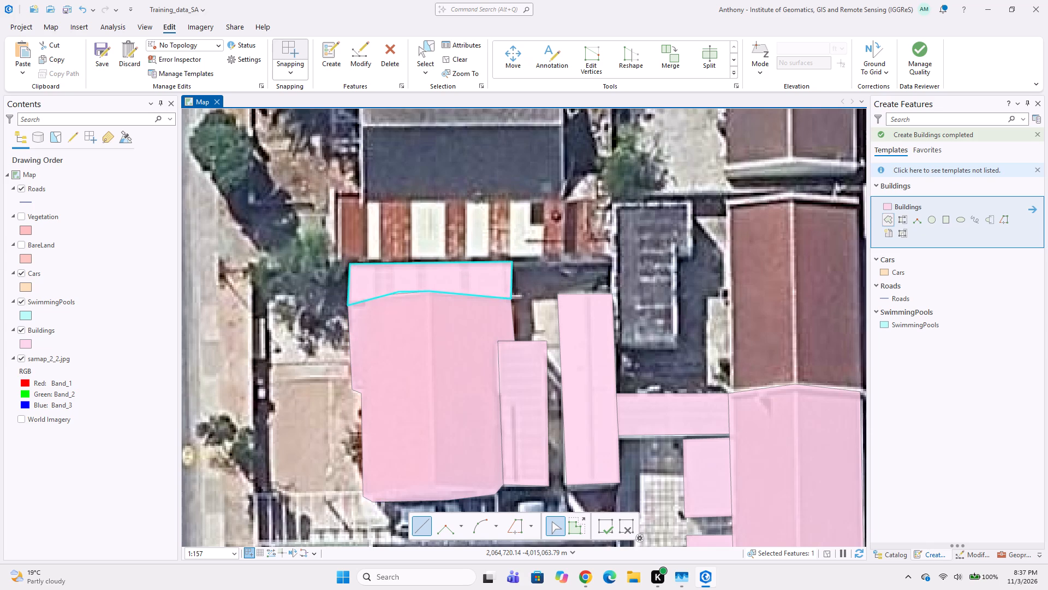
Digitize the red-and-white striped roof north of the white roof strip as a Buildings polygon, snapped to the strip's north corners.
middle_drag(478, 296, 461, 351)
click(319, 252)
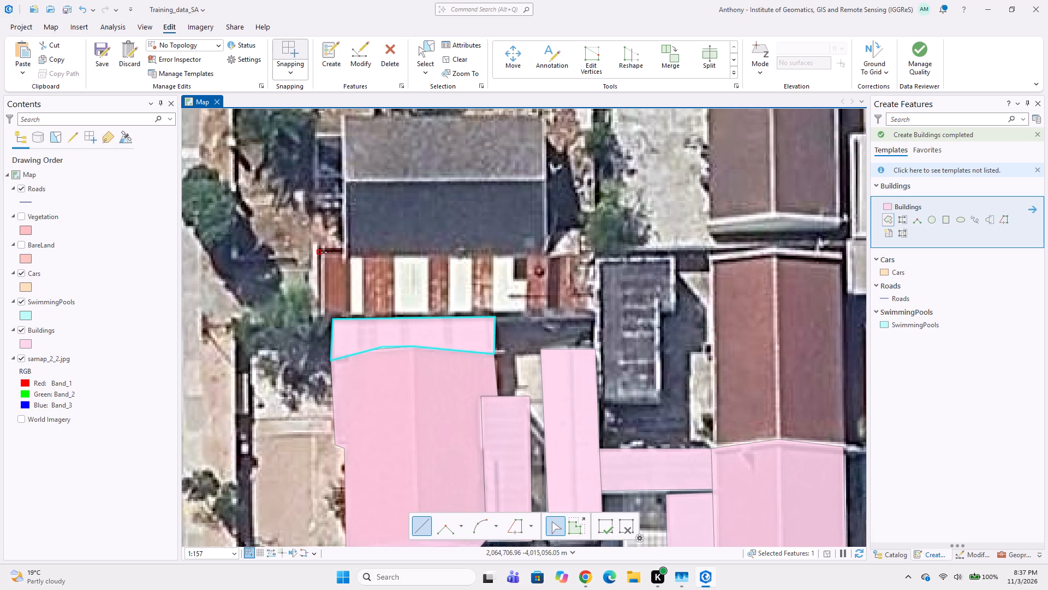
click(344, 254)
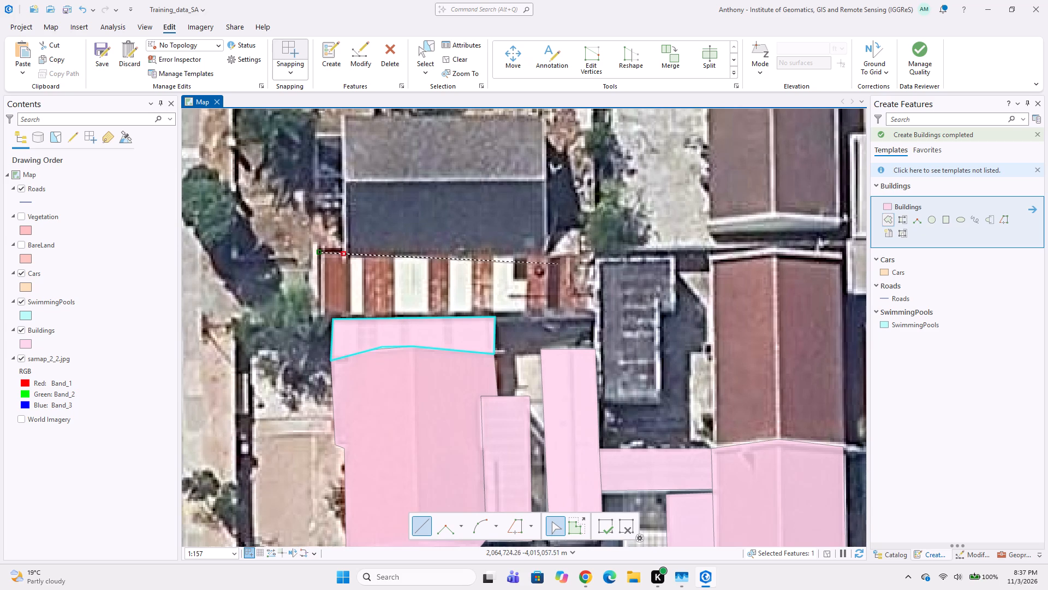
click(544, 254)
click(591, 256)
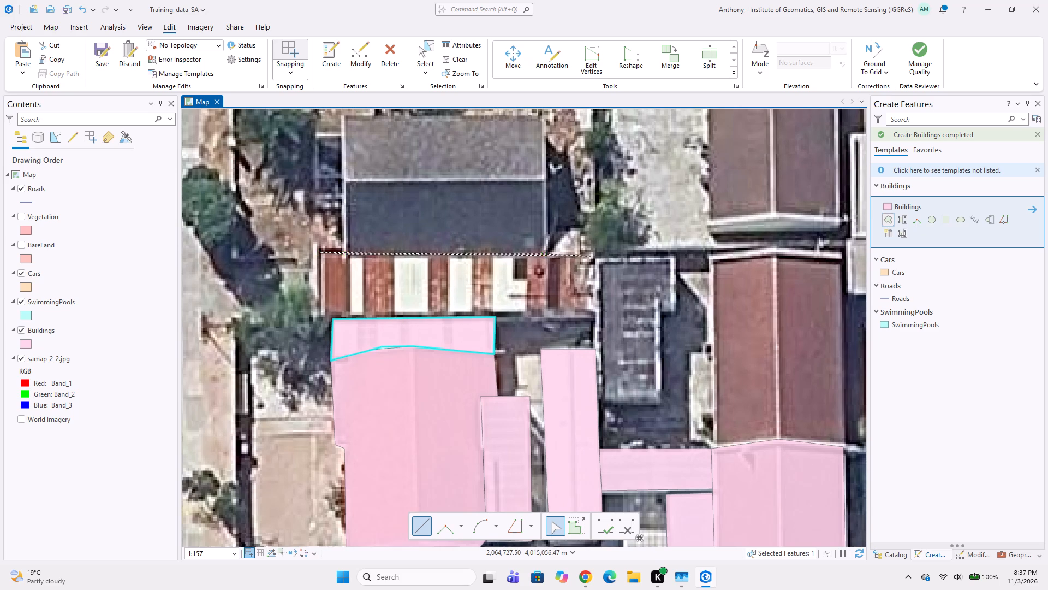
click(596, 313)
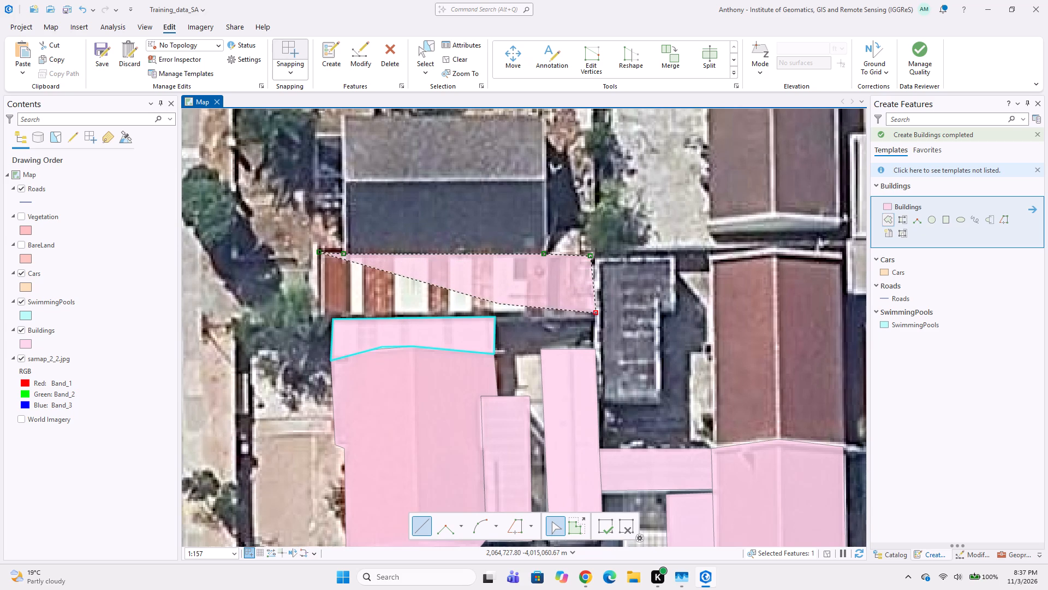
click(497, 317)
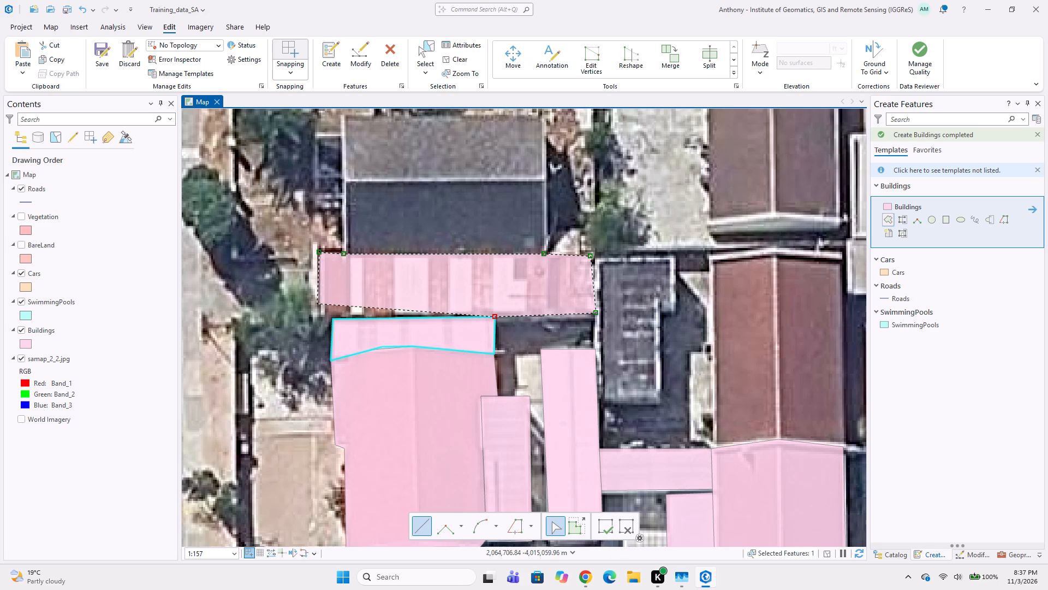
click(332, 321)
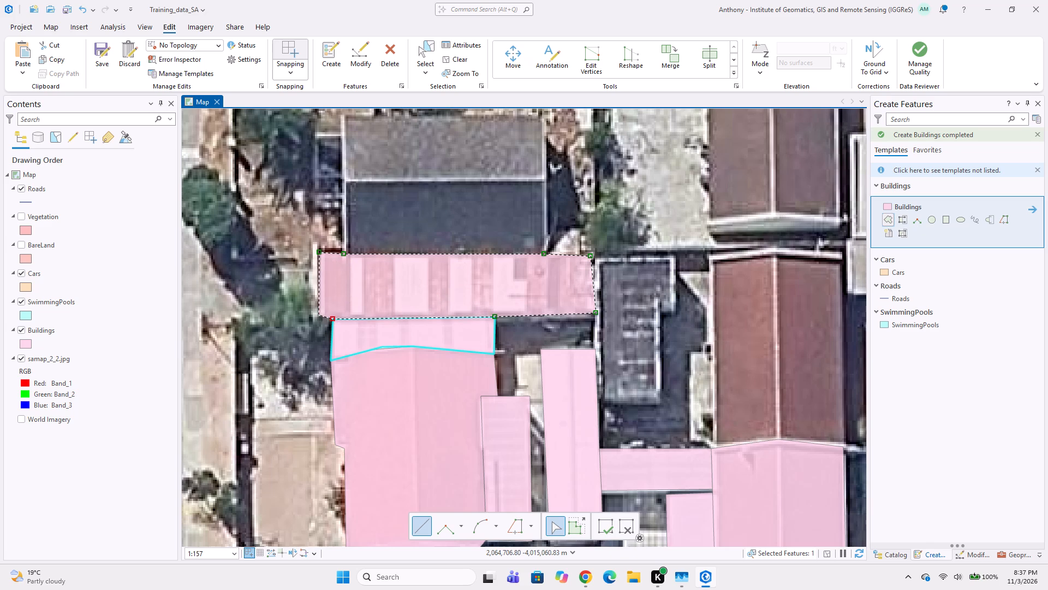
double_click(319, 315)
Digitize the dark grey L-shaped roof east of the striped roof as a Buildings polygon, snapped to the striped roof's east corners.
middle_drag(357, 292, 357, 344)
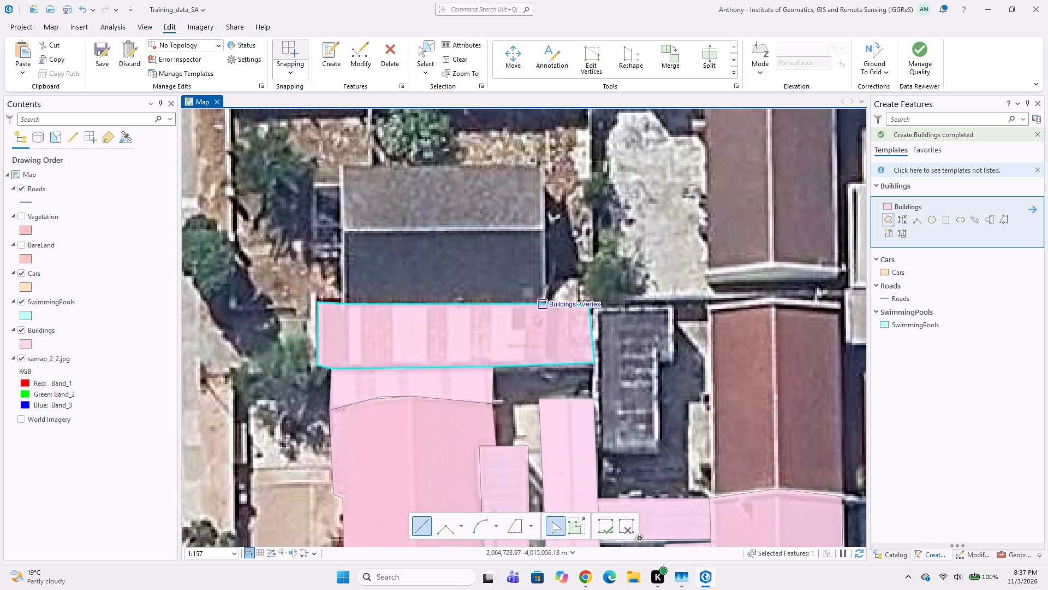
click(588, 308)
click(674, 304)
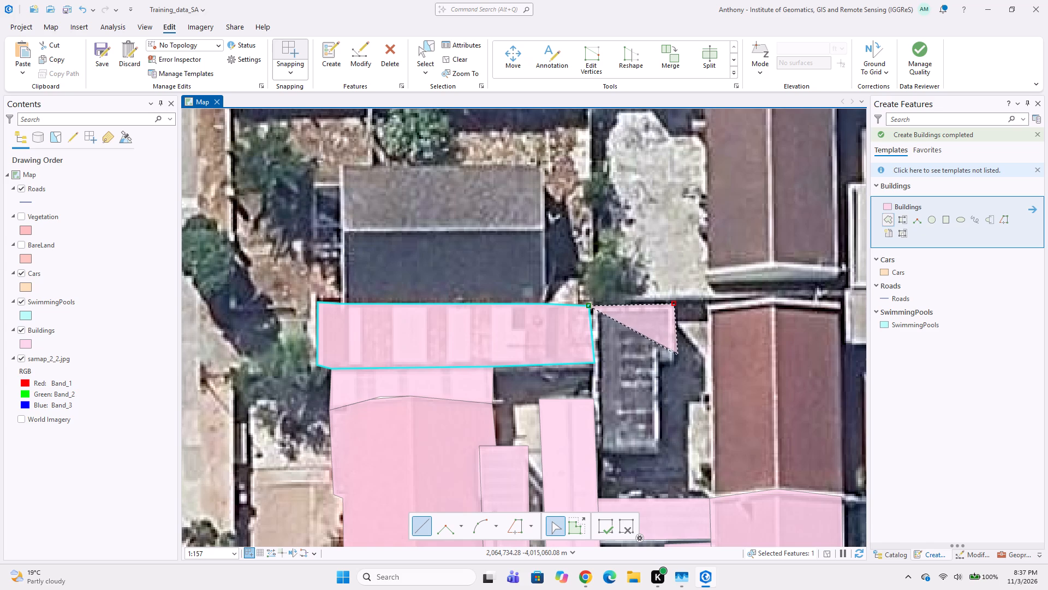
click(676, 363)
click(659, 365)
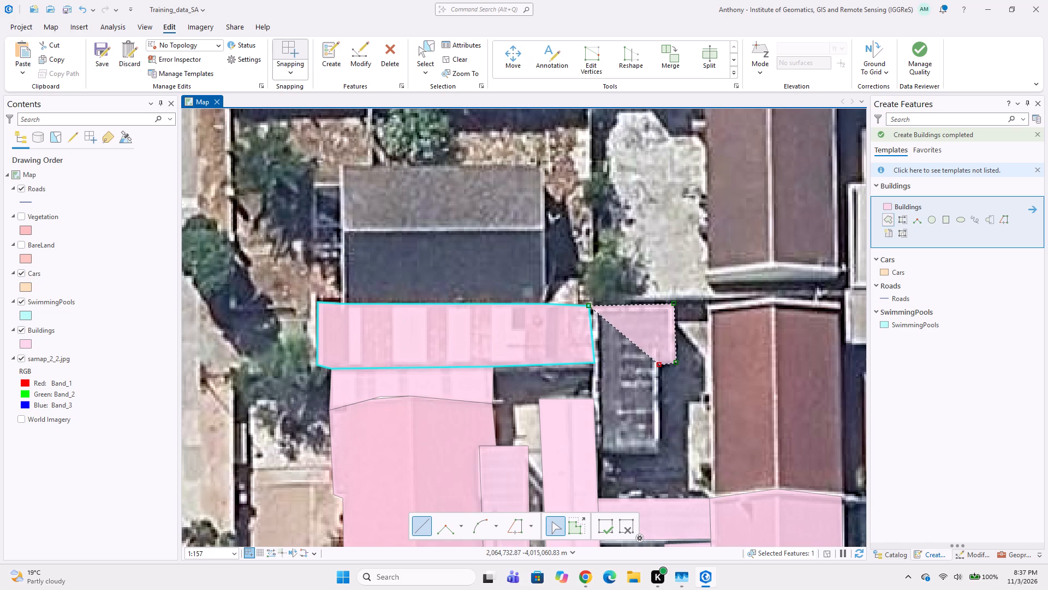
click(661, 457)
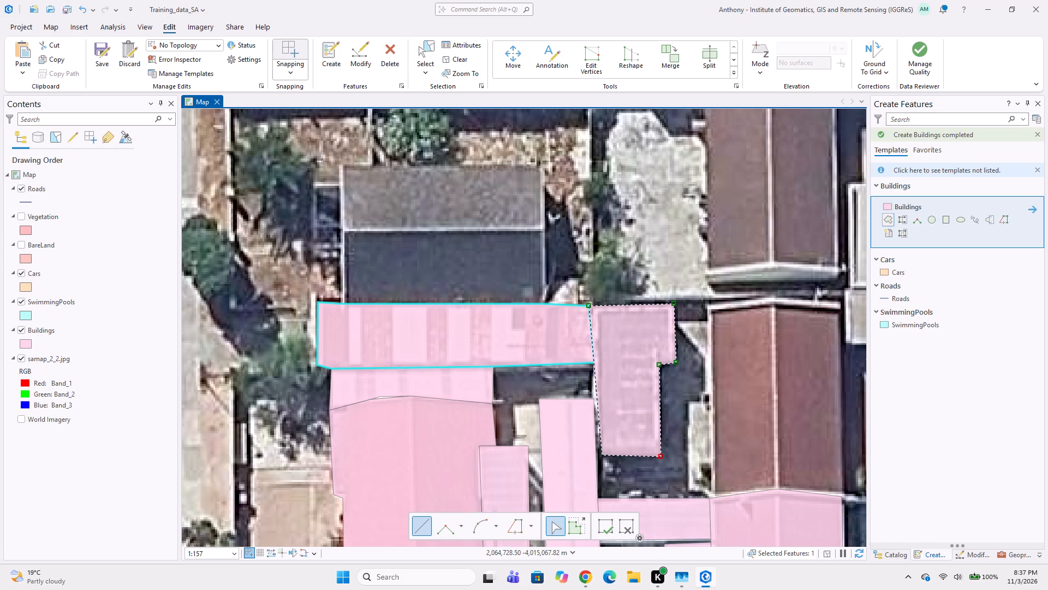
click(604, 453)
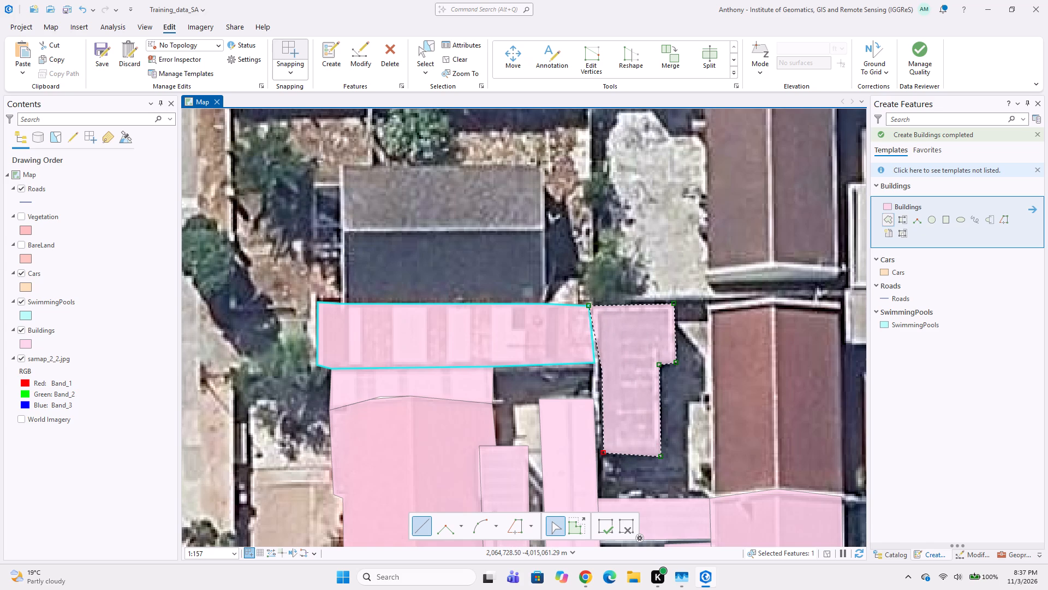
double_click(596, 363)
Digitize the grey gabled house north of the striped roof as a Buildings polygon, meeting the striped roof's north edge.
middle_drag(585, 357, 624, 403)
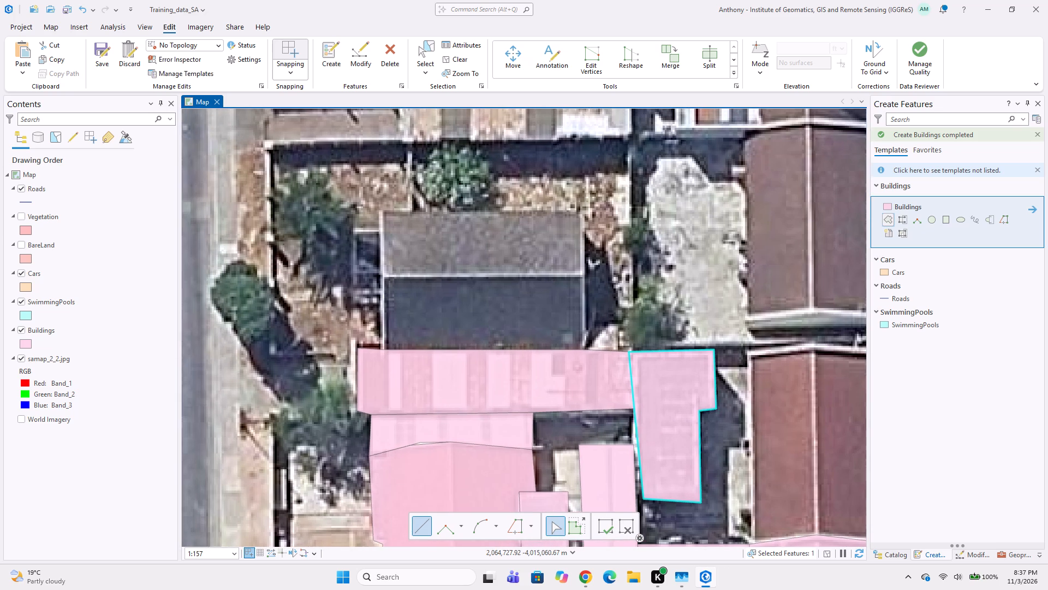
click(380, 208)
click(583, 210)
click(588, 353)
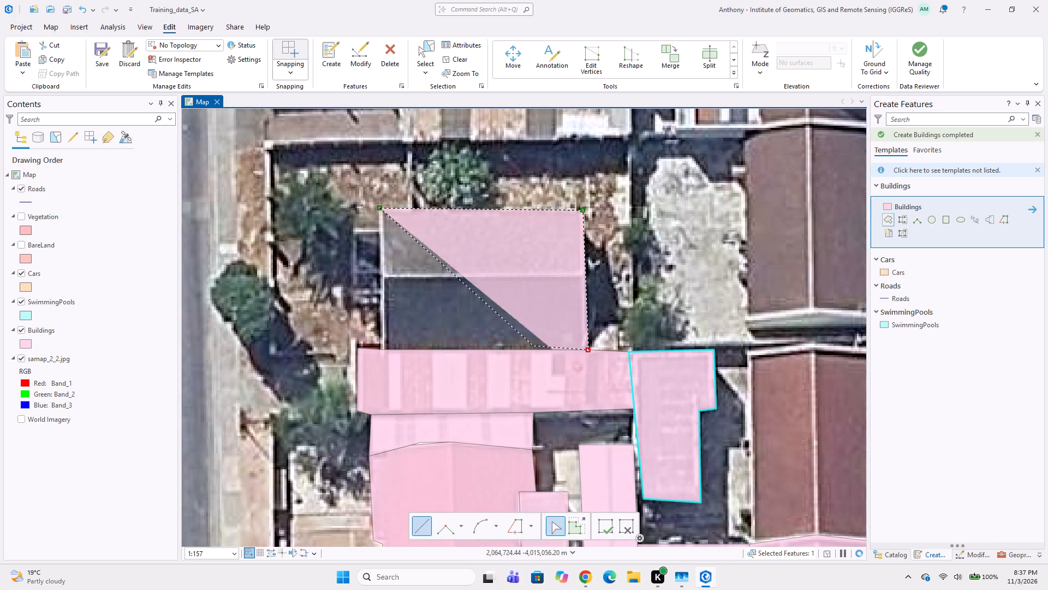
double_click(378, 353)
Digitize the brown gabled roof directly north of the digitized row along Dennegeur Ave as a Buildings polygon, snapped to its neighbour's peaked north edge.
scroll(409, 363, down, 3)
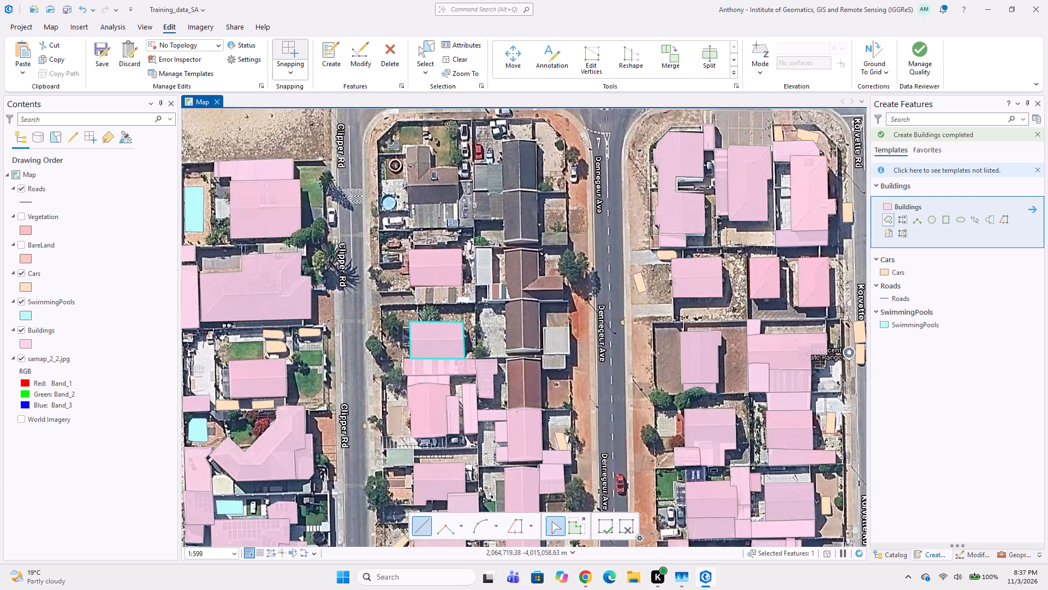
scroll(514, 373, up, 2)
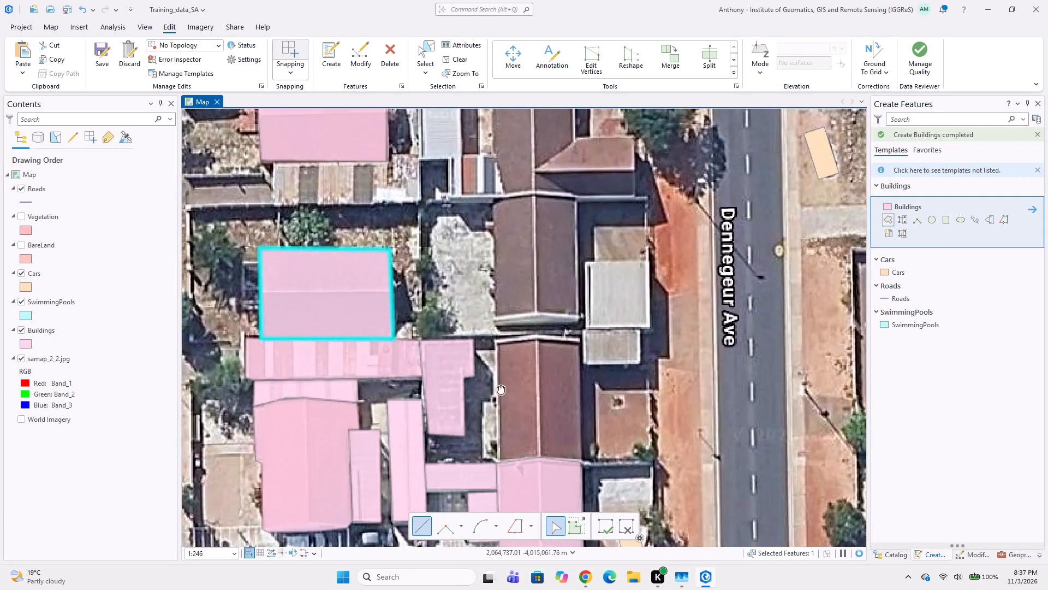
middle_drag(499, 386, 472, 308)
middle_drag(485, 346, 476, 337)
scroll(451, 334, up, 1)
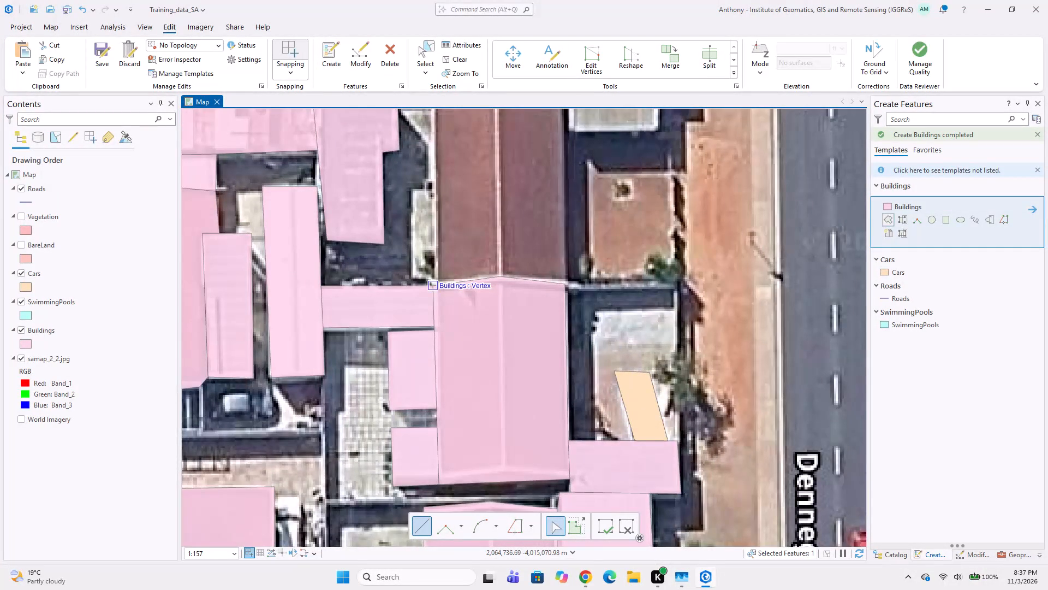
click(438, 285)
middle_drag(451, 210, 451, 361)
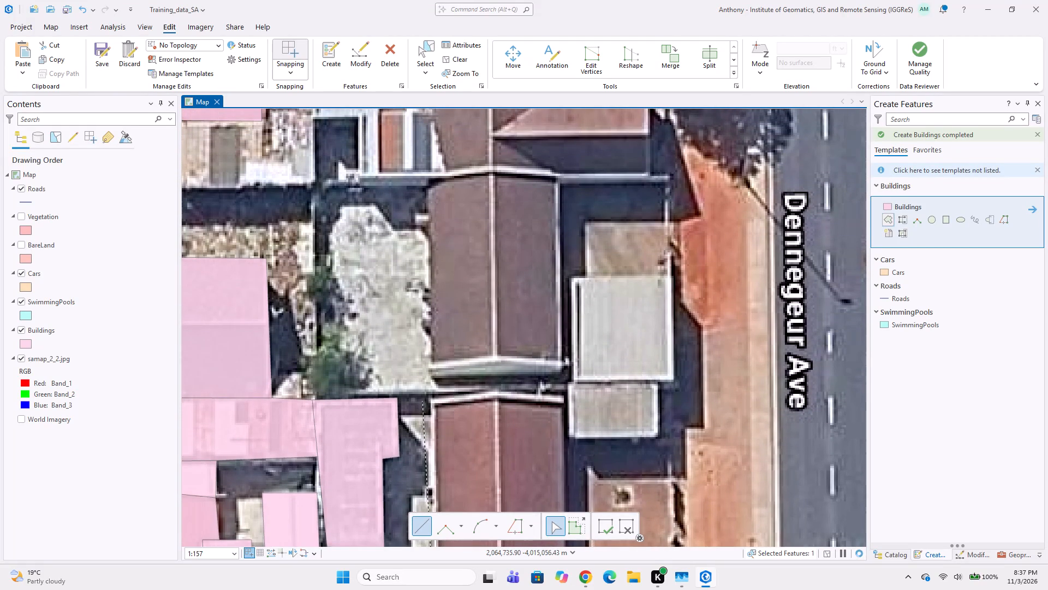
click(430, 399)
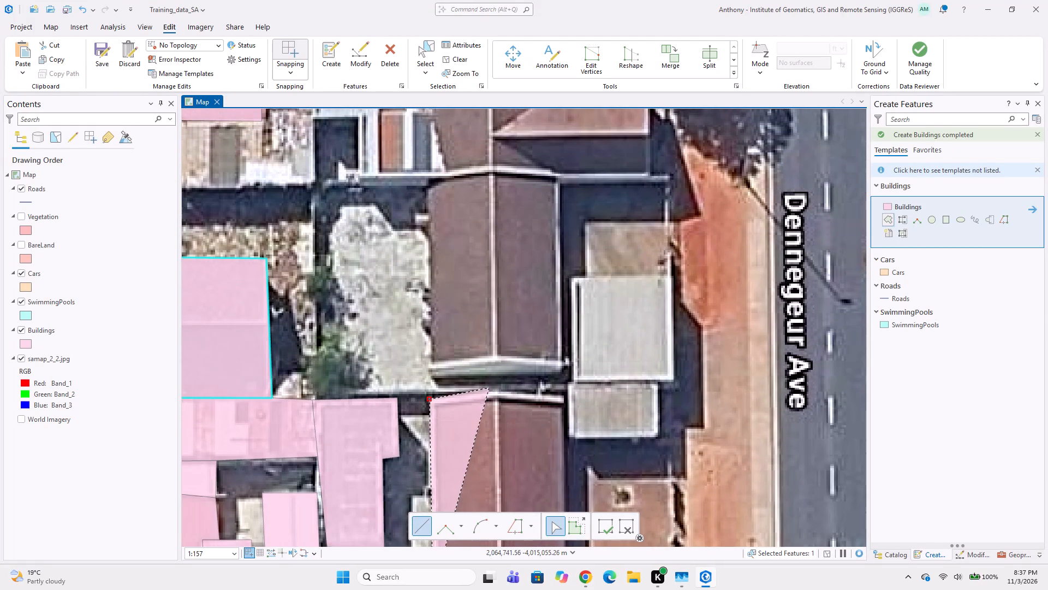
click(489, 390)
click(508, 393)
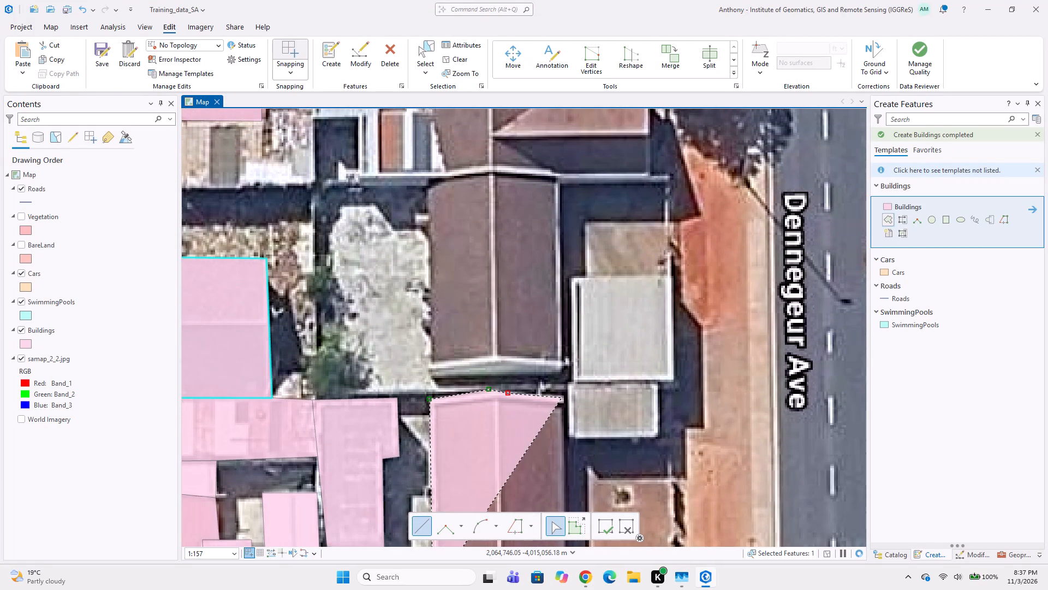
click(563, 398)
middle_drag(562, 409, 529, 325)
middle_drag(443, 288, 449, 342)
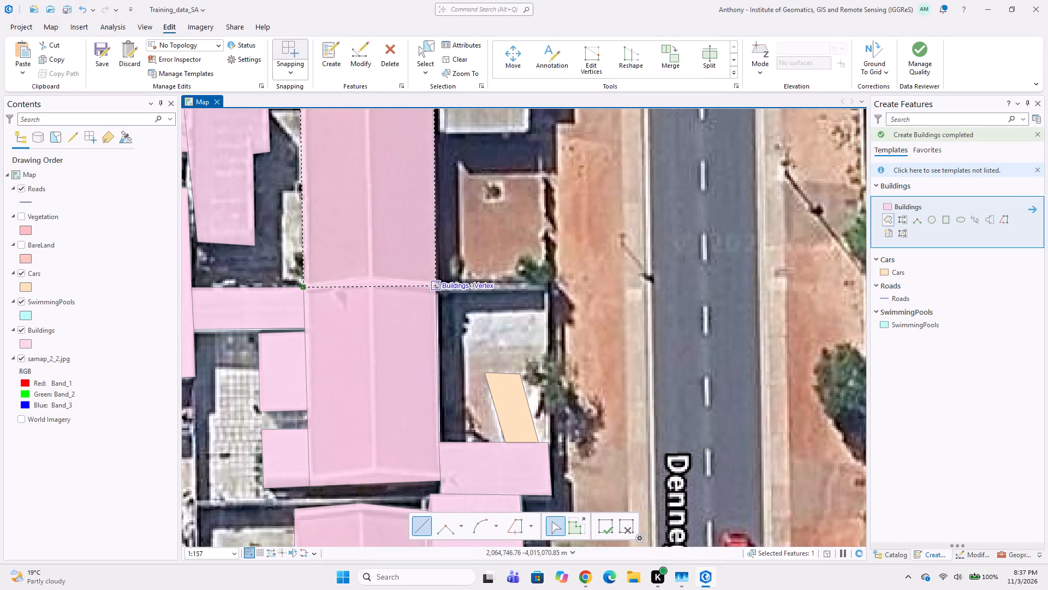
click(438, 287)
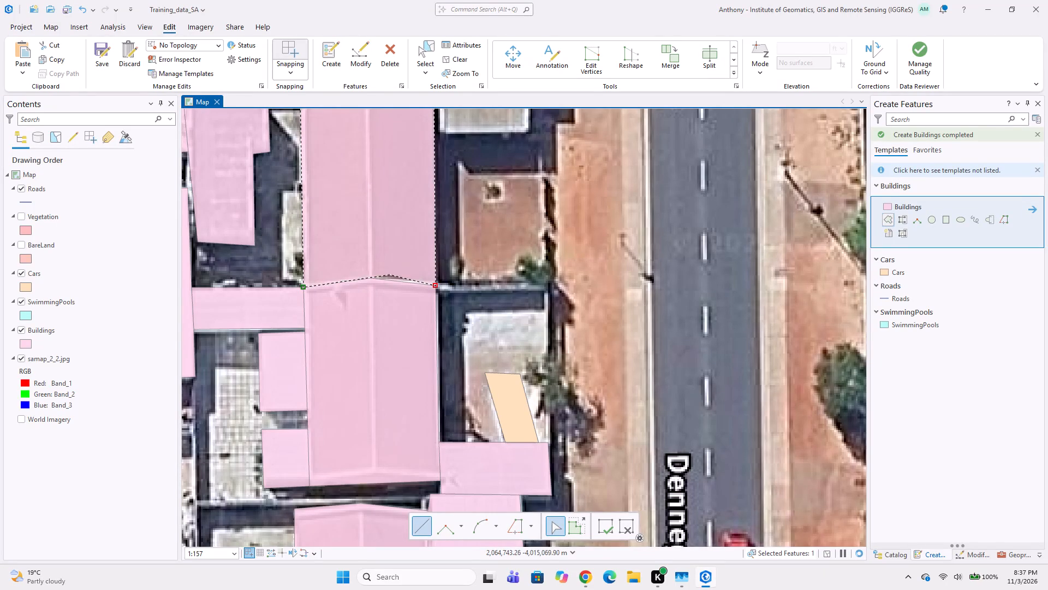
double_click(371, 275)
scroll(378, 288, down, 3)
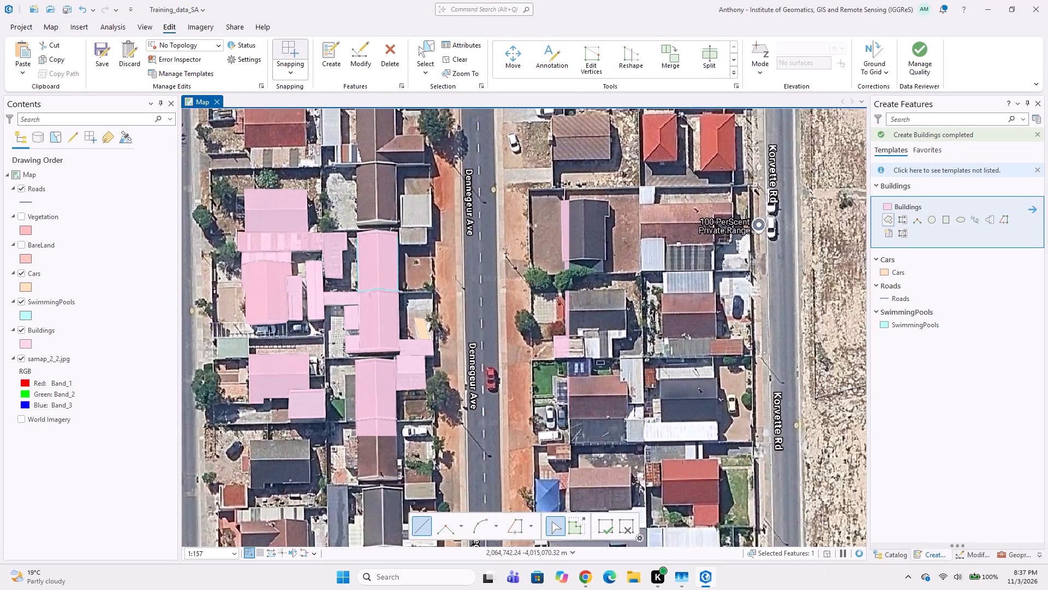
middle_drag(443, 321, 436, 378)
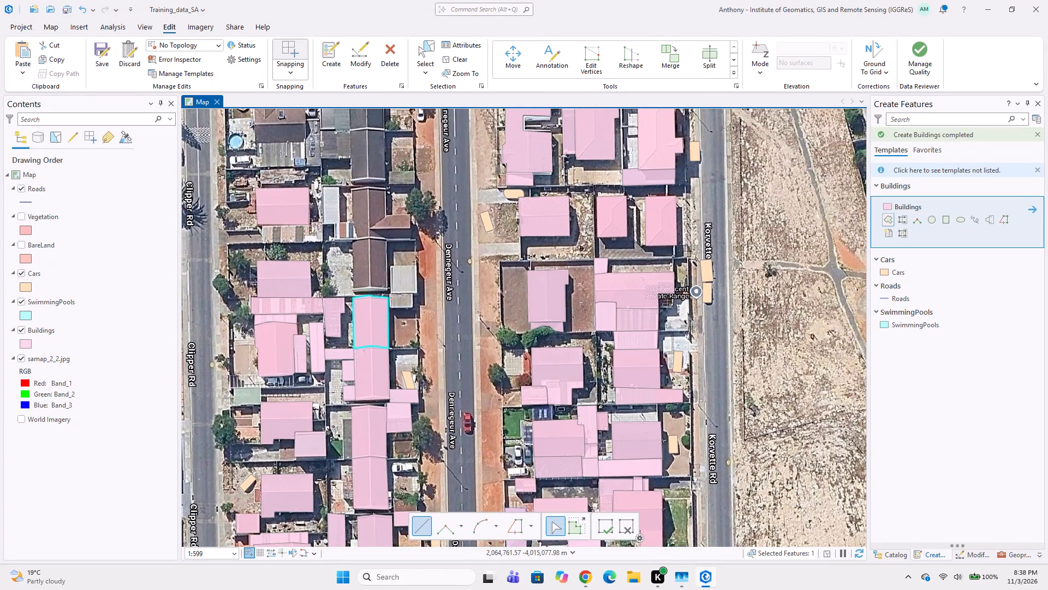
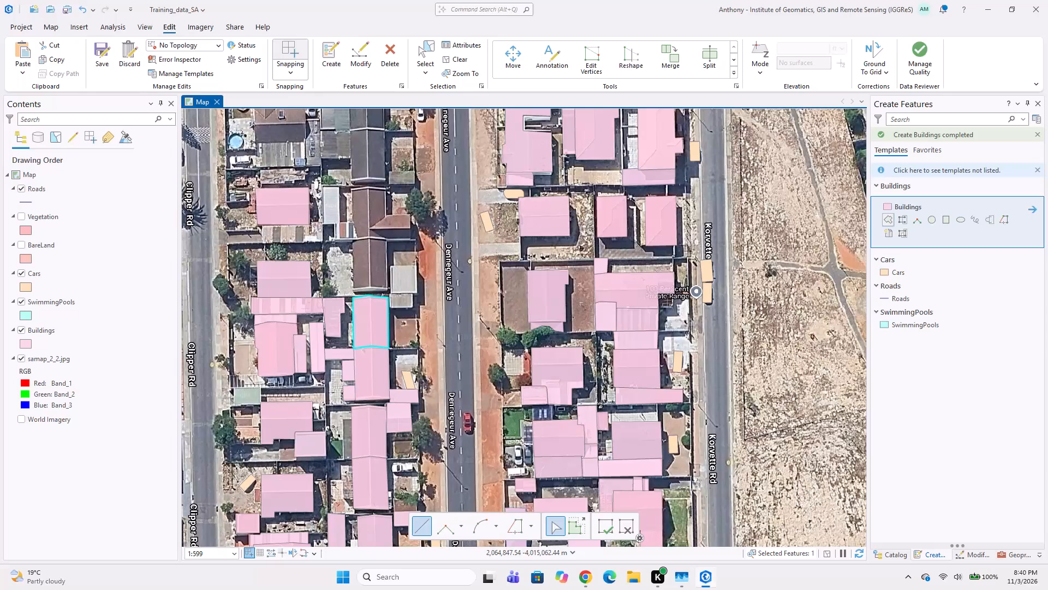
Digitize the light grey square roof east of the brown gabled house beside Dennegeur Ave as a four-corner Buildings polygon.
scroll(411, 308, up, 2)
scroll(384, 256, up, 1)
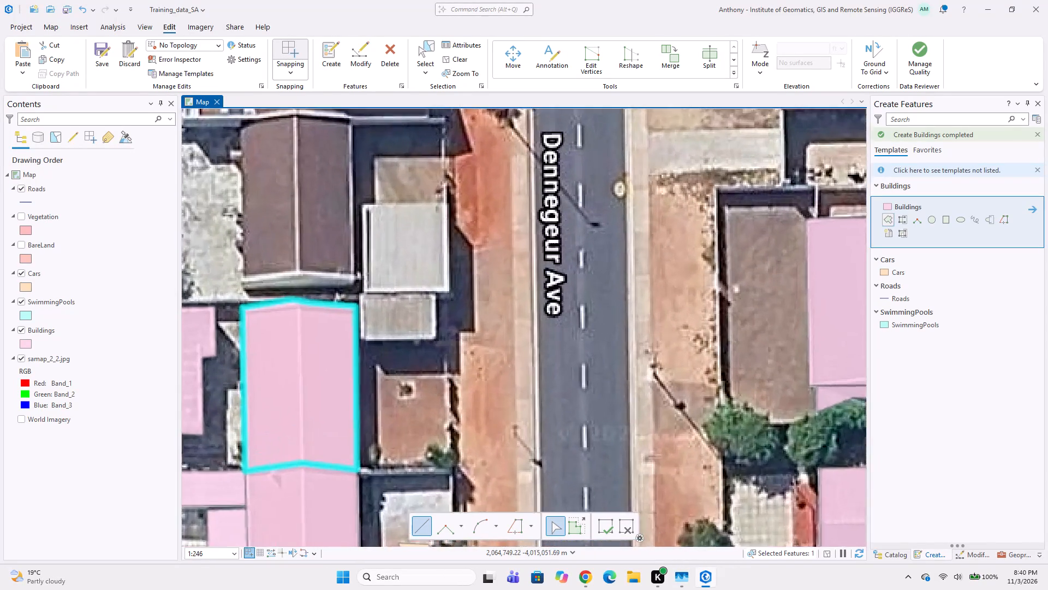
click(358, 191)
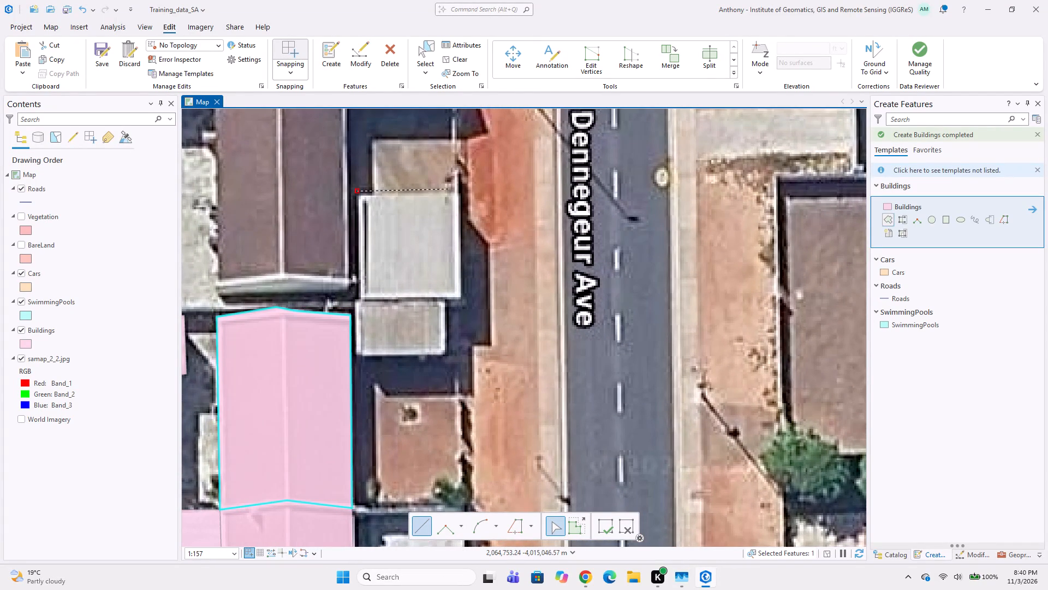
click(461, 191)
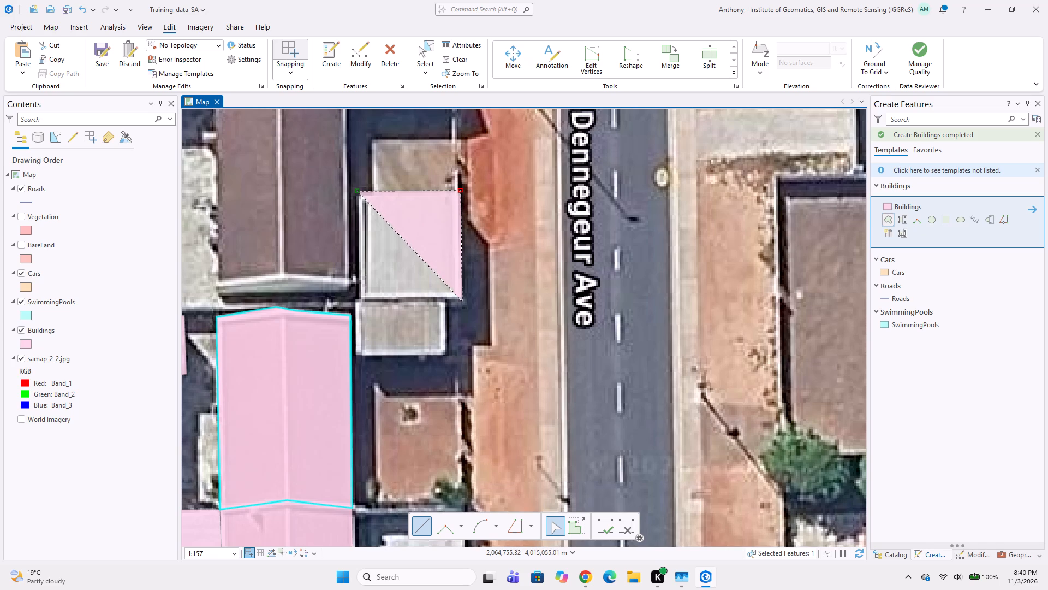
click(462, 302)
double_click(361, 298)
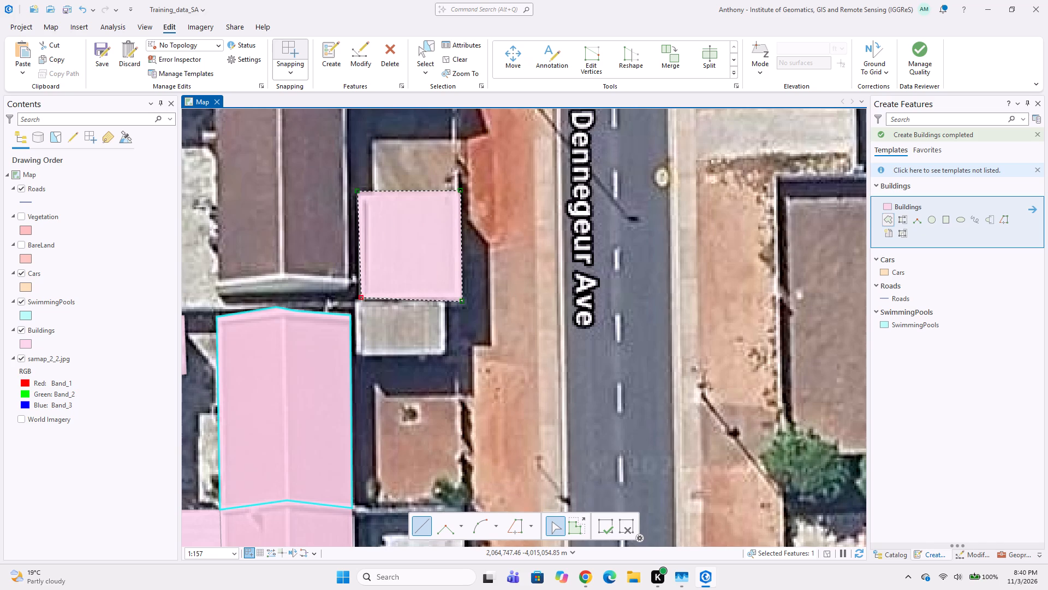
Digitize the small grey roof directly south of the square roof as a Buildings polygon, snapped to the square roof's south edge.
click(361, 300)
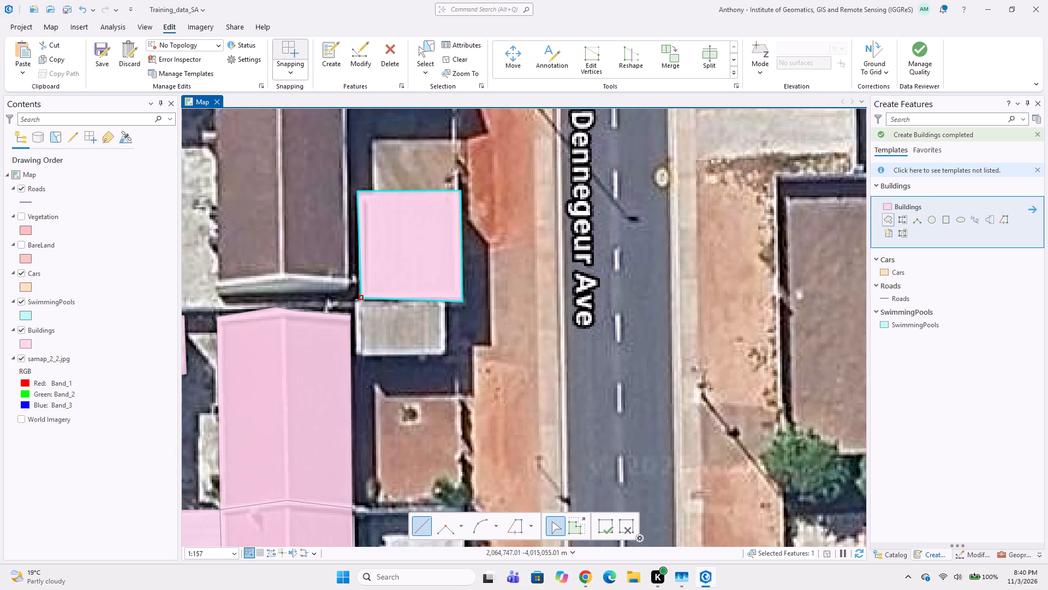
click(355, 302)
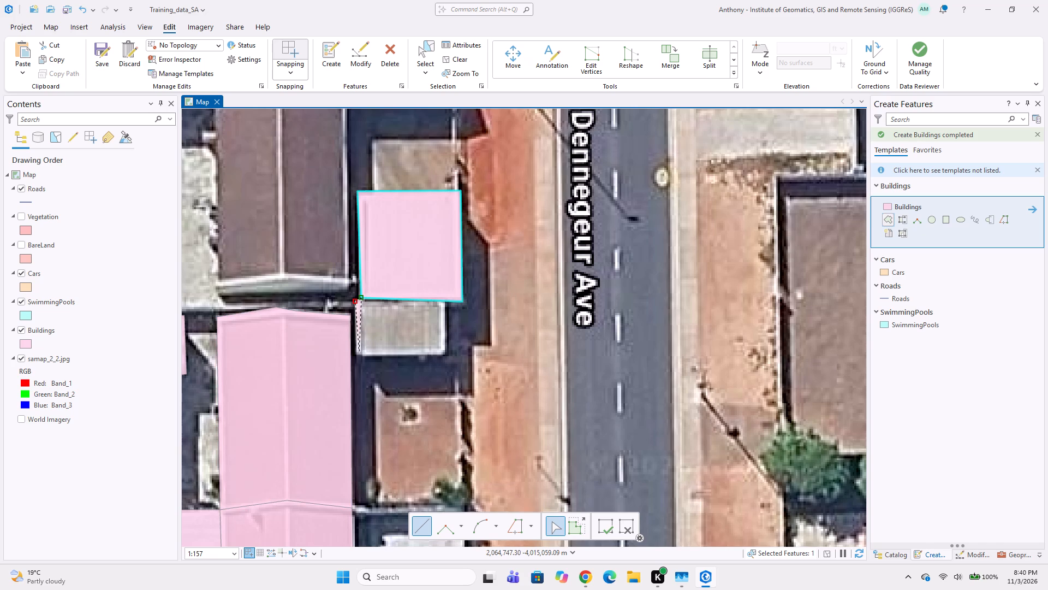
click(358, 353)
click(443, 353)
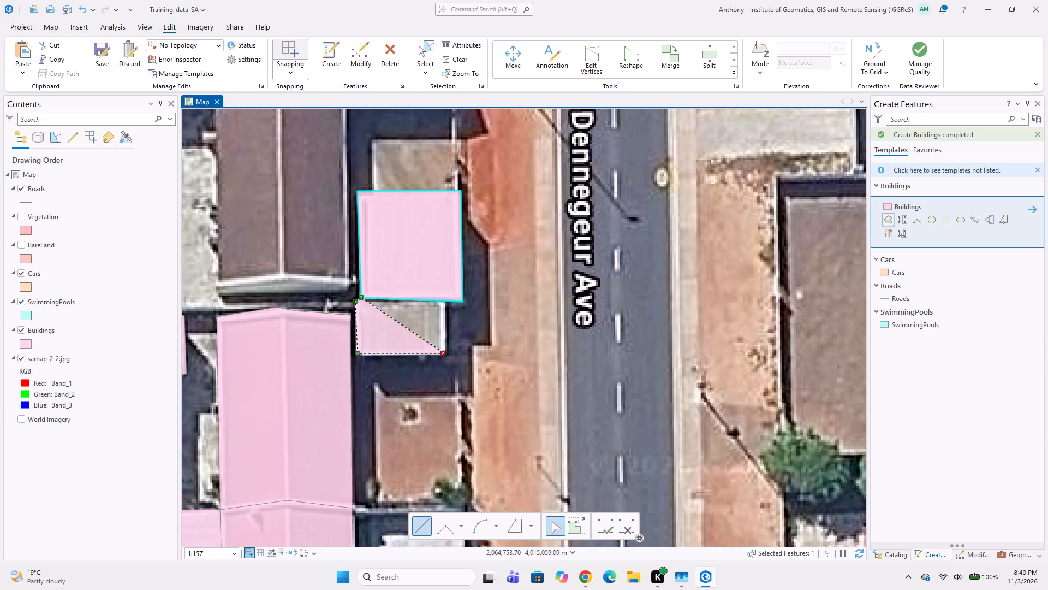
double_click(443, 302)
Digitize the brown gabled roof west of the square roof, next north in the Dennegeur Ave row, as a four-corner Buildings polygon.
middle_drag(390, 302, 468, 344)
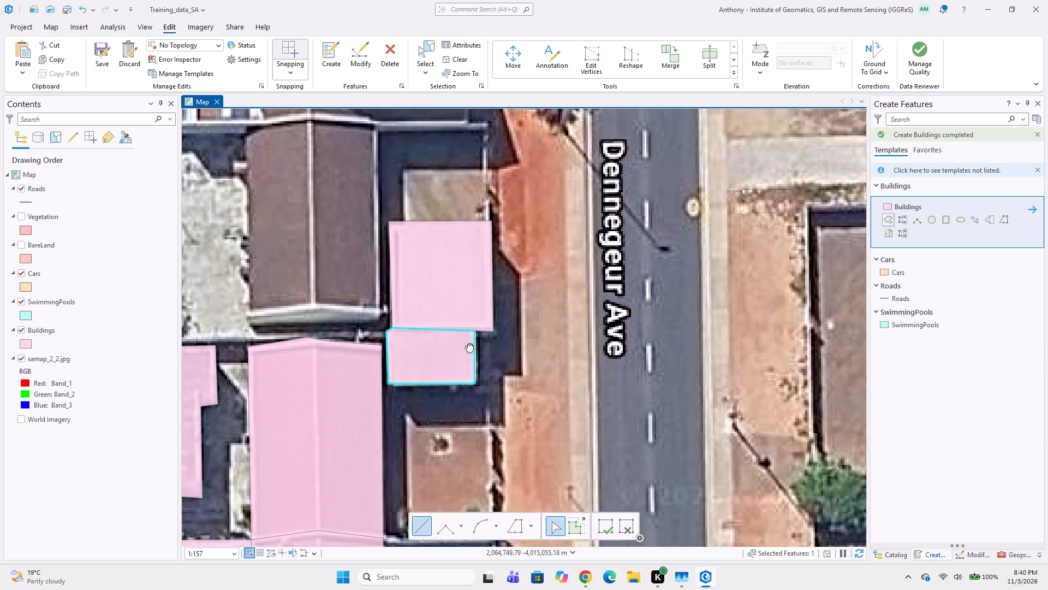
middle_drag(468, 344, 468, 342)
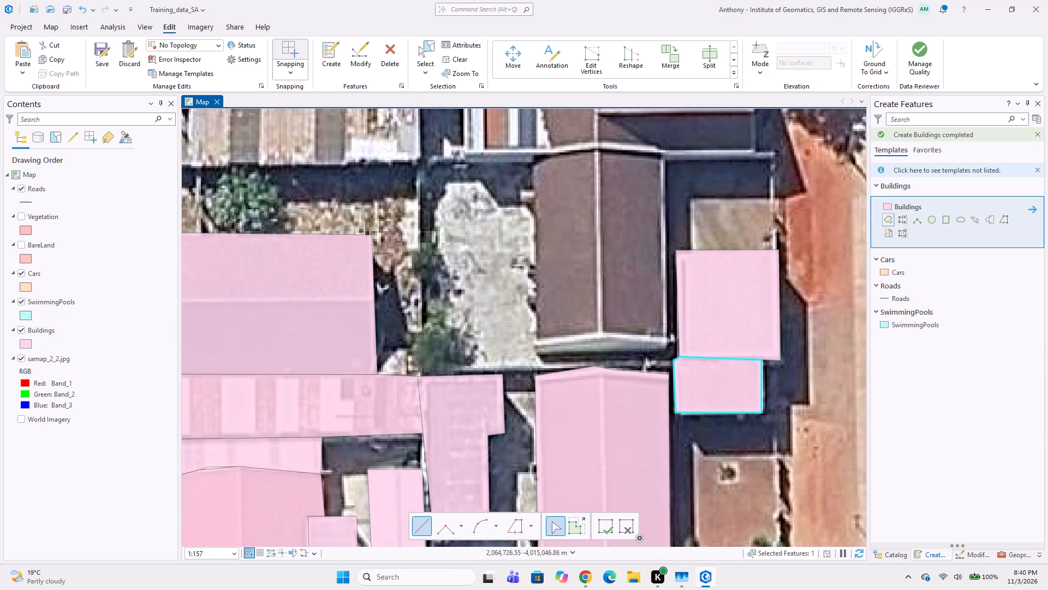
middle_drag(552, 202, 497, 275)
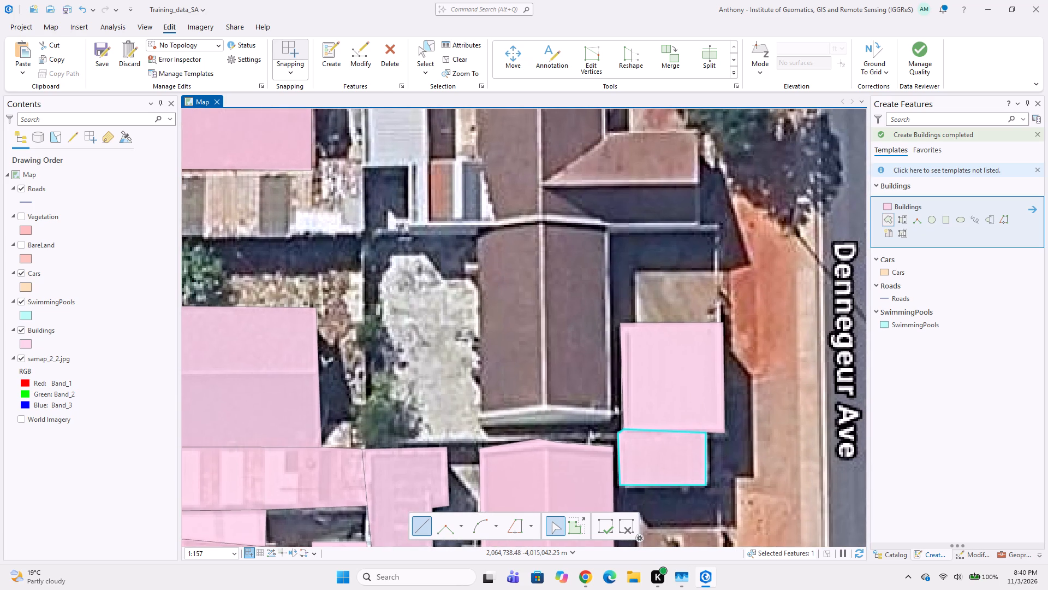
scroll(484, 235, up, 1)
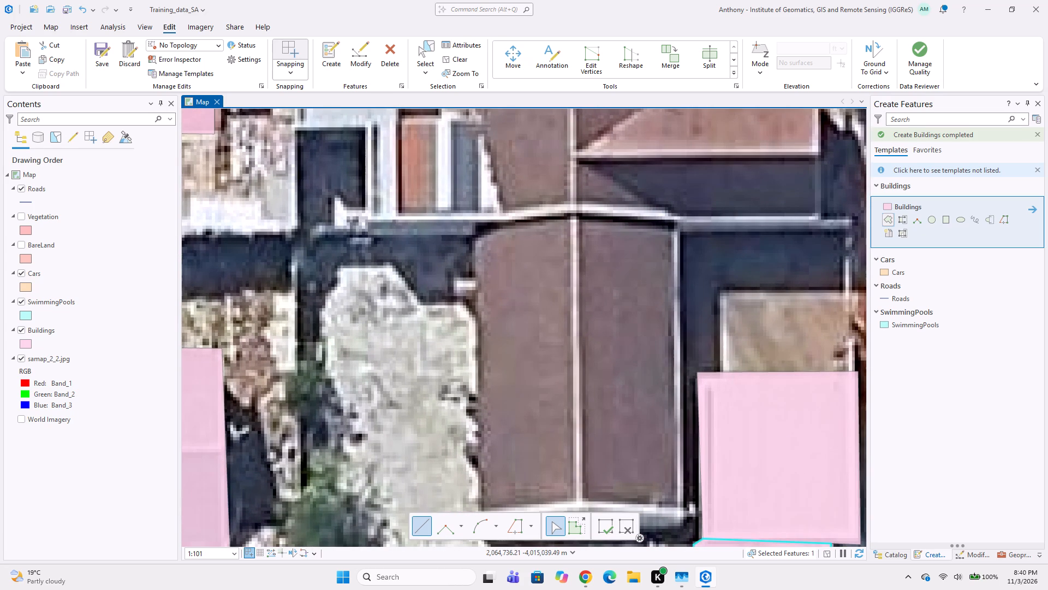
click(470, 220)
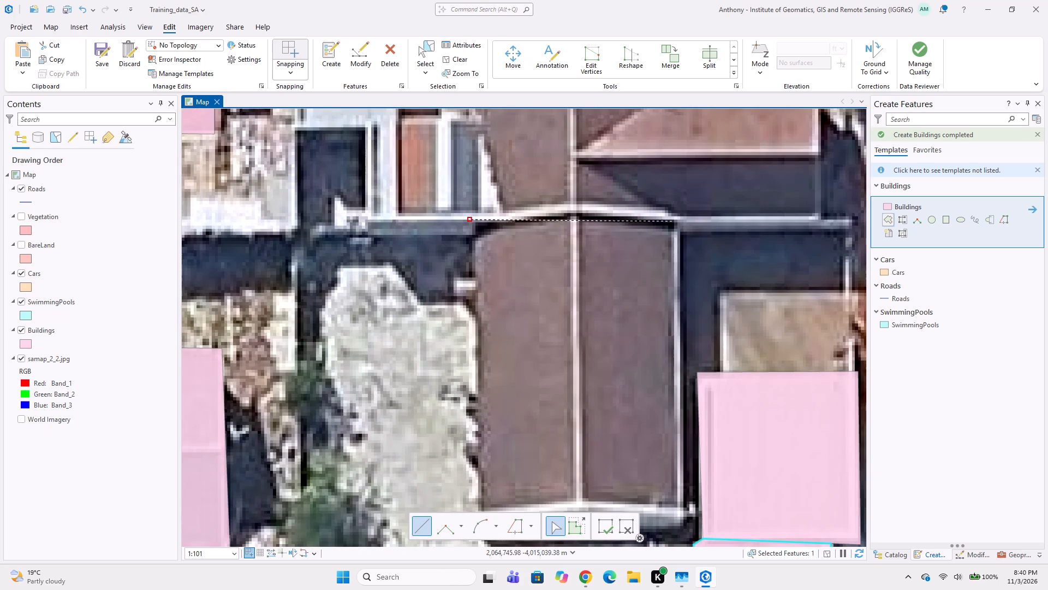
click(678, 220)
middle_drag(682, 317, 646, 239)
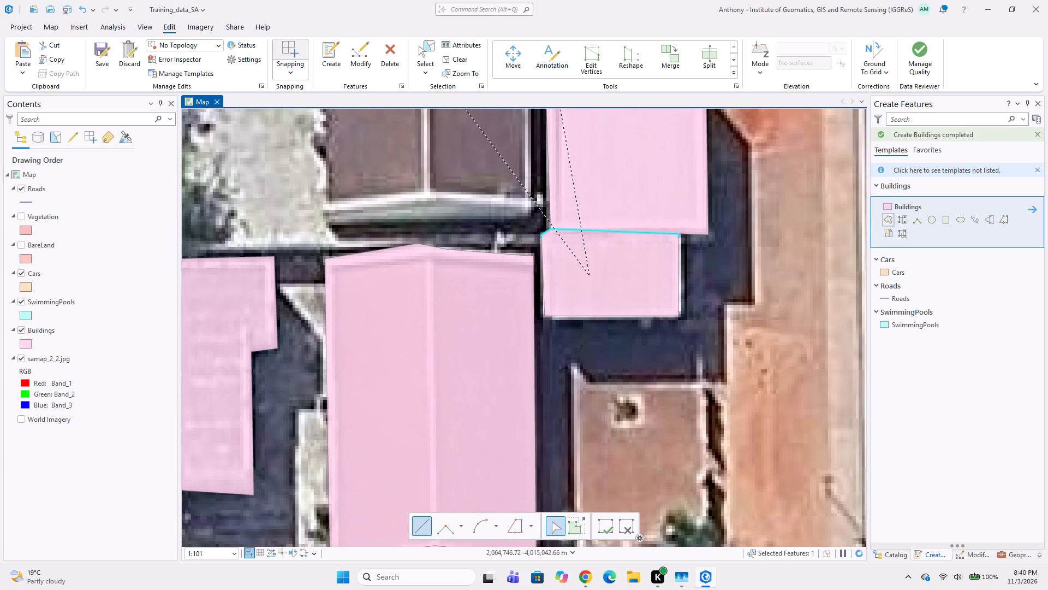
drag(533, 218, 527, 218)
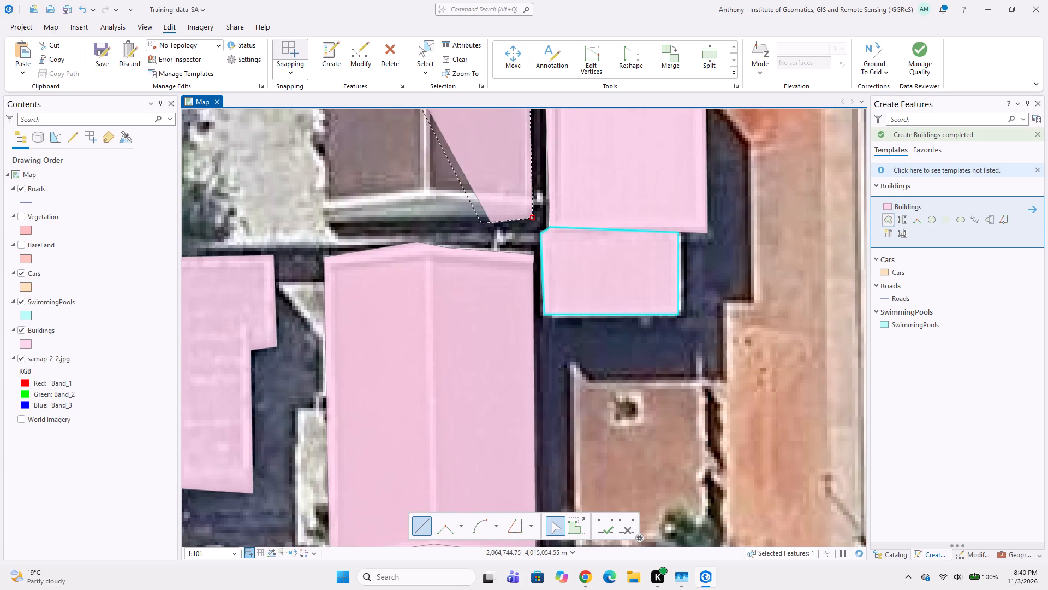
double_click(321, 223)
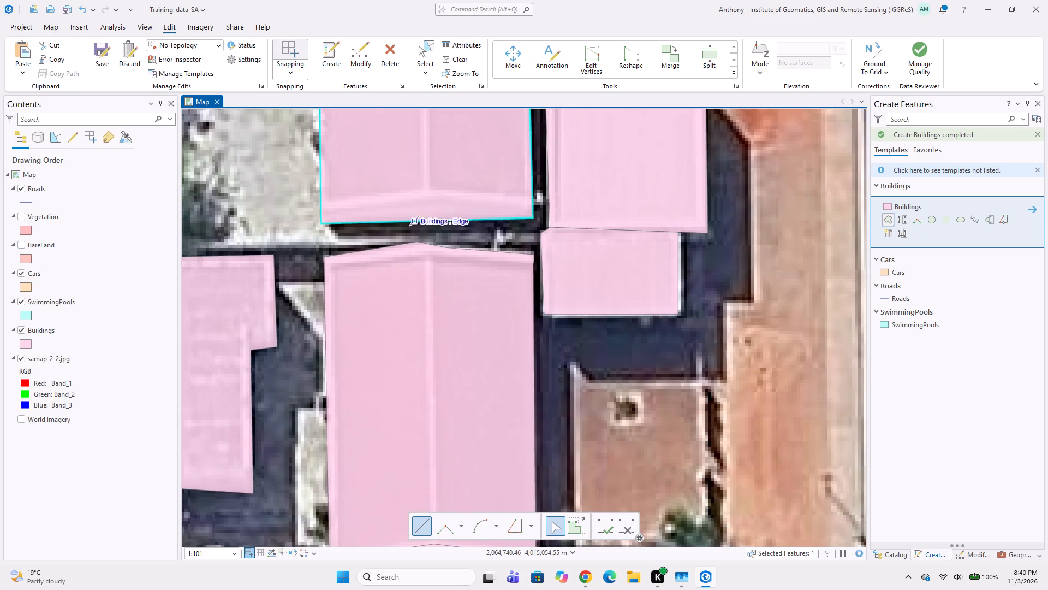
Digitize the brown L-shaped gabled house with an east wing as a Buildings polygon, snapped to the north edge of the gabled roof south of it.
middle_drag(418, 221, 386, 374)
scroll(447, 231, down, 3)
middle_drag(464, 246, 461, 327)
scroll(405, 223, up, 1)
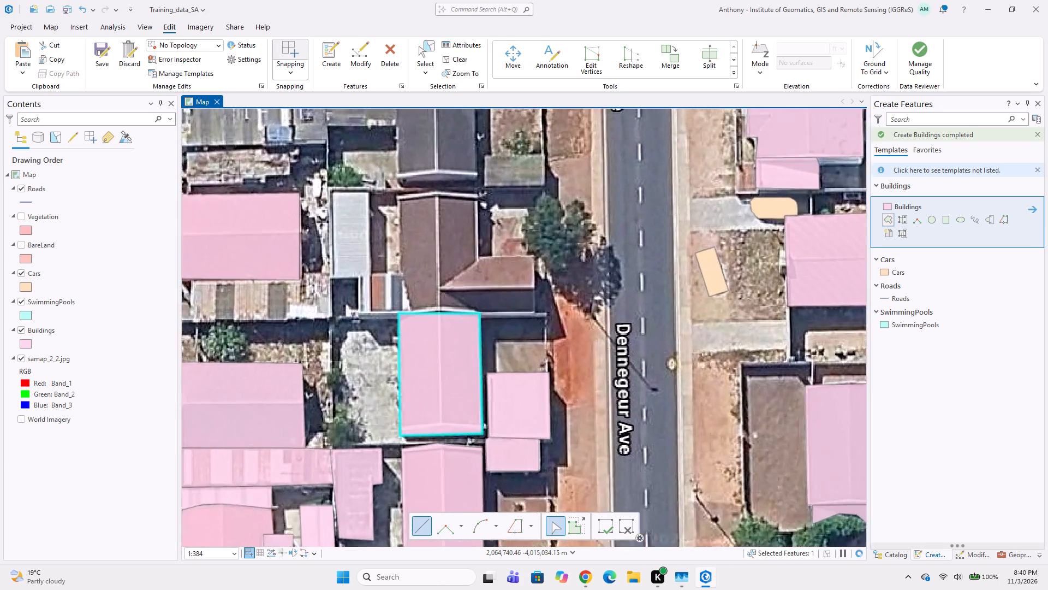
scroll(437, 271, up, 1)
scroll(367, 178, up, 1)
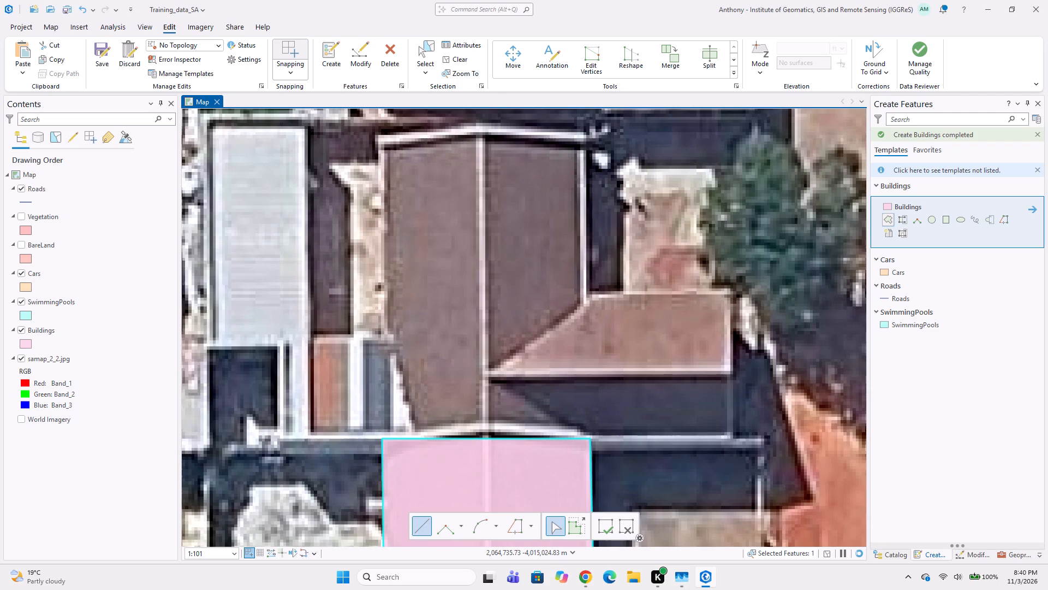
click(377, 130)
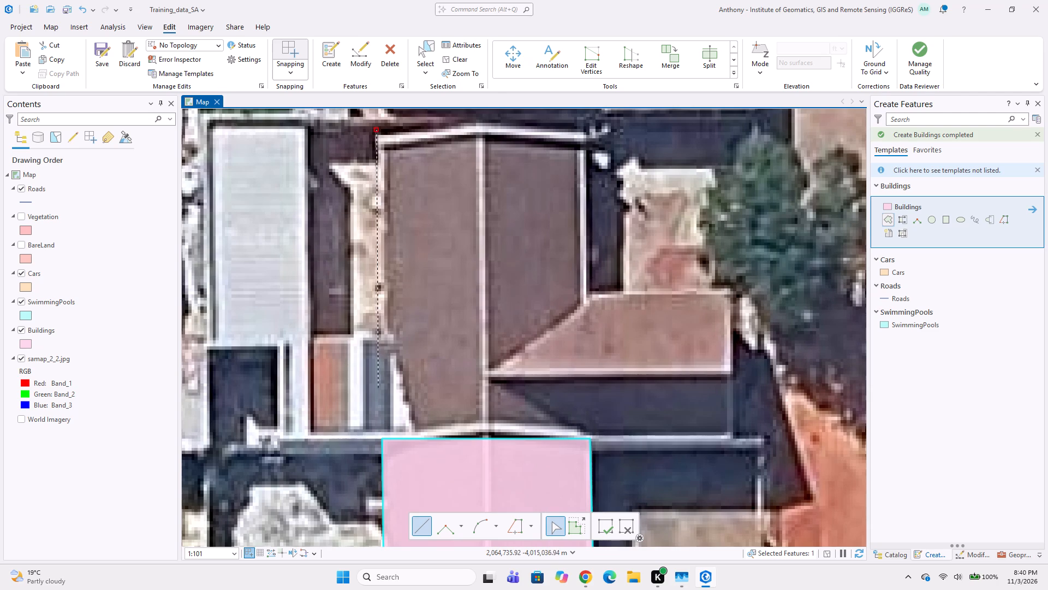
click(388, 333)
click(405, 401)
click(416, 435)
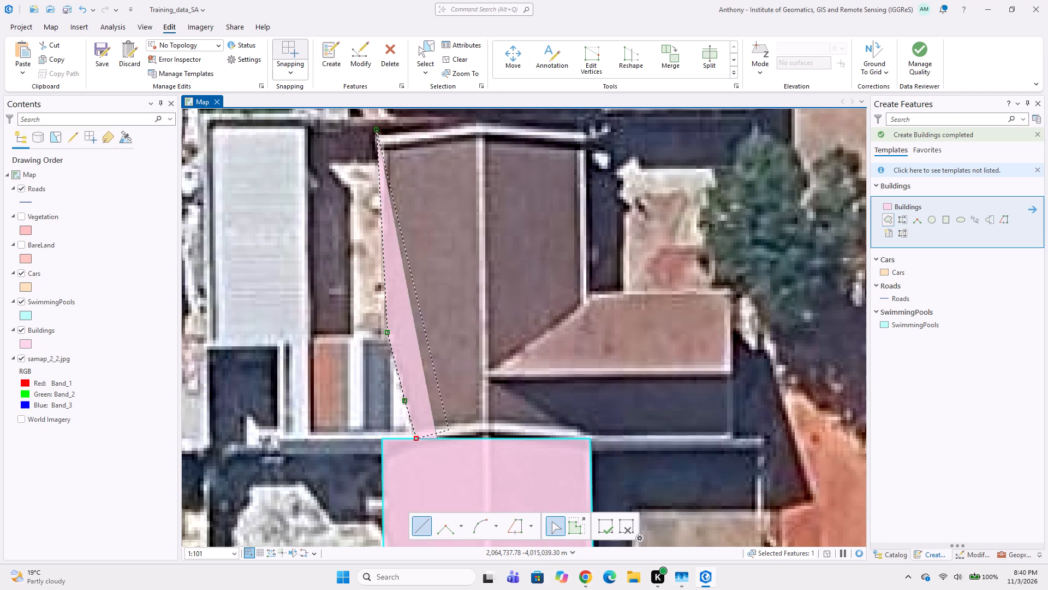
click(591, 441)
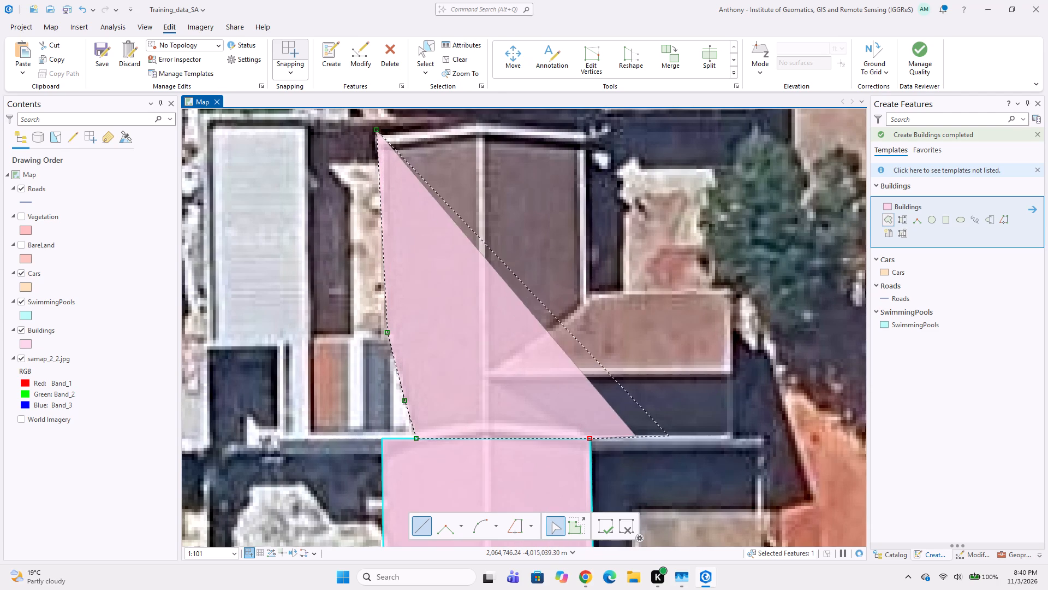
click(736, 439)
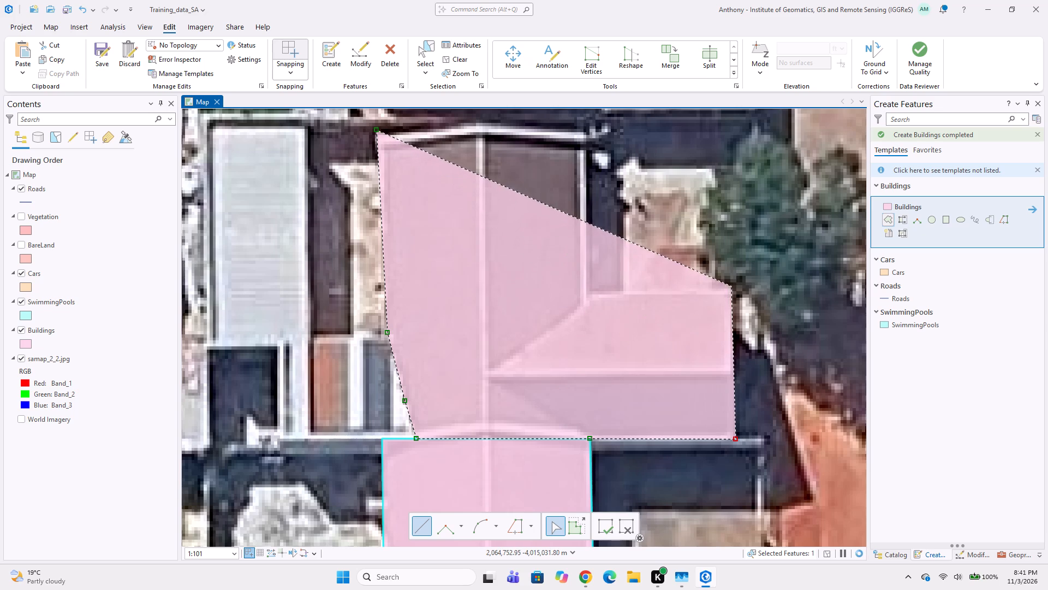
click(731, 288)
click(586, 294)
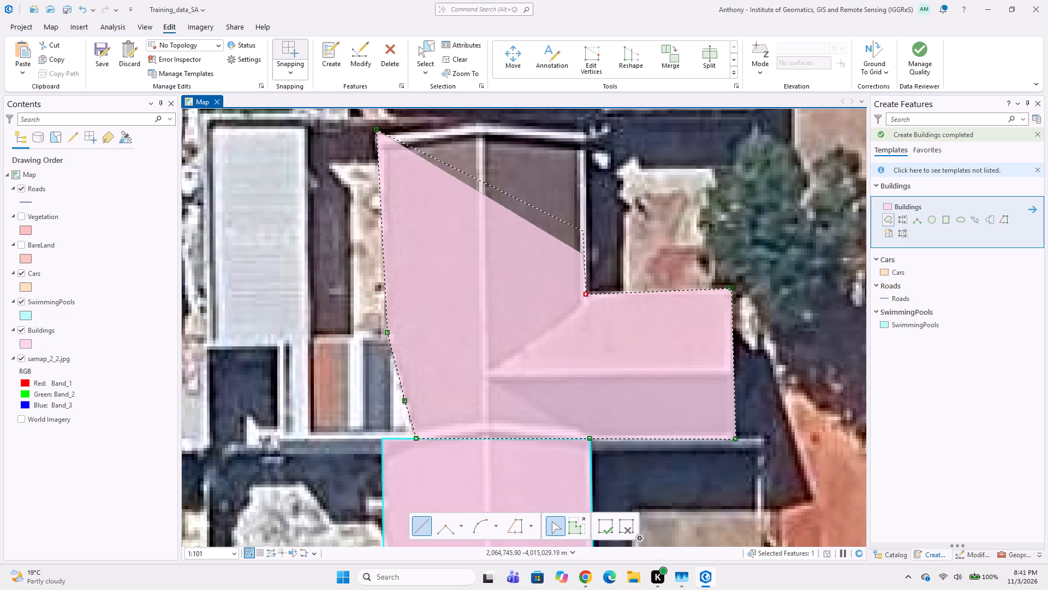
click(588, 134)
double_click(484, 122)
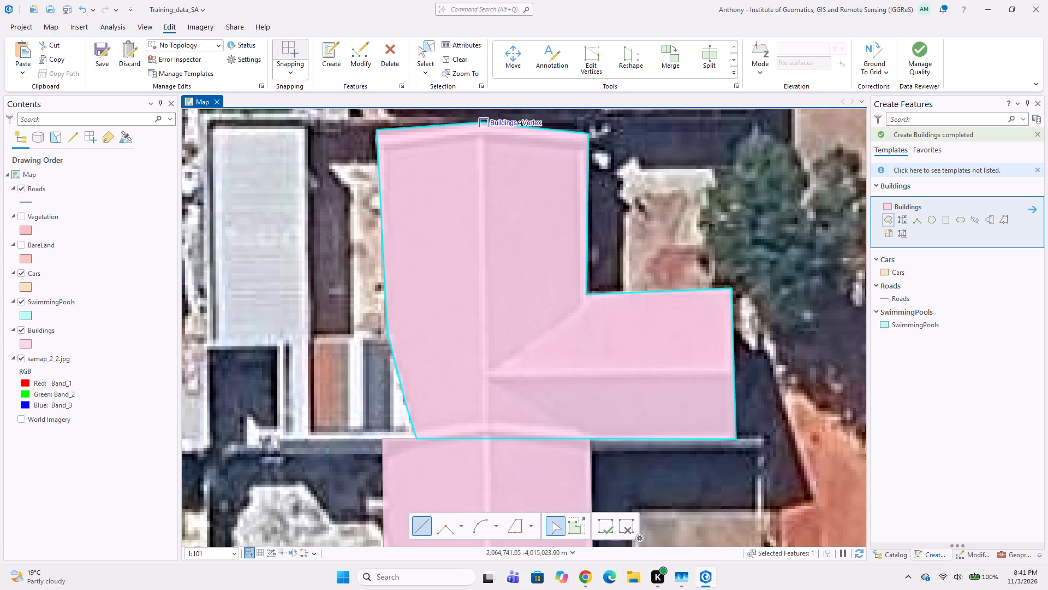
Digitize the long white roof west of the L-shaped house as a Buildings polygon, including its narrow strip extending south.
scroll(468, 233, down, 1)
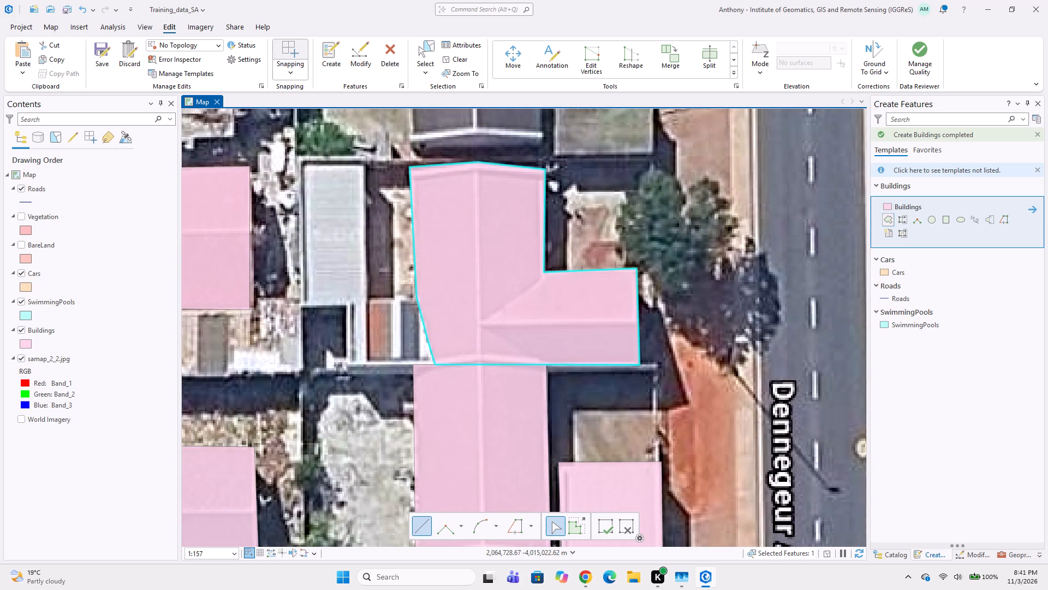
scroll(312, 164, up, 1)
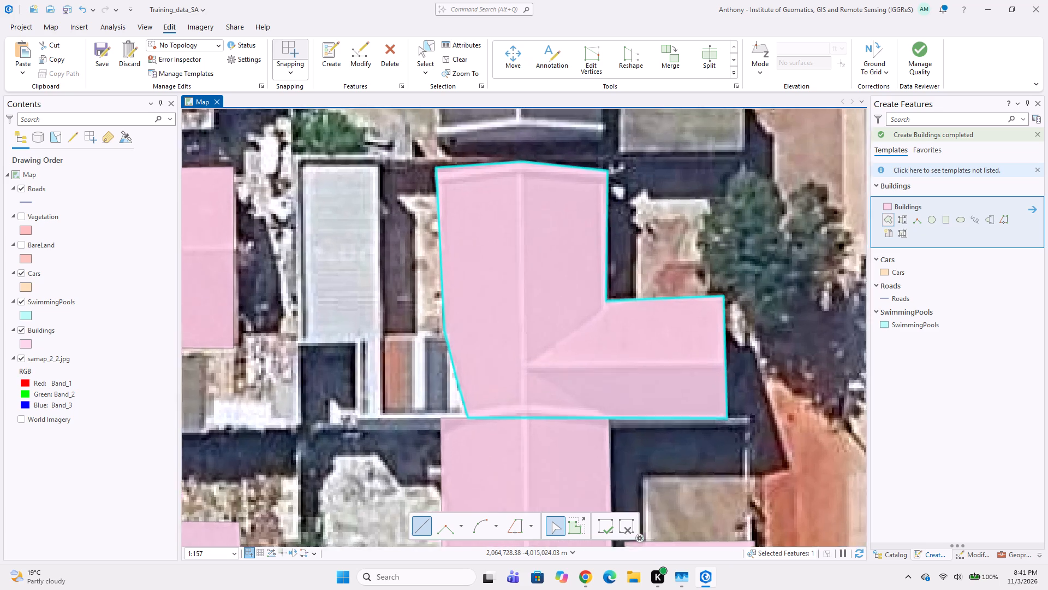
click(298, 162)
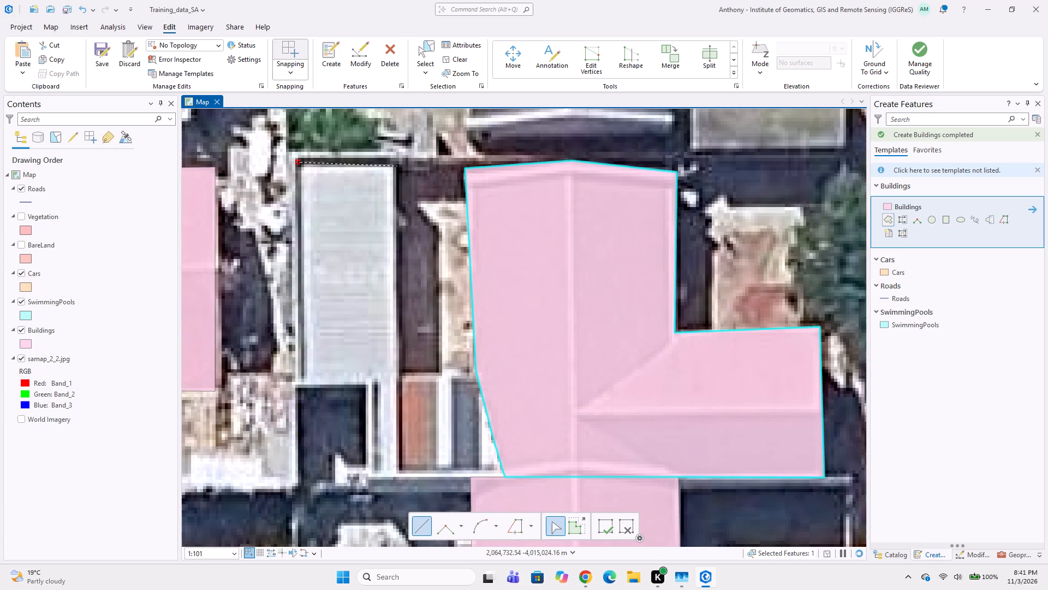
click(396, 164)
middle_drag(420, 300, 392, 218)
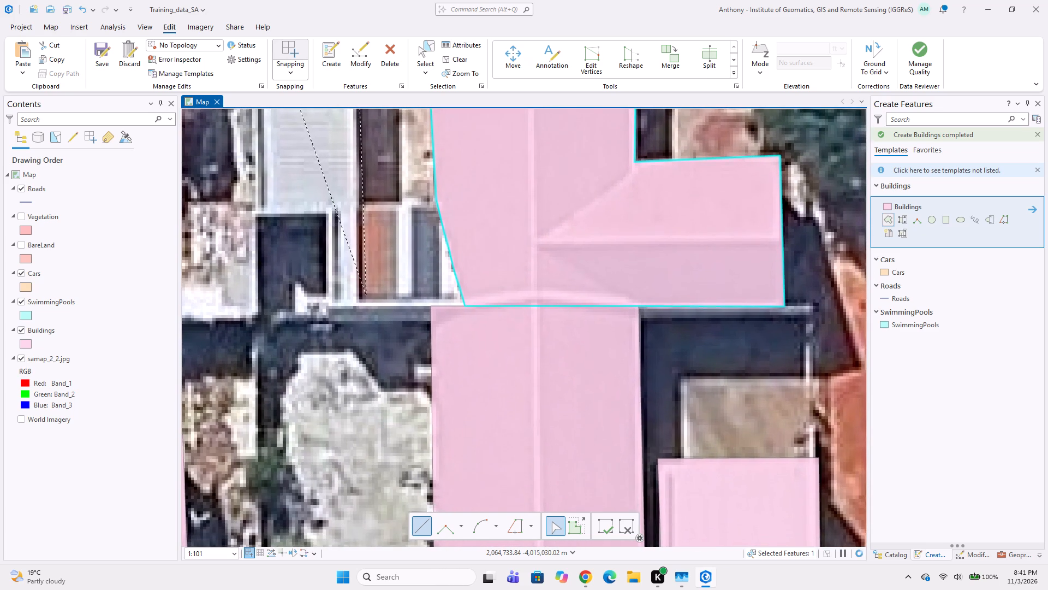
click(359, 302)
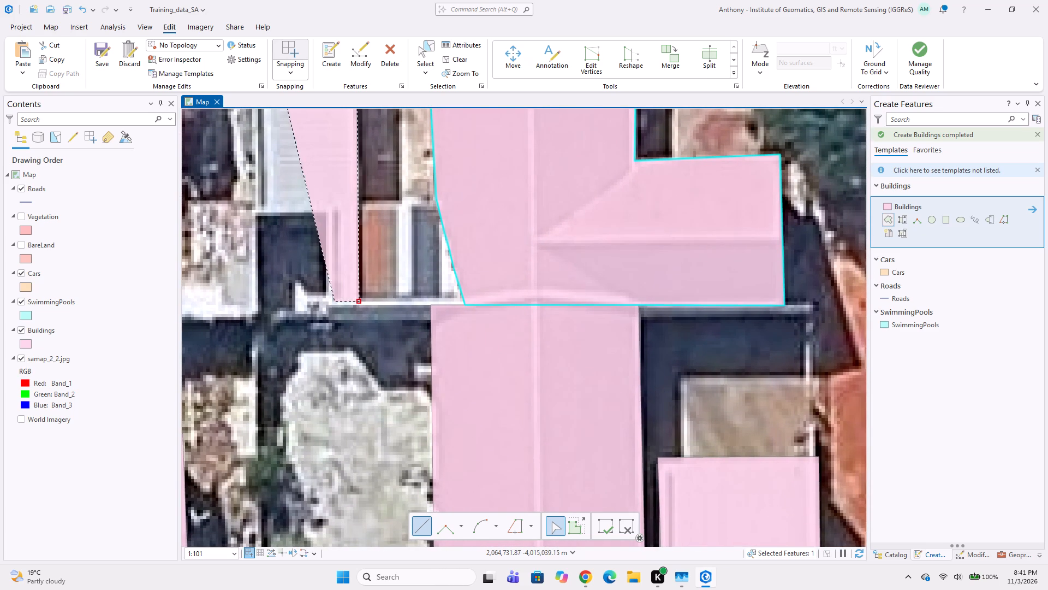
click(334, 300)
click(335, 210)
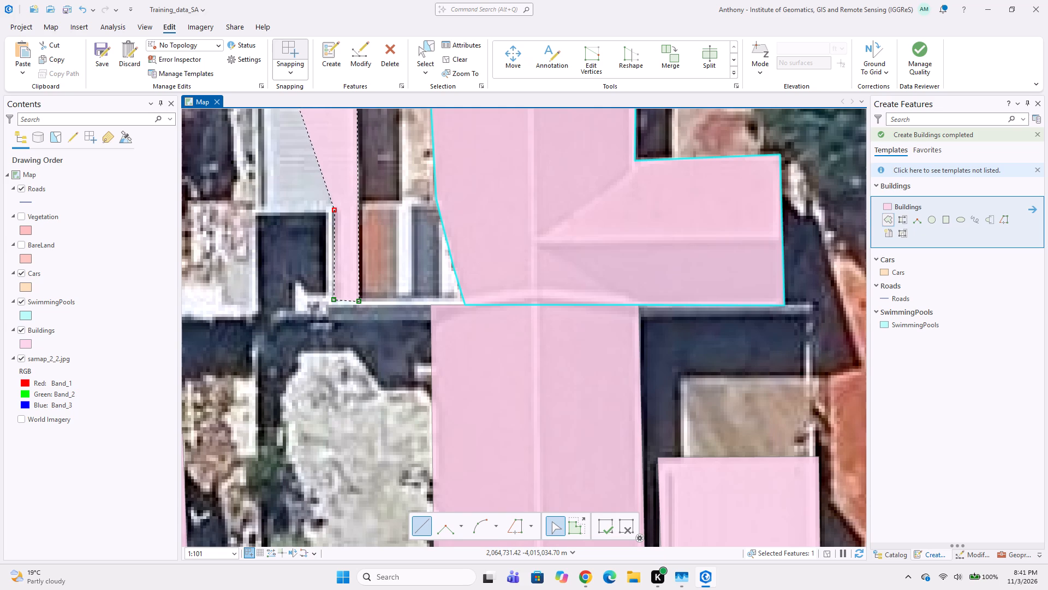
double_click(258, 210)
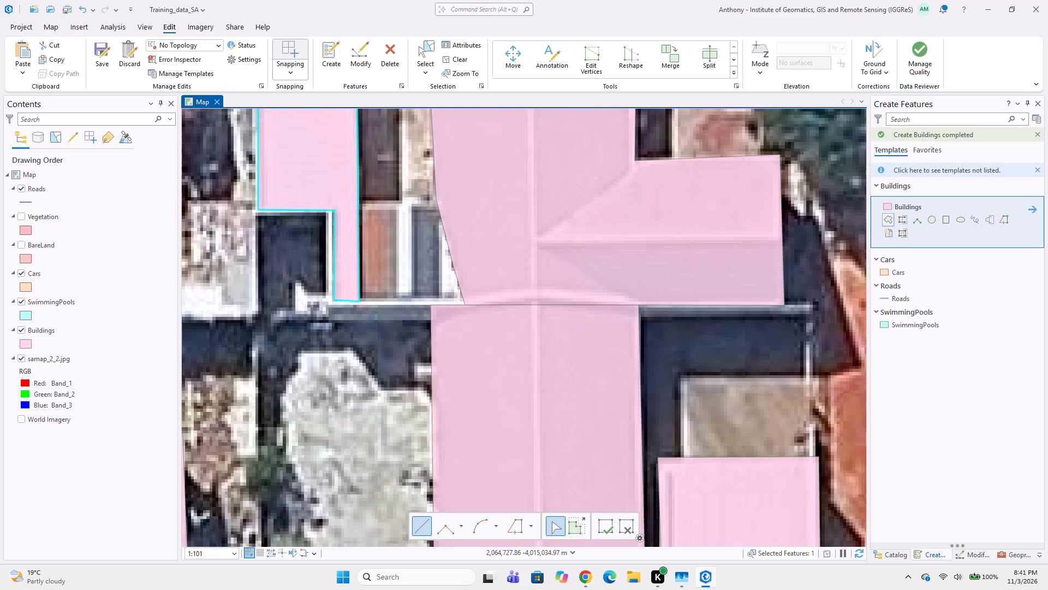
Digitize the dark area in the notch of the white roof as a Buildings polygon, snapped to the roof's corners and narrow strip.
click(260, 212)
click(256, 317)
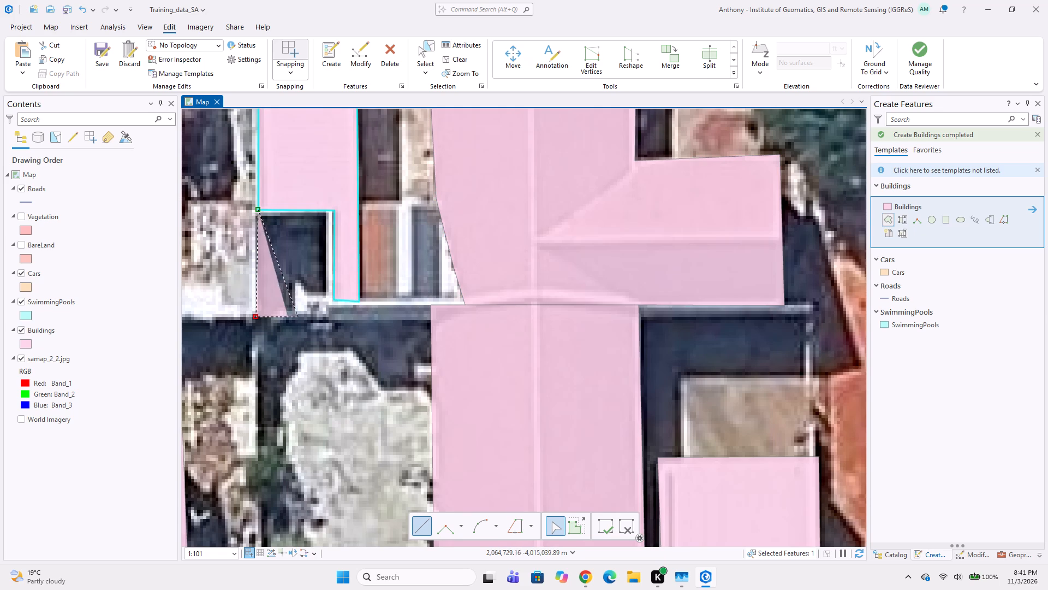
click(309, 317)
click(309, 298)
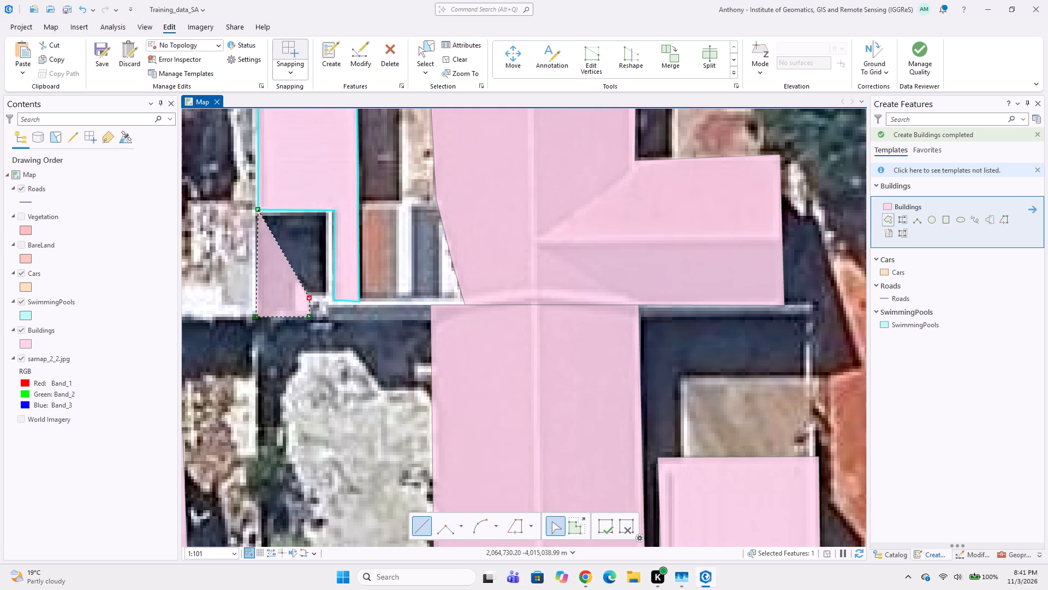
click(336, 300)
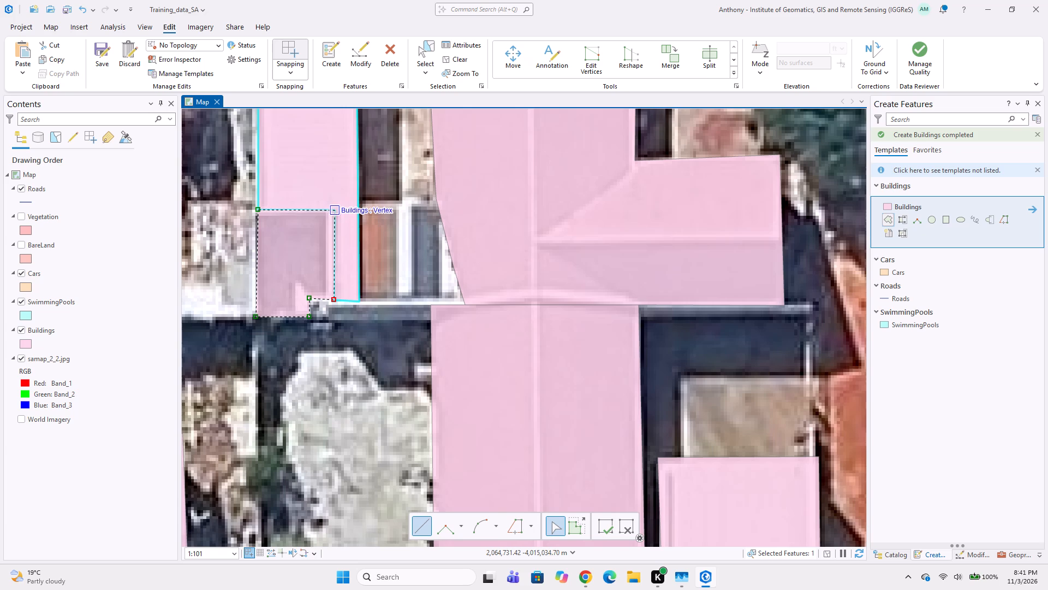
double_click(331, 212)
Digitize the small striped roof between the long white roof and the L-shaped house as a Buildings polygon, snapped to both.
click(363, 200)
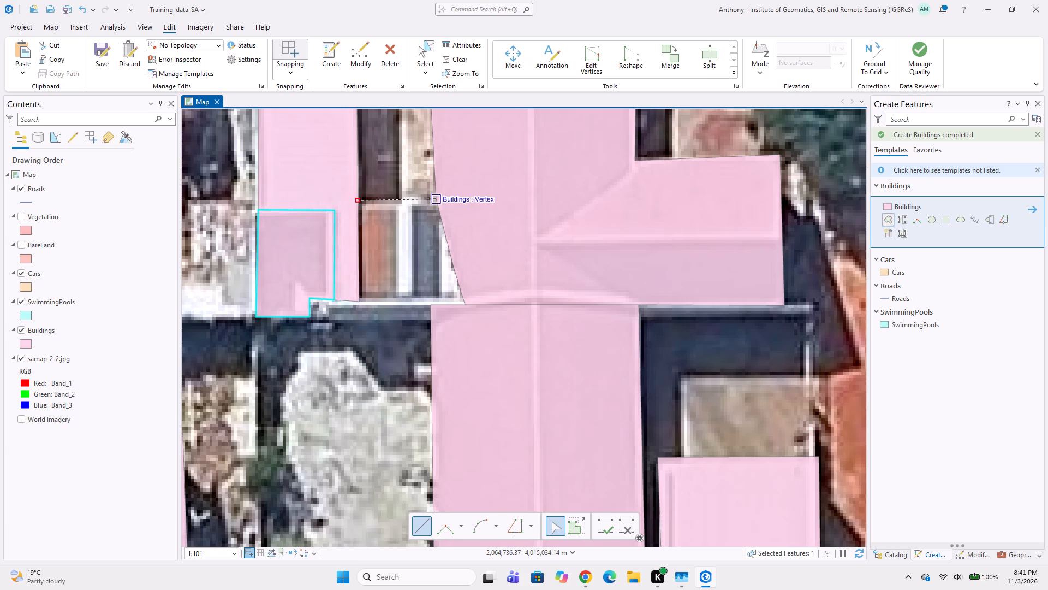
click(441, 200)
click(462, 304)
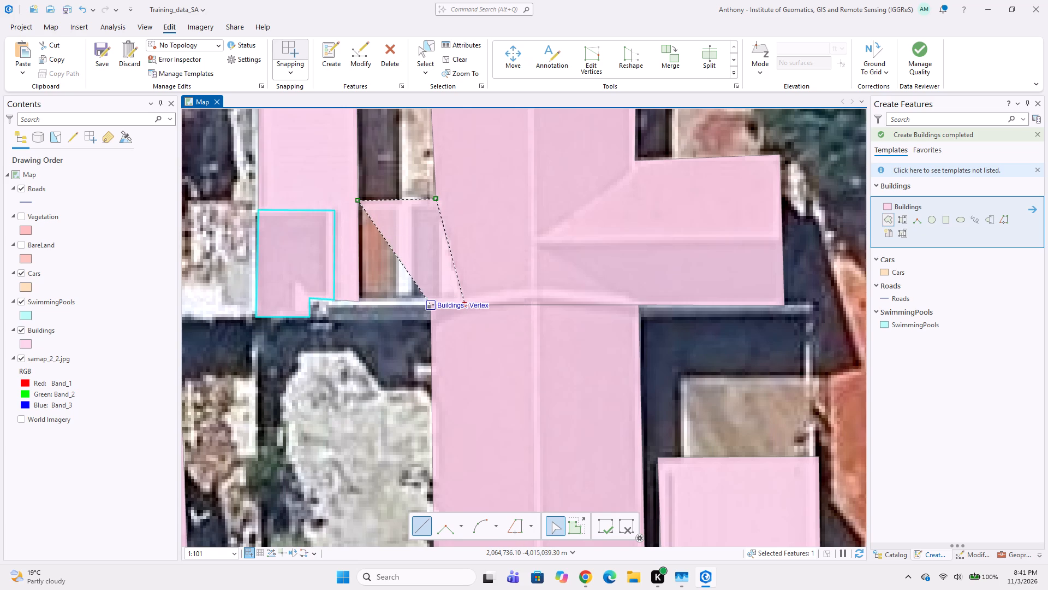
click(430, 302)
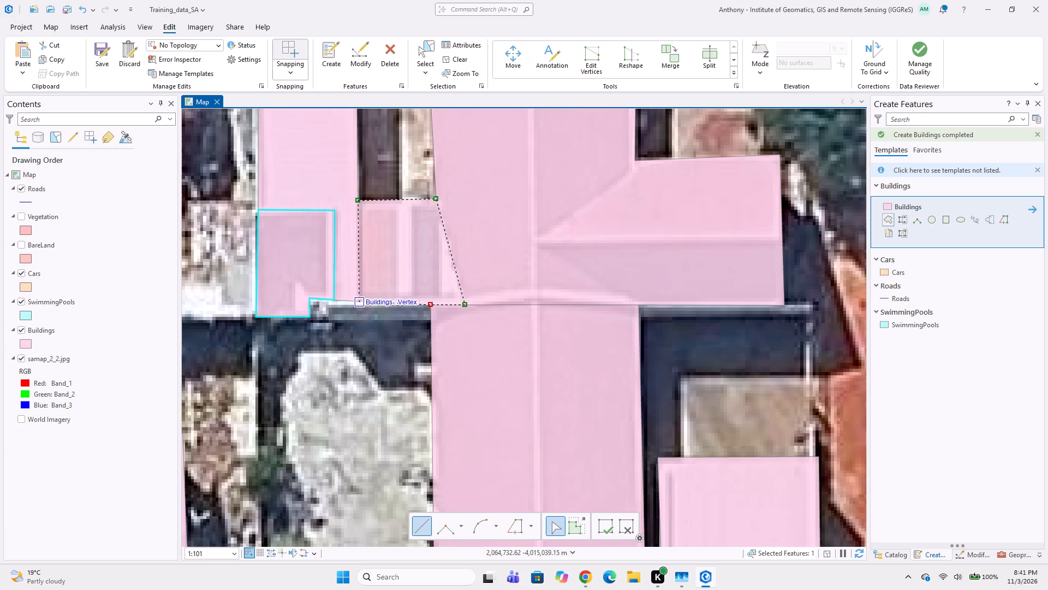
double_click(357, 300)
Digitize the long patchy corrugated roof south of the gabled house by Clipper Rd as a Buildings polygon, including its northward extension beside the house.
scroll(399, 296, down, 4)
middle_drag(432, 323, 428, 376)
middle_drag(439, 275, 445, 336)
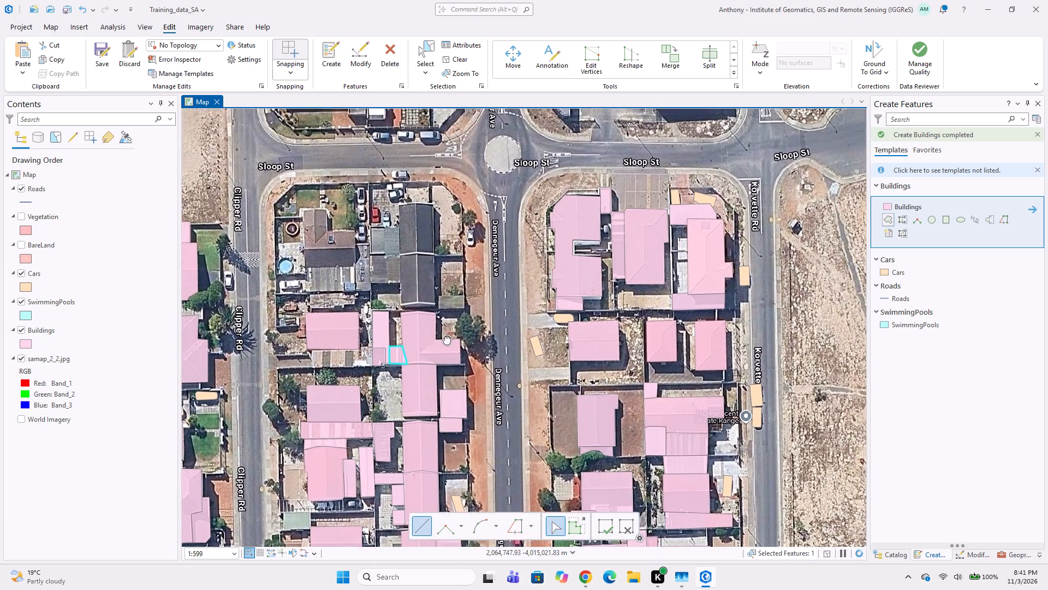
middle_drag(445, 336, 443, 338)
middle_drag(400, 351, 443, 294)
scroll(392, 332, up, 1)
scroll(452, 331, up, 1)
scroll(436, 287, up, 1)
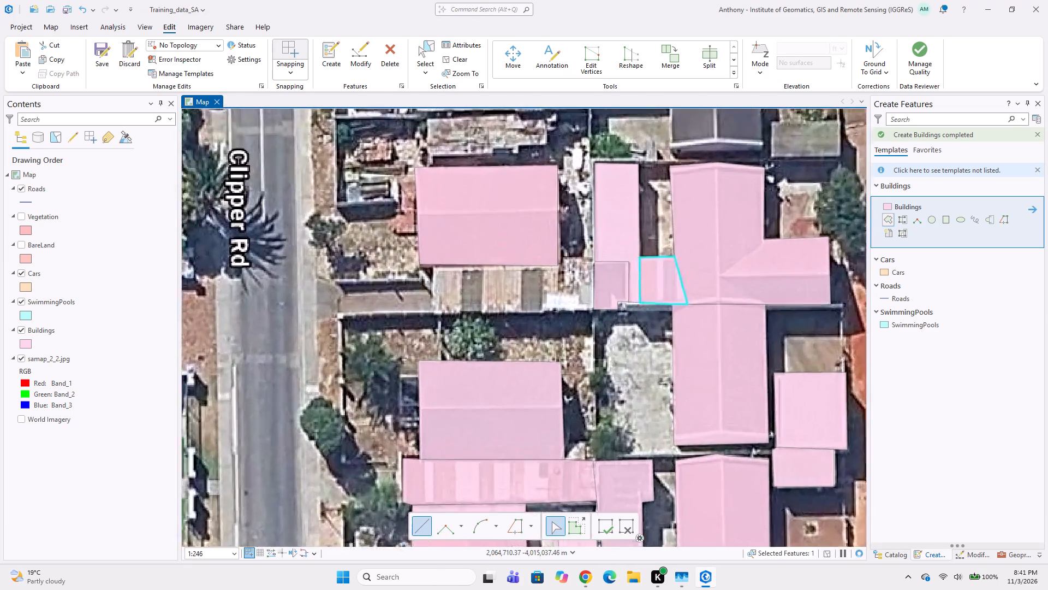
click(432, 254)
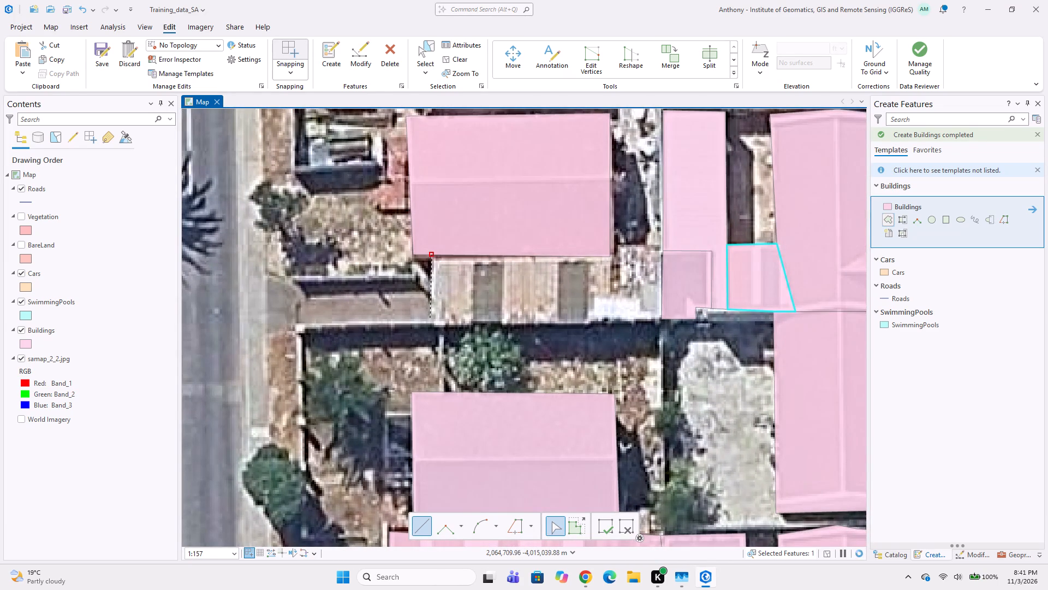
click(432, 321)
click(666, 319)
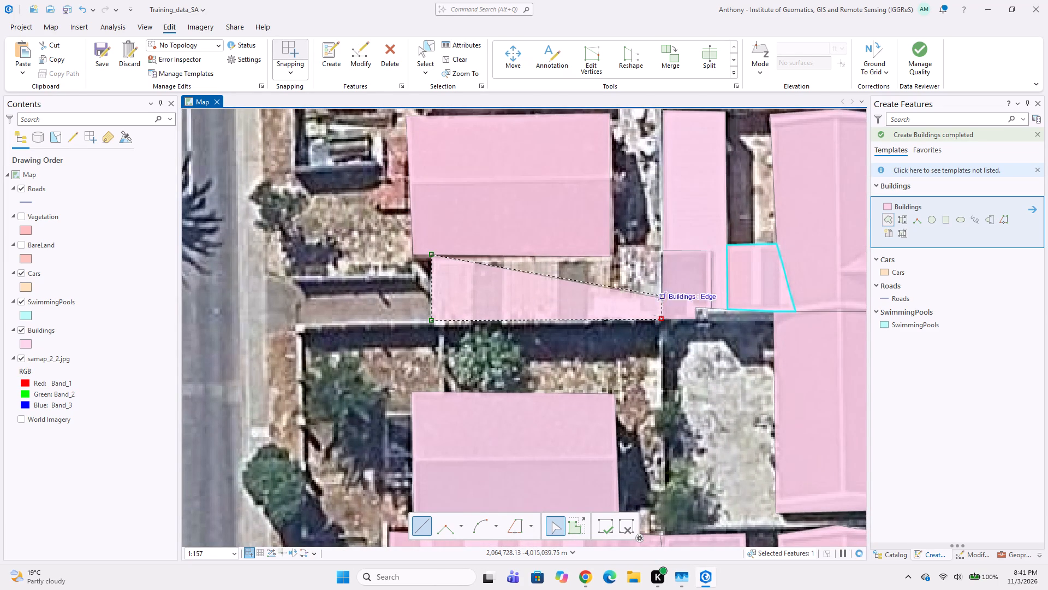
click(665, 252)
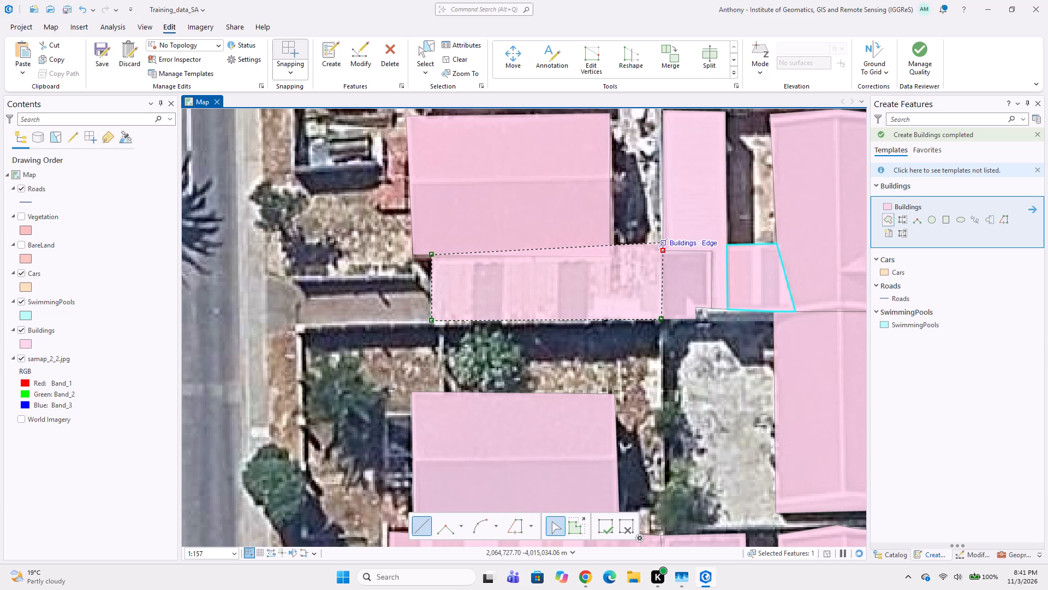
click(661, 243)
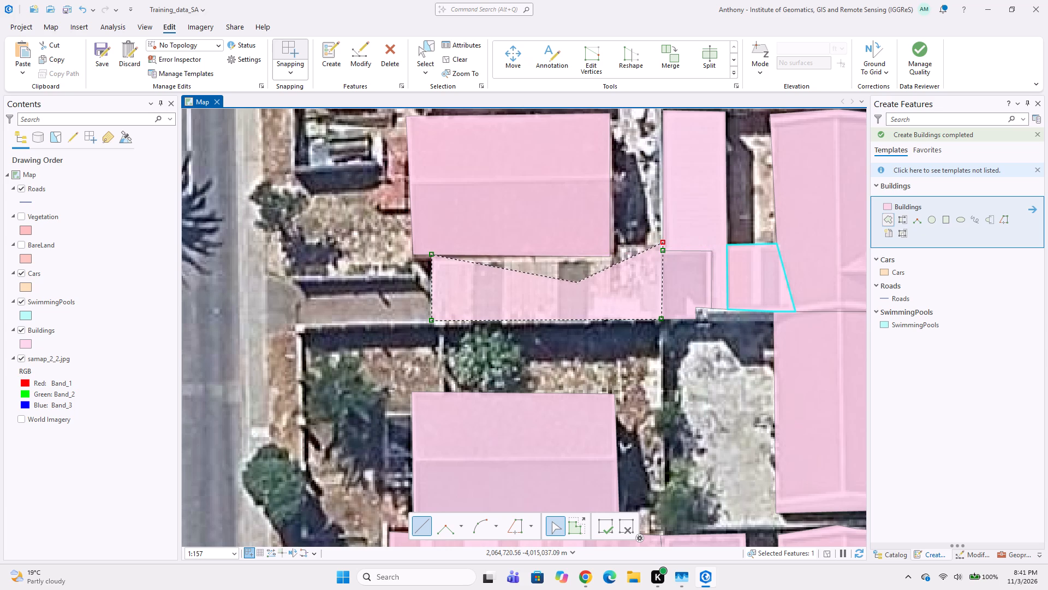
click(610, 246)
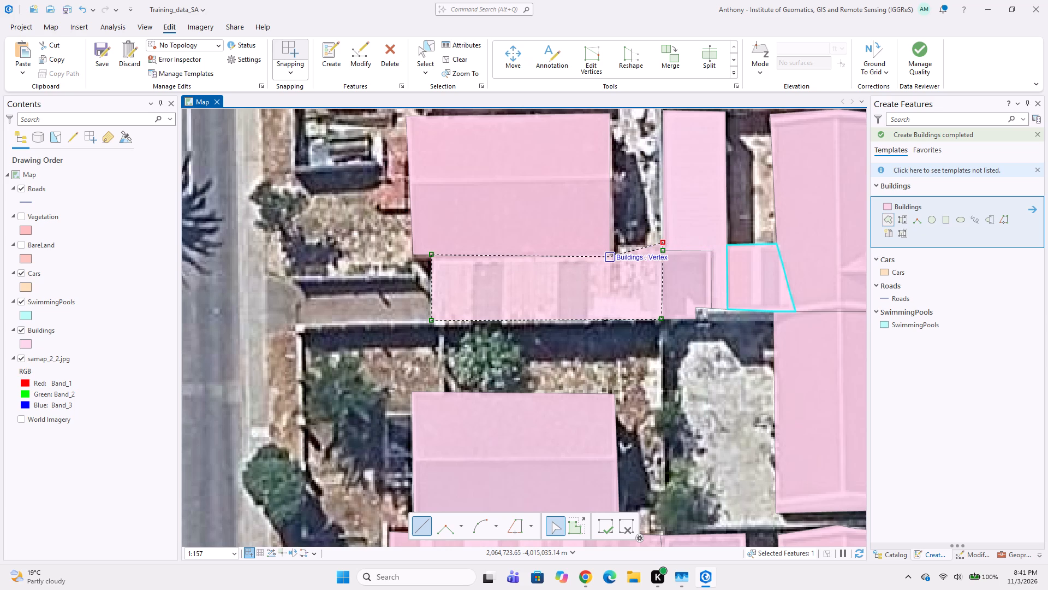
click(613, 246)
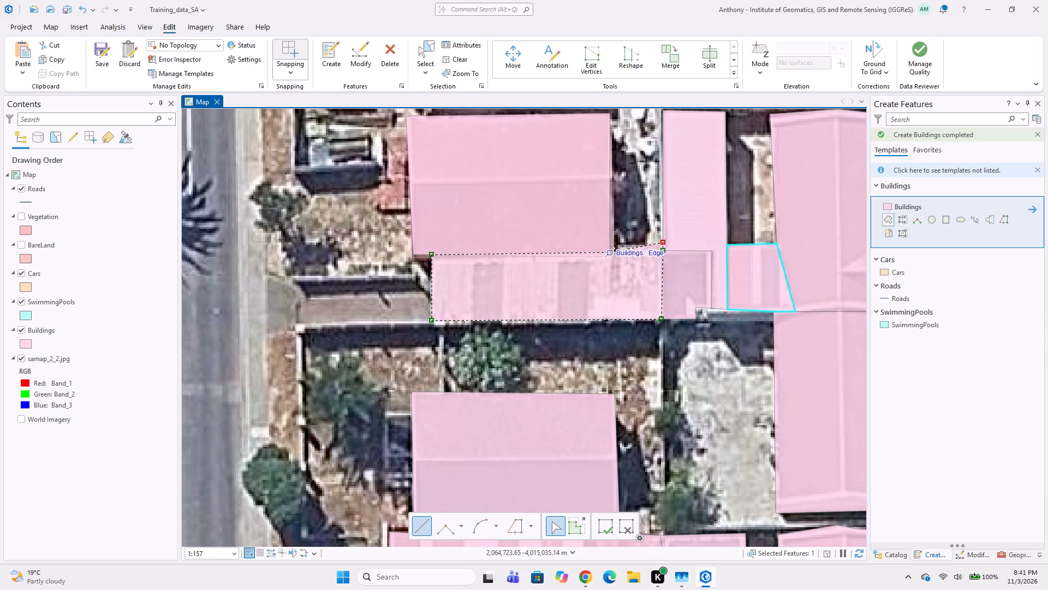
scroll(614, 250, up, 2)
click(602, 233)
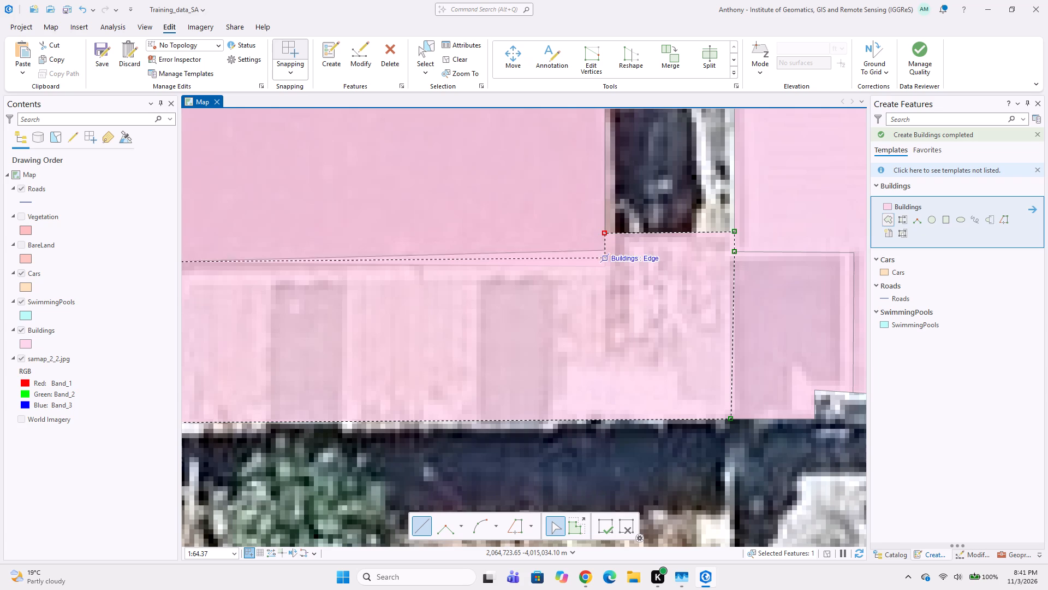
double_click(606, 268)
Digitize the rusty, debris-covered roof just north of the gabled house by Clipper Rd as a Buildings polygon, following its stepped east end.
scroll(583, 273, down, 3)
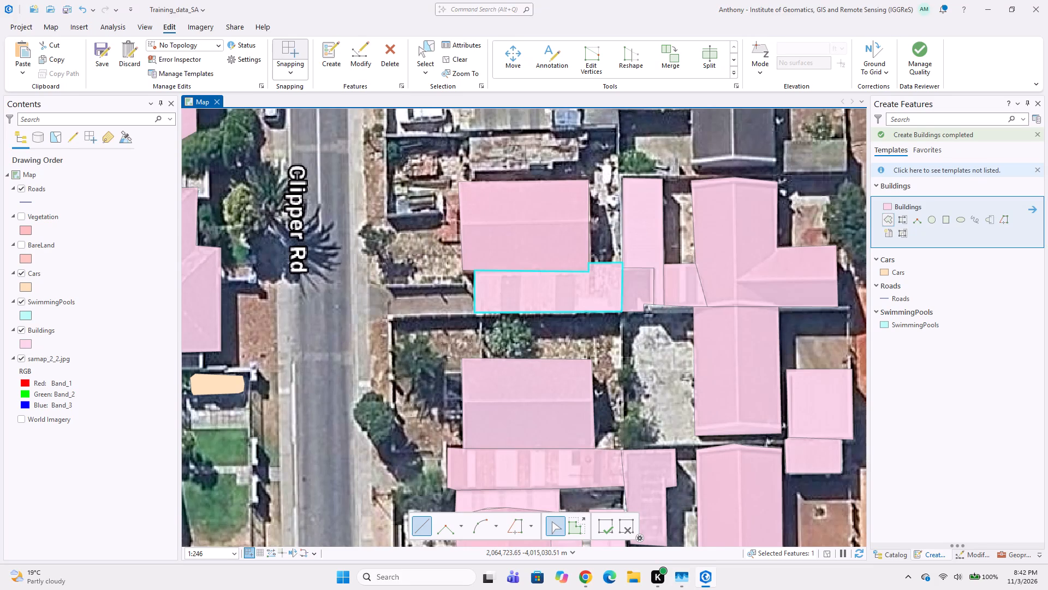
scroll(510, 214, up, 1)
middle_drag(521, 229, 495, 342)
middle_drag(499, 237, 480, 321)
middle_drag(510, 331, 546, 277)
scroll(396, 334, up, 1)
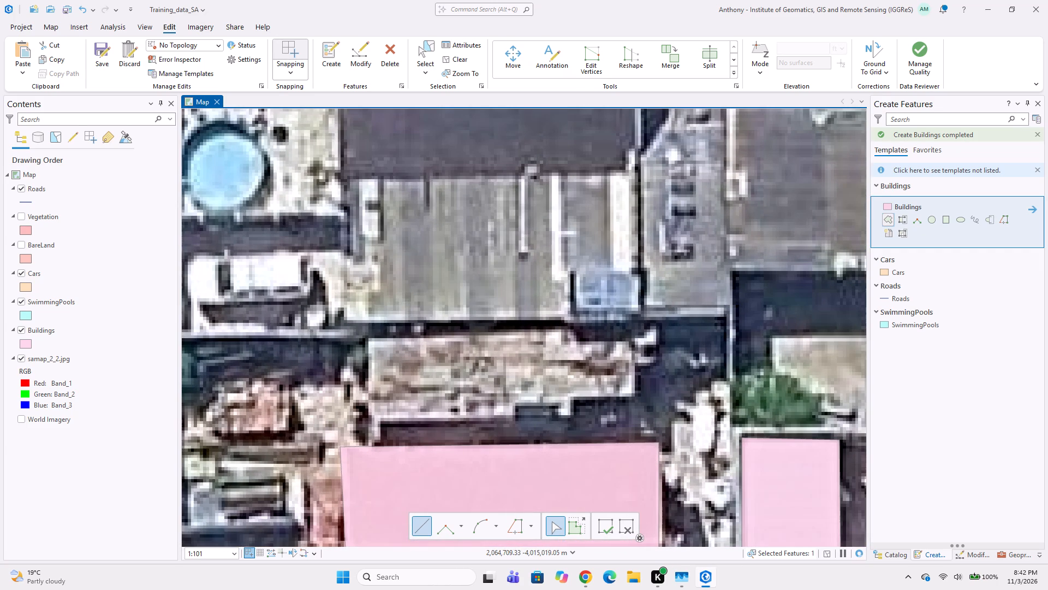
click(367, 337)
click(567, 327)
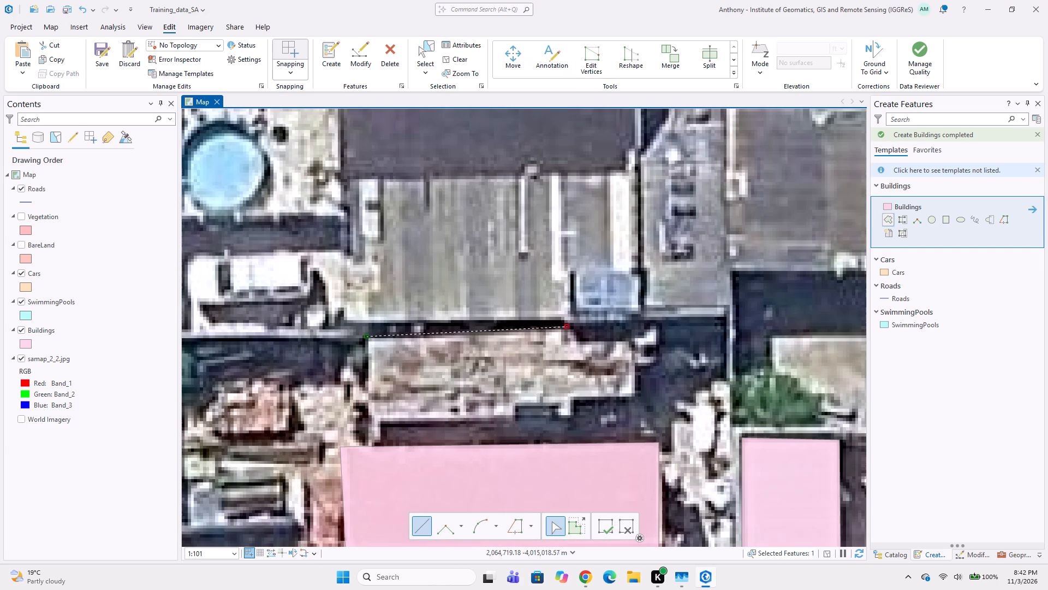
click(575, 338)
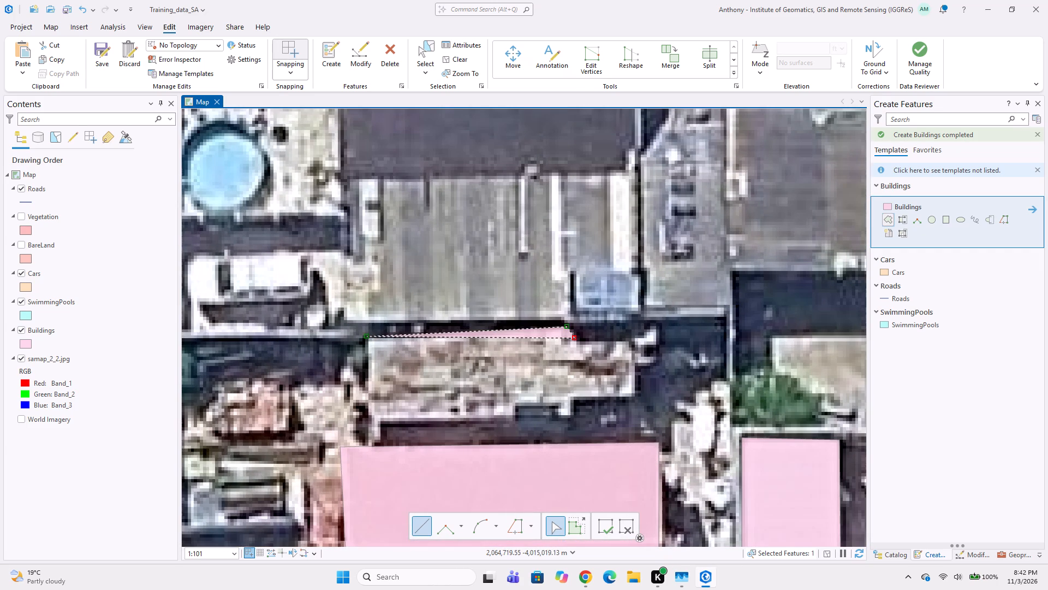
click(636, 340)
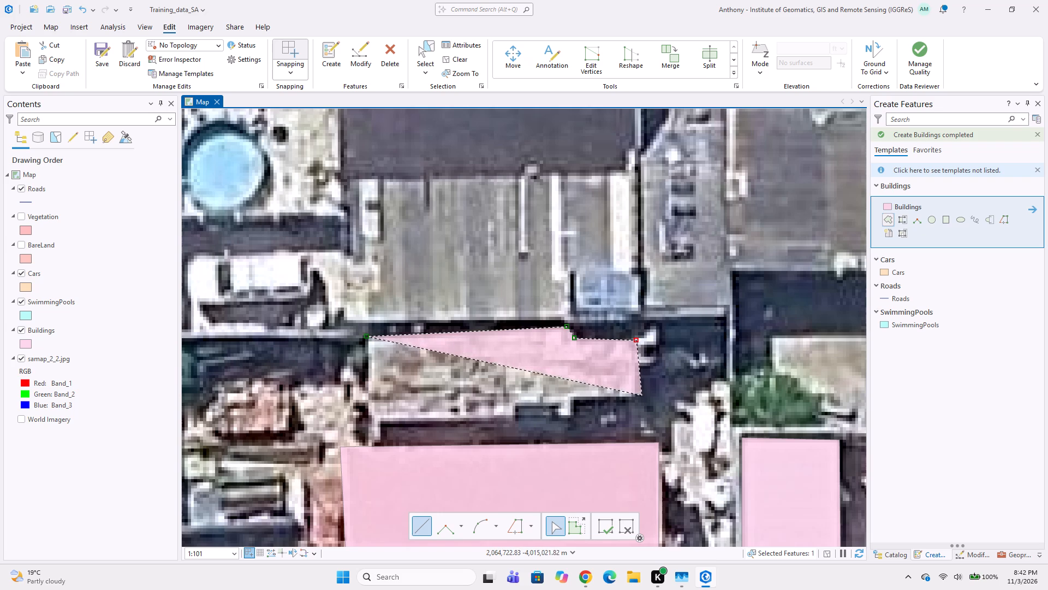
click(638, 397)
click(579, 401)
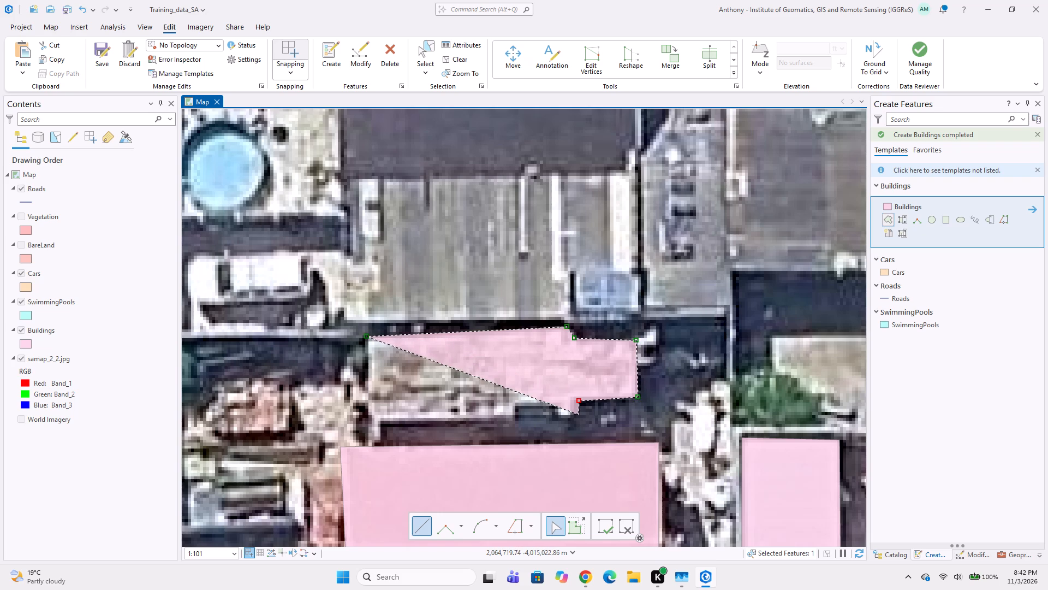
click(579, 415)
double_click(371, 424)
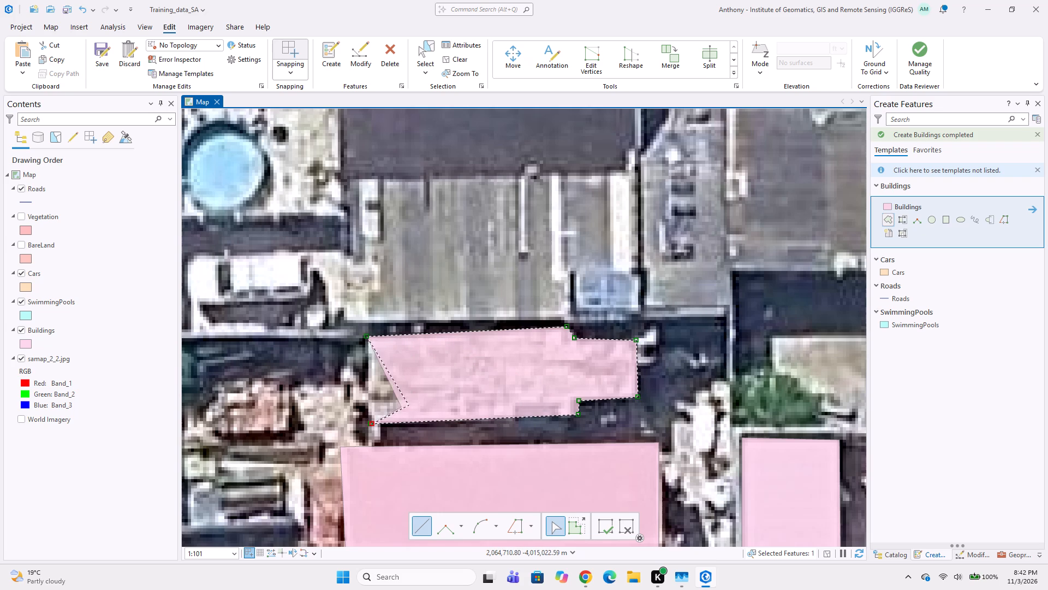
double_click(367, 392)
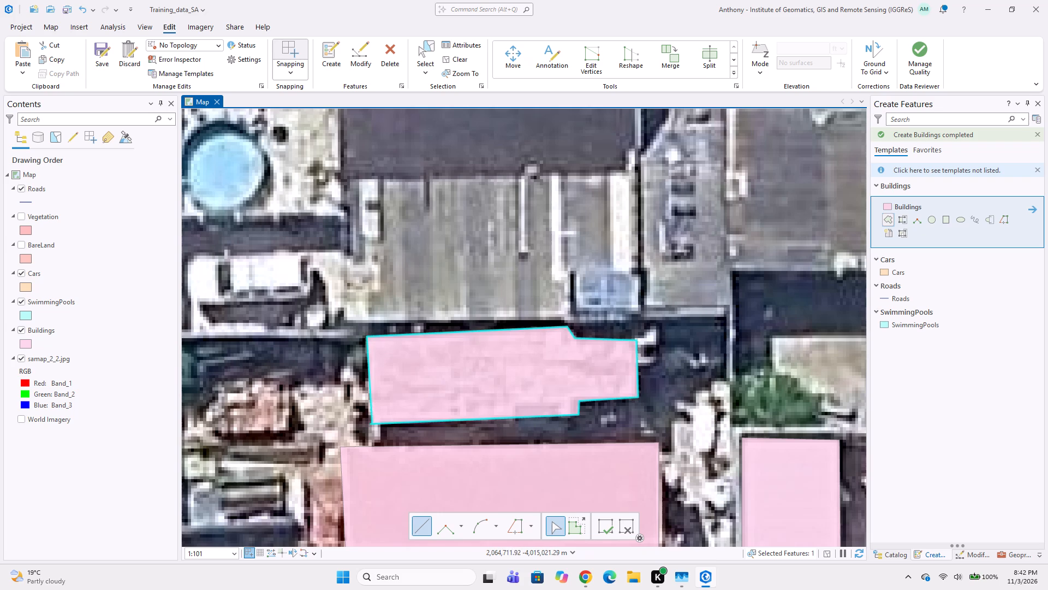
Digitize the grey corrugated roof between the rusty roof and the dark-roofed house to its north as a Buildings polygon.
scroll(424, 348, down, 1)
middle_drag(388, 288, 352, 351)
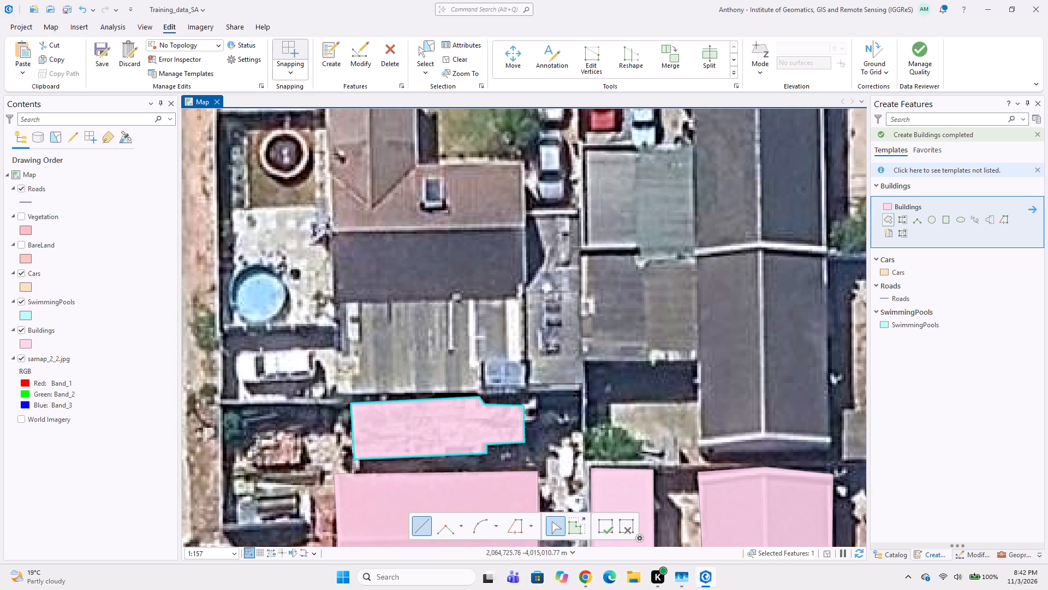
scroll(567, 294, down, 2)
scroll(481, 317, up, 1)
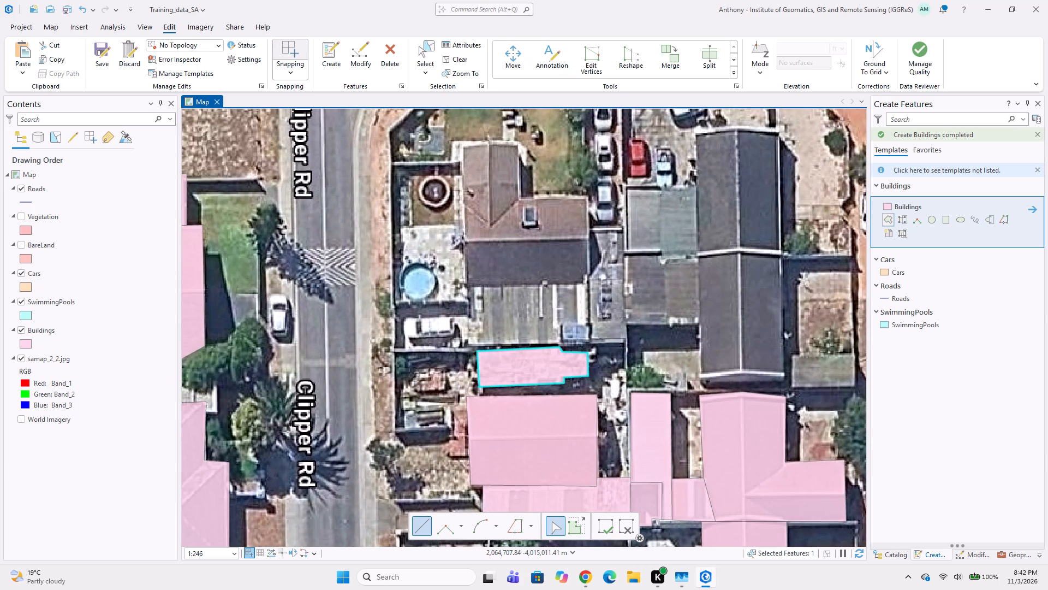
click(466, 287)
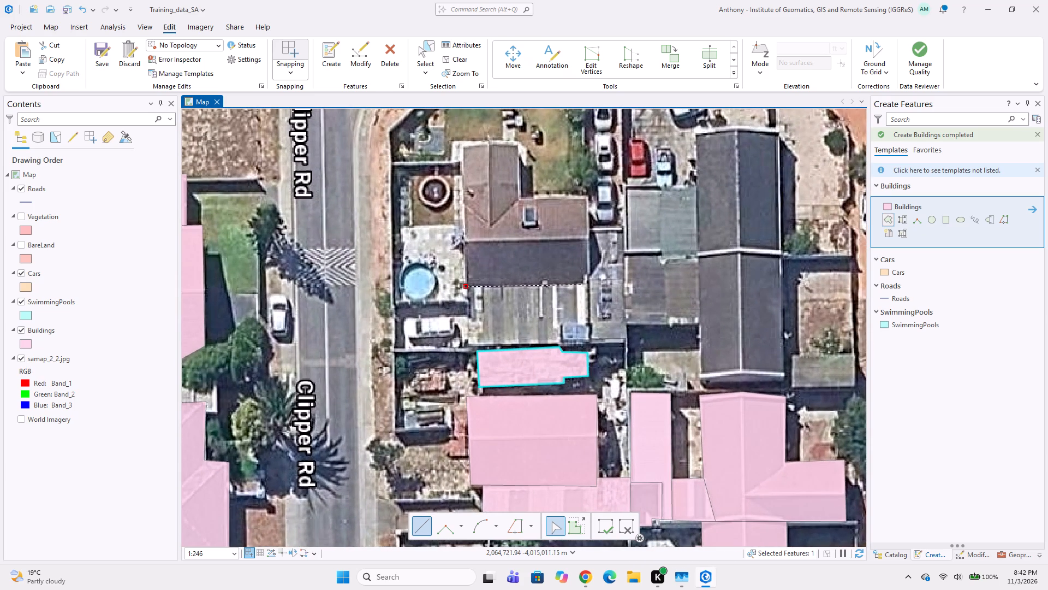
click(588, 283)
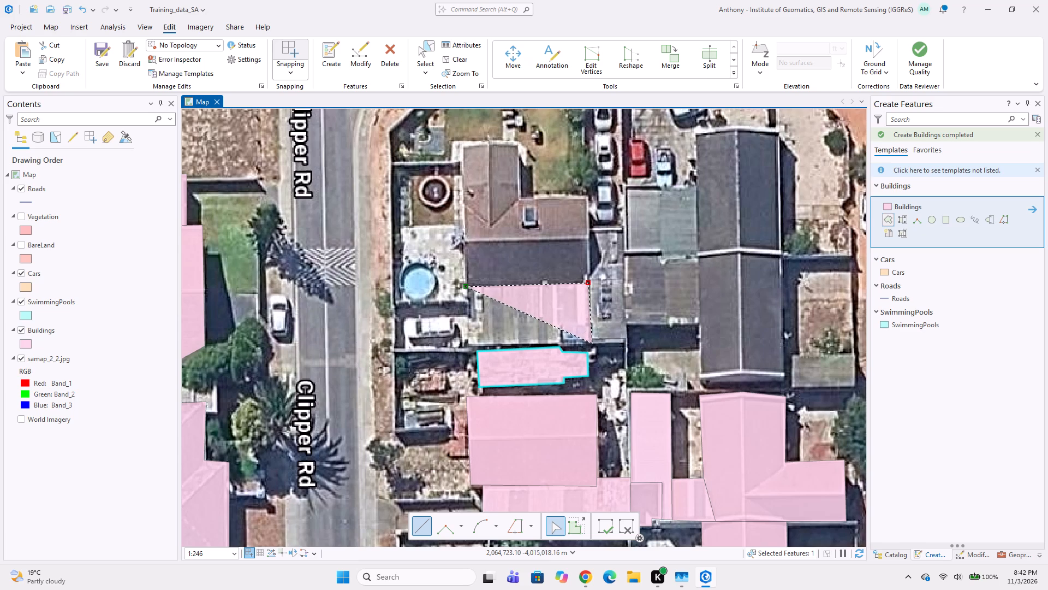
click(592, 344)
click(556, 346)
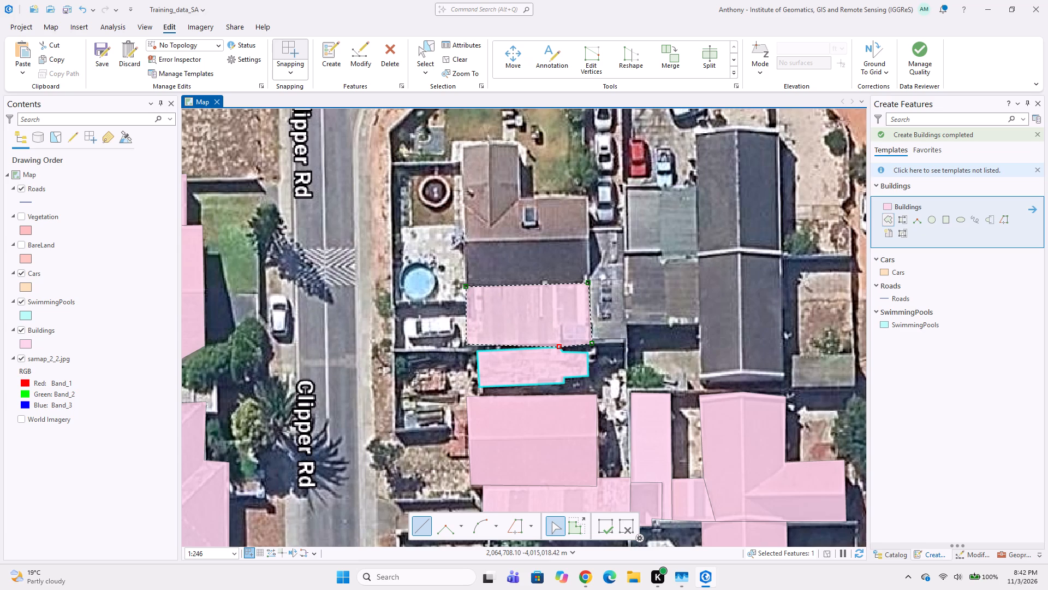
double_click(468, 346)
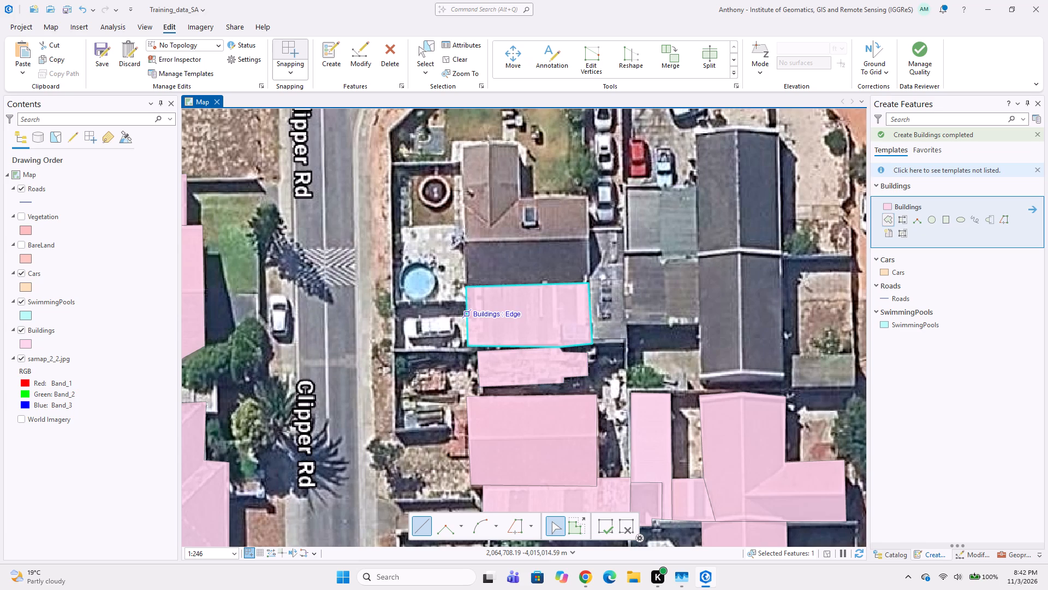
Digitize the brown L-shaped house at the Clipper Rd and Sloop St corner as a Buildings polygon, snapped to the corrugated roof's north edge.
middle_drag(501, 292, 458, 384)
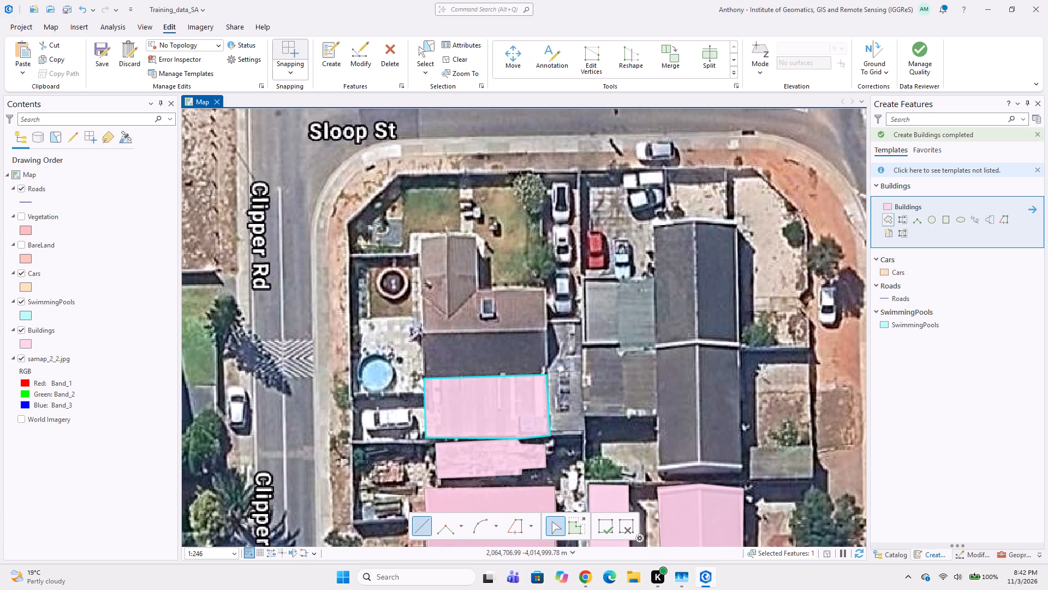
scroll(409, 252, up, 1)
click(424, 227)
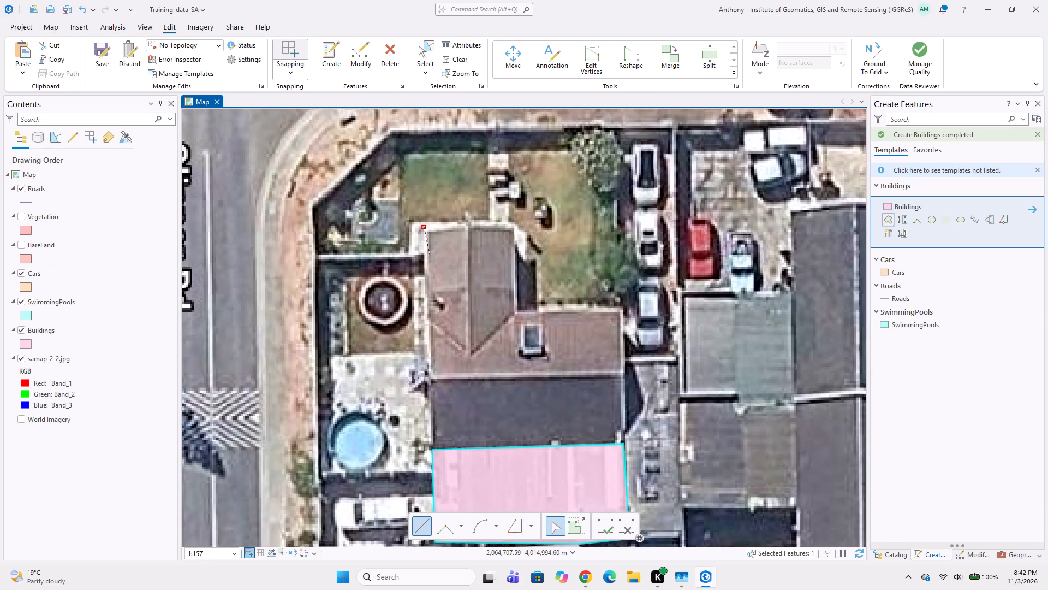
click(430, 449)
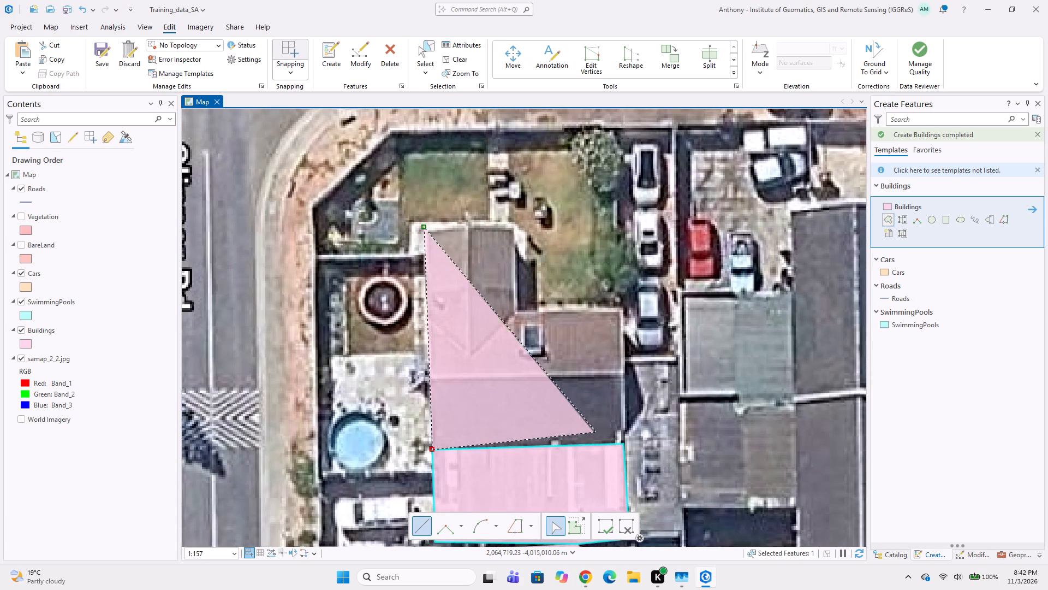
click(624, 441)
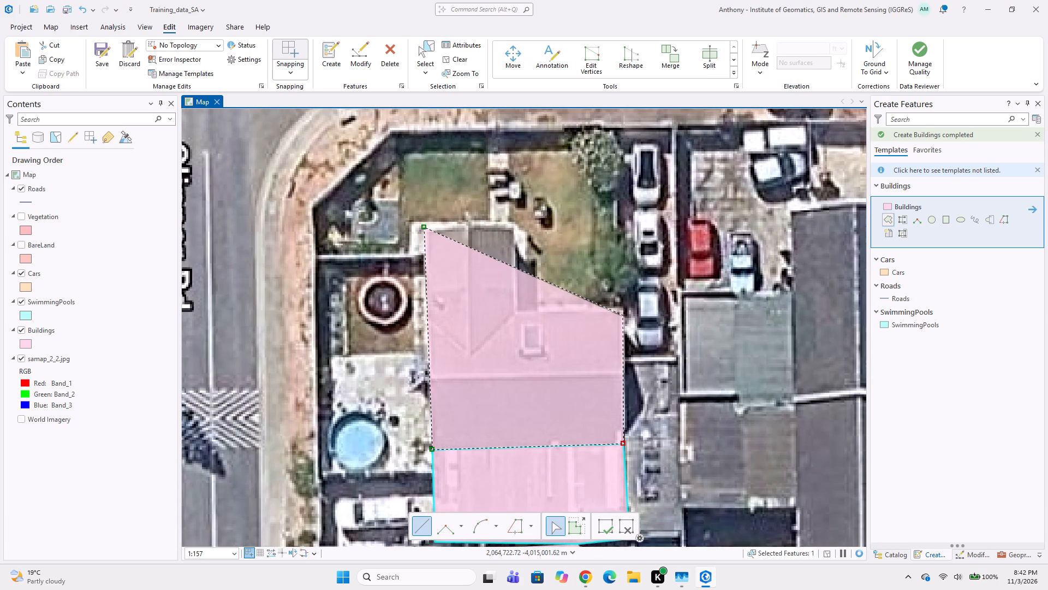
click(621, 310)
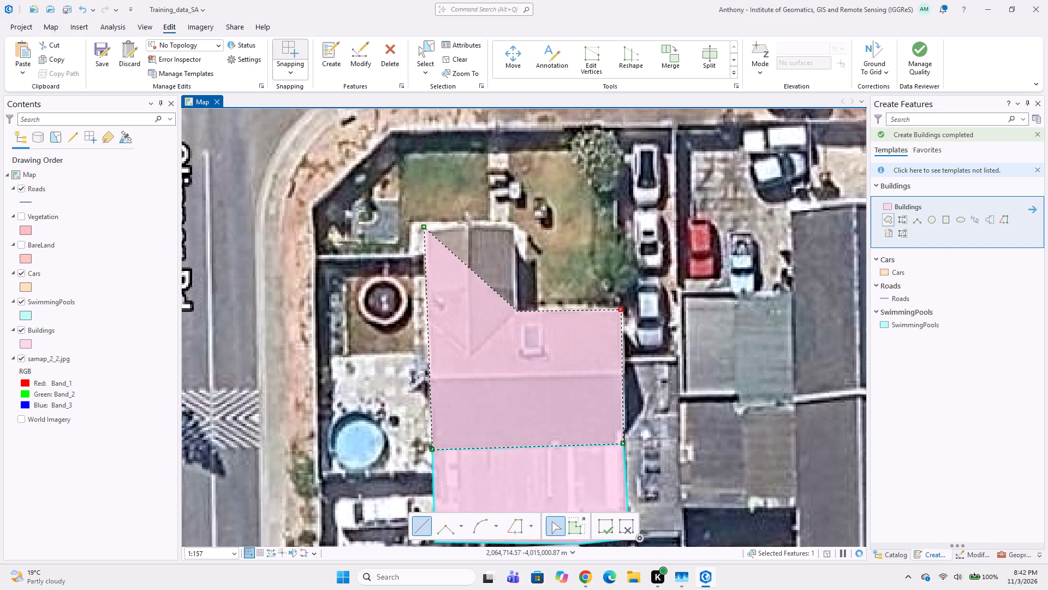
click(520, 311)
click(514, 226)
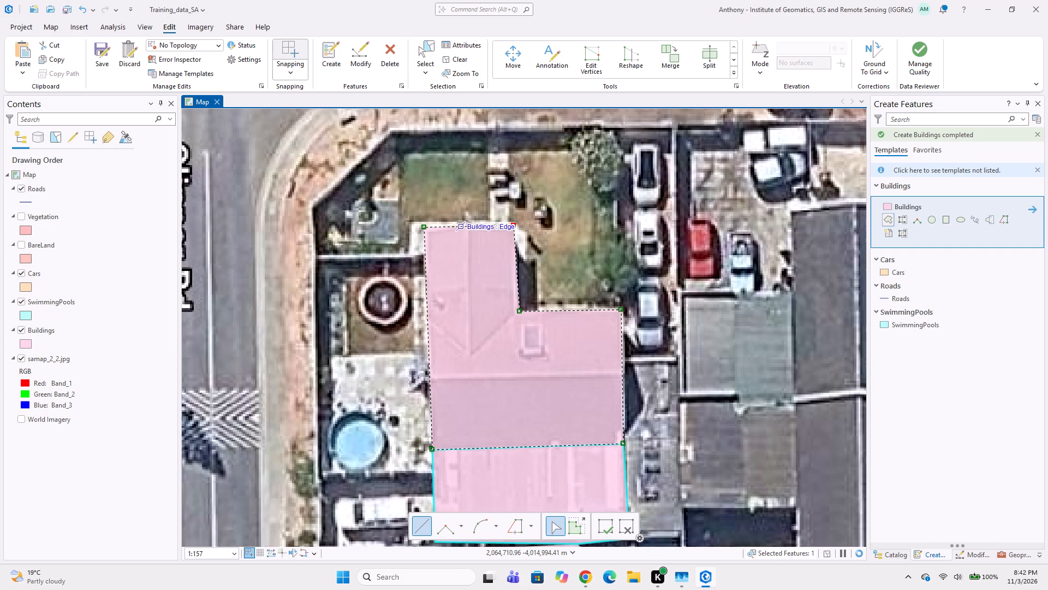
double_click(461, 226)
Digitize the narrow roof along the east side of the L-shaped corner house as a Buildings polygon, snapped to the neighbouring building edges.
scroll(474, 370, down, 3)
middle_drag(445, 382, 506, 357)
middle_drag(517, 359, 501, 356)
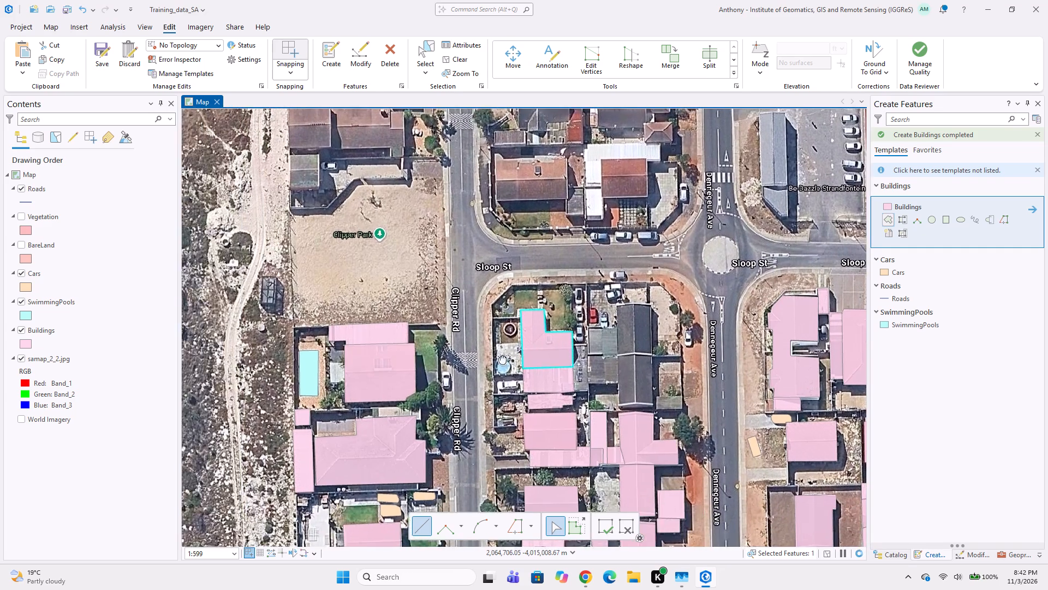
middle_drag(501, 356, 419, 348)
scroll(520, 350, up, 2)
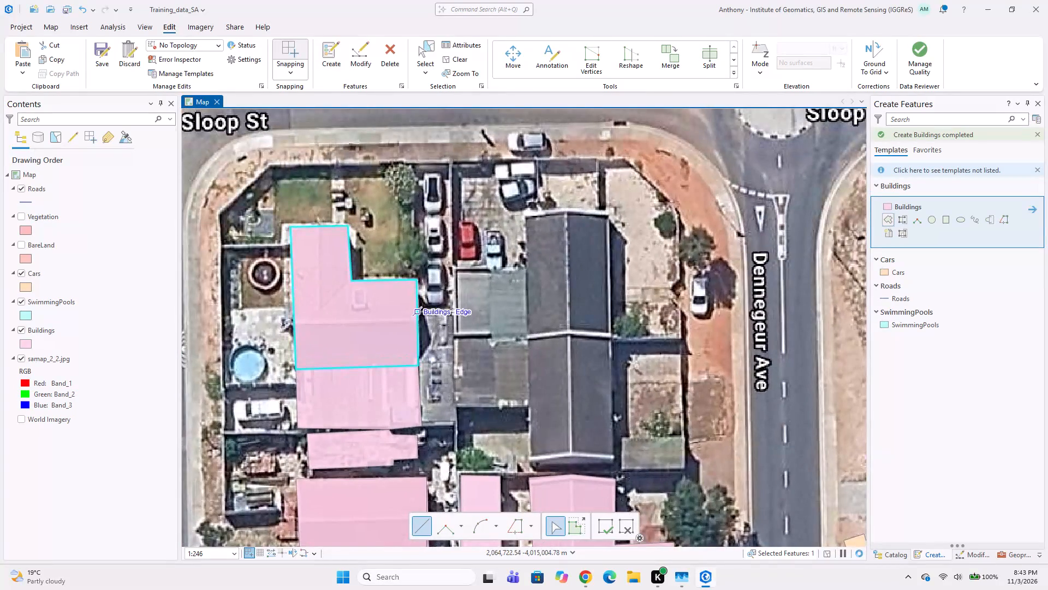
click(415, 310)
click(452, 310)
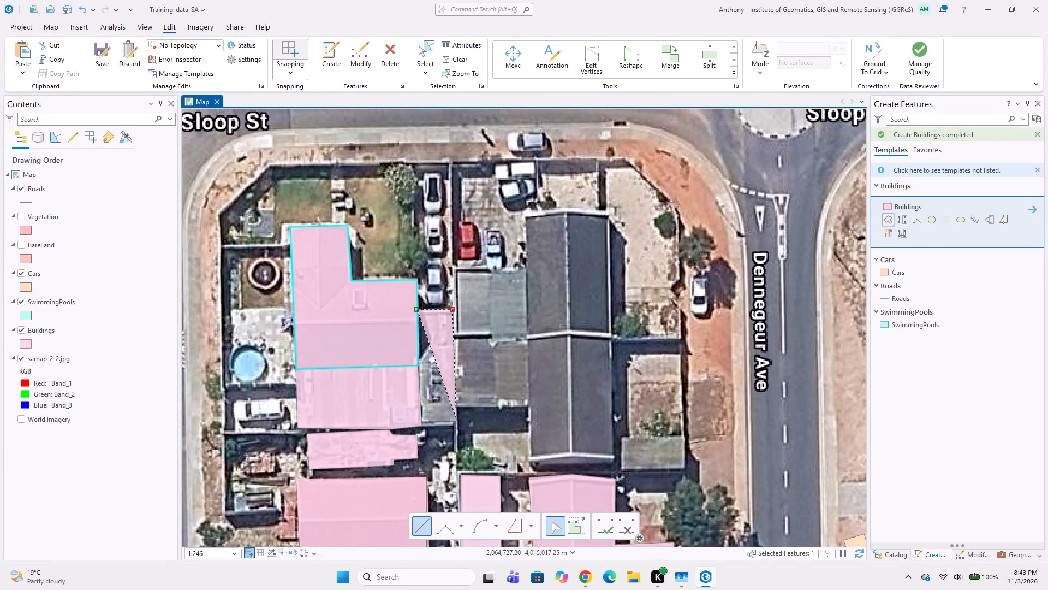
click(455, 424)
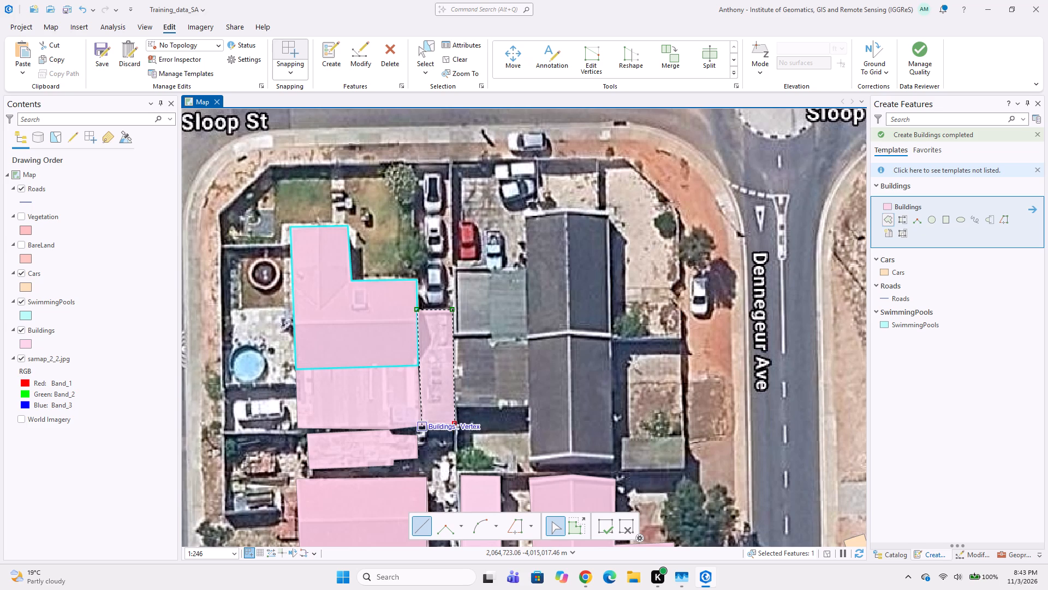
drag(426, 426, 428, 421)
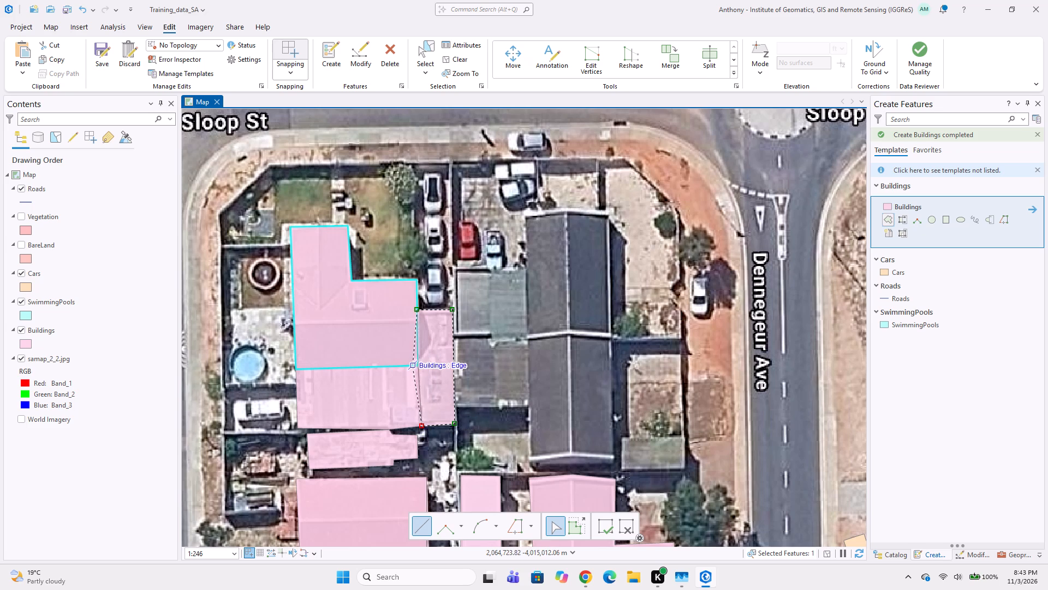
click(418, 367)
double_click(418, 367)
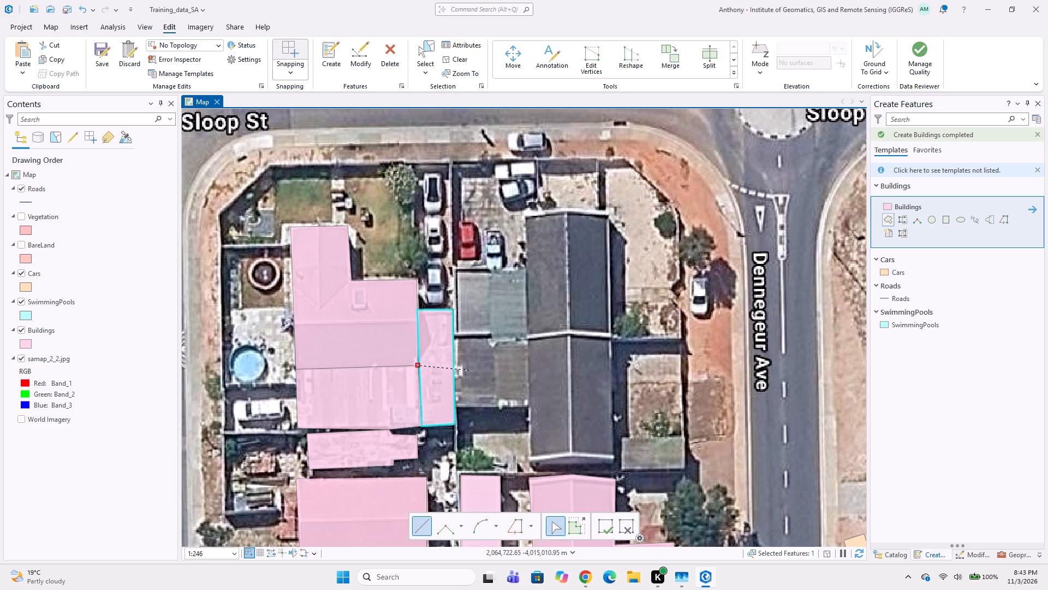
middle_drag(504, 329, 413, 347)
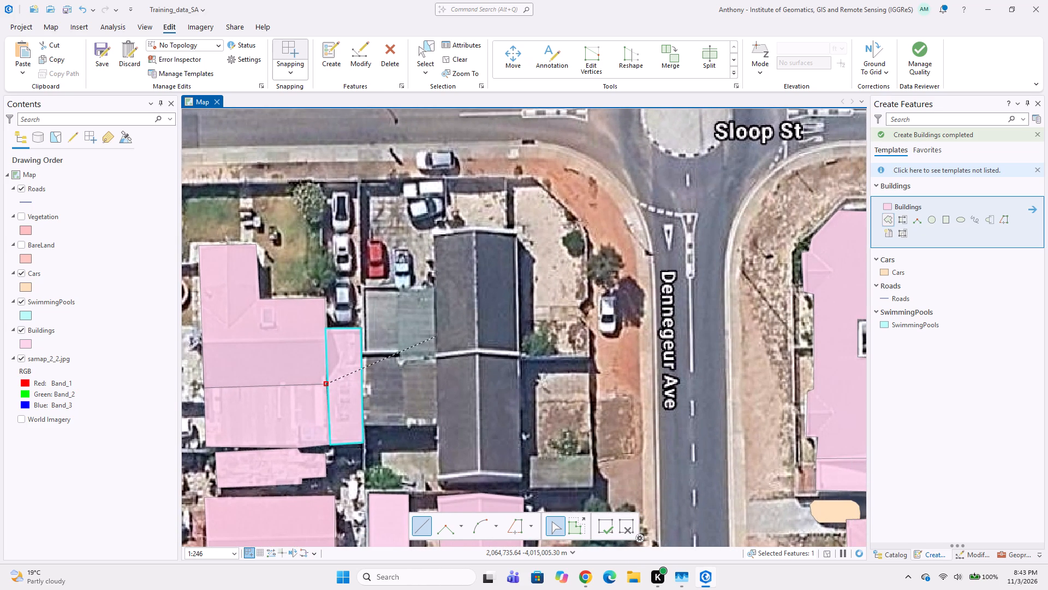
key(Escape)
Digitize the grey-green roofs between the narrow roof and the long dark-roofed house as one rectangular Buildings polygon, south of the parked red car.
scroll(363, 291, up, 1)
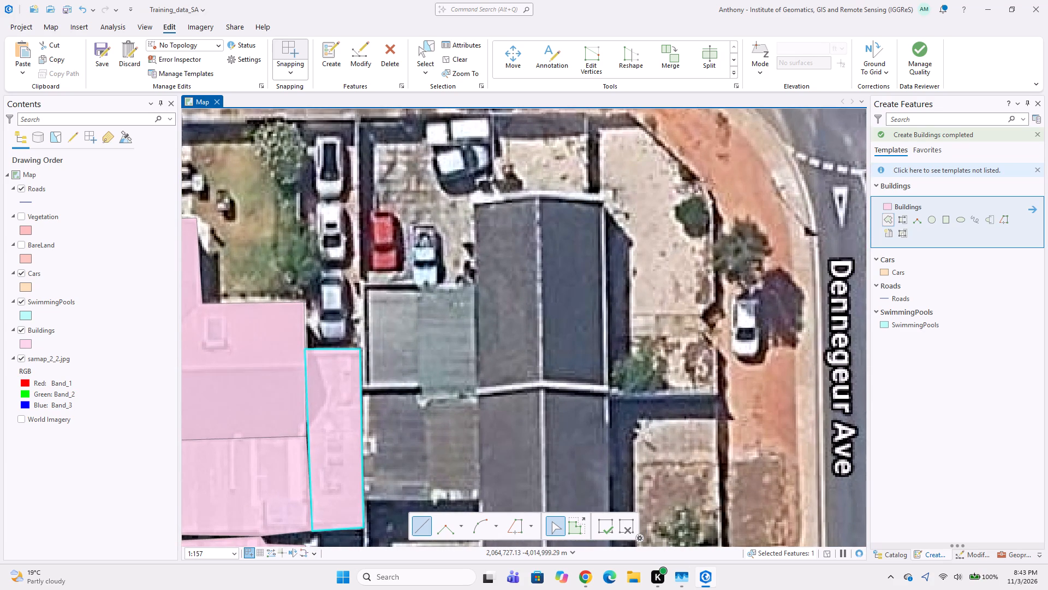
click(361, 283)
click(475, 287)
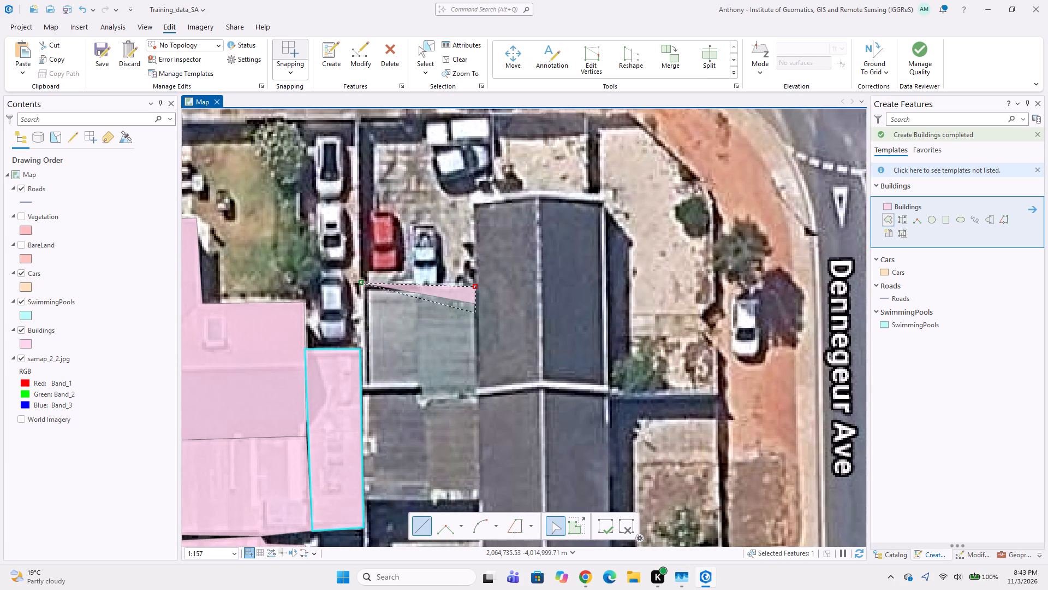
middle_drag(470, 401, 466, 337)
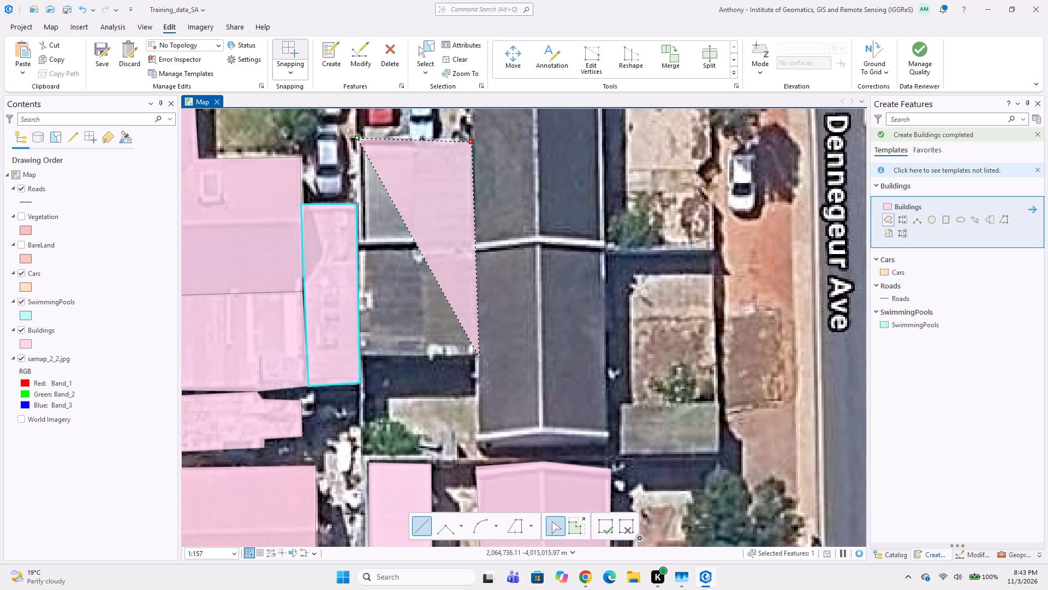
click(478, 356)
double_click(361, 353)
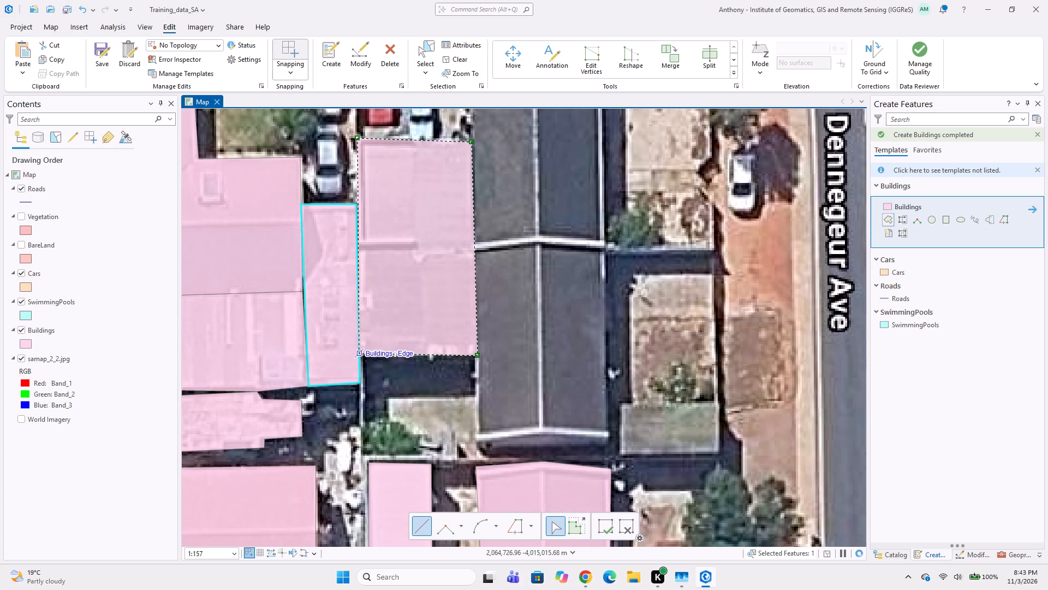
Digitize the long dark gabled house near Dennegeur Ave as a Buildings polygon, snapped to the adjoining grey-green roof's east edge.
middle_drag(481, 265, 355, 281)
middle_drag(378, 264, 378, 336)
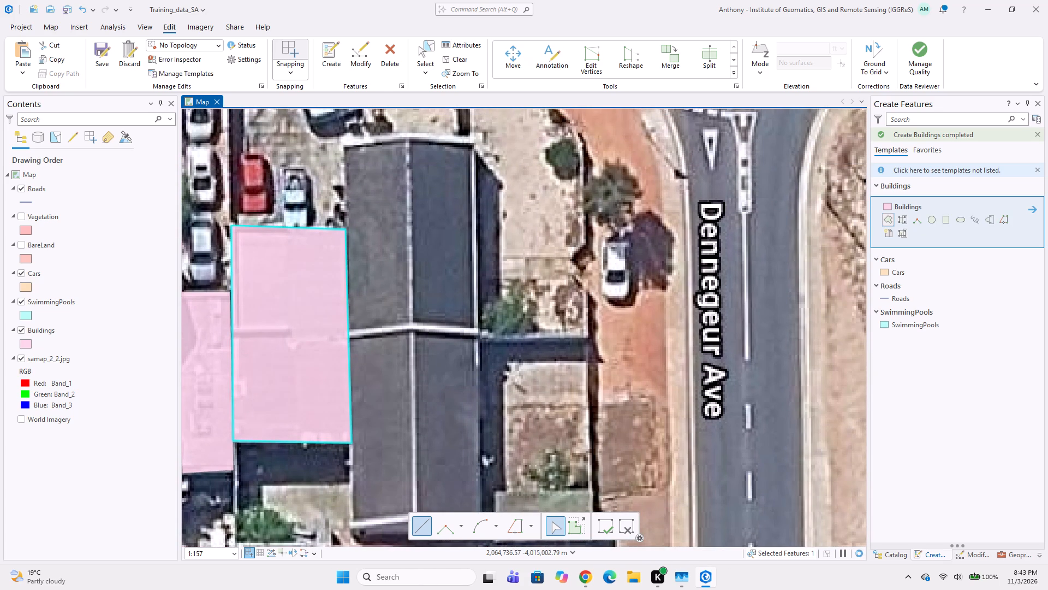
click(346, 231)
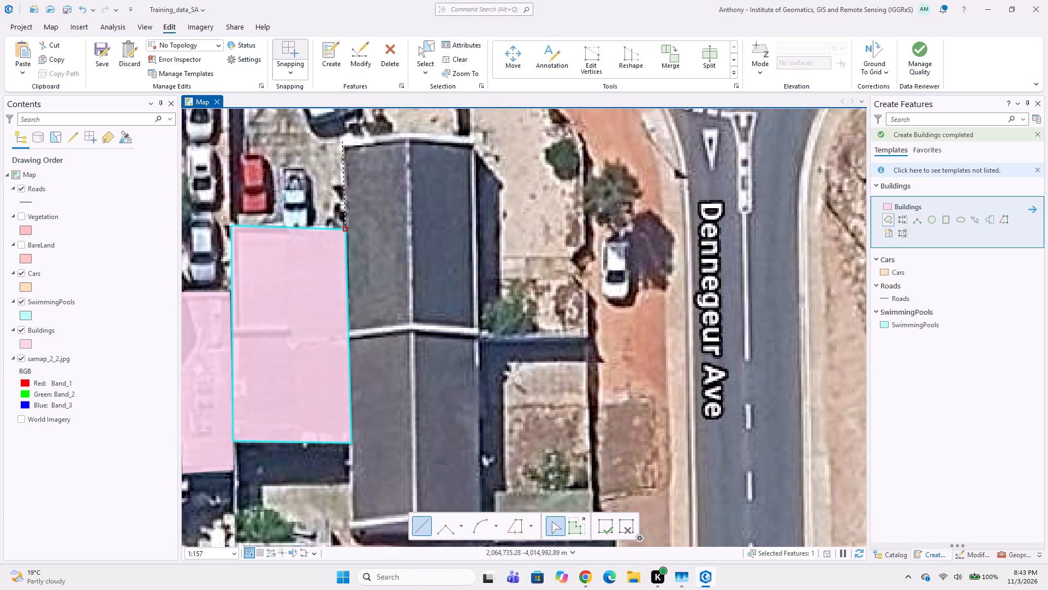
click(340, 139)
click(409, 135)
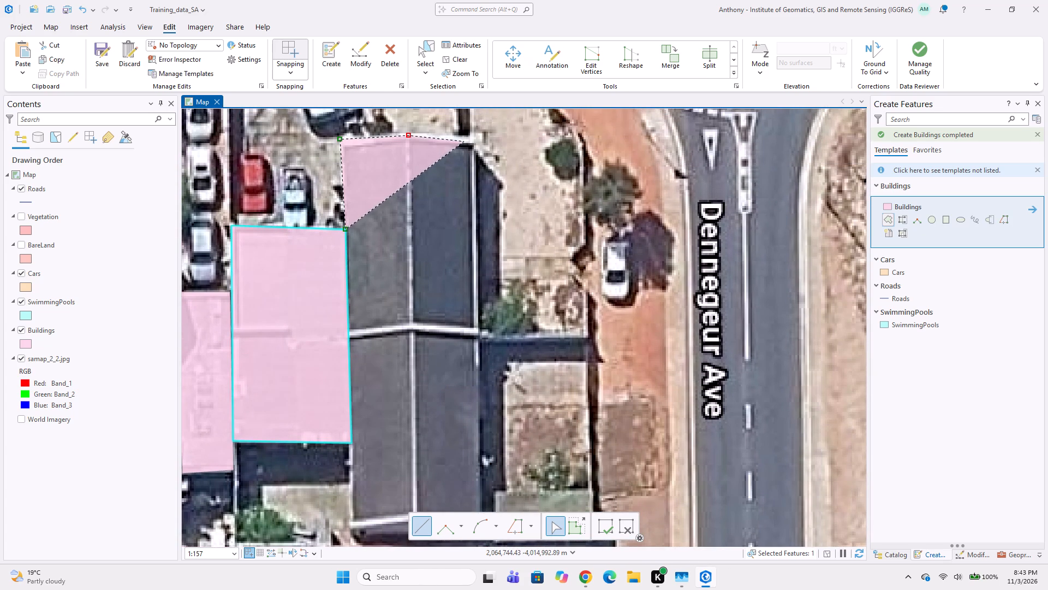
click(474, 139)
middle_drag(491, 269, 491, 185)
middle_drag(489, 256, 462, 331)
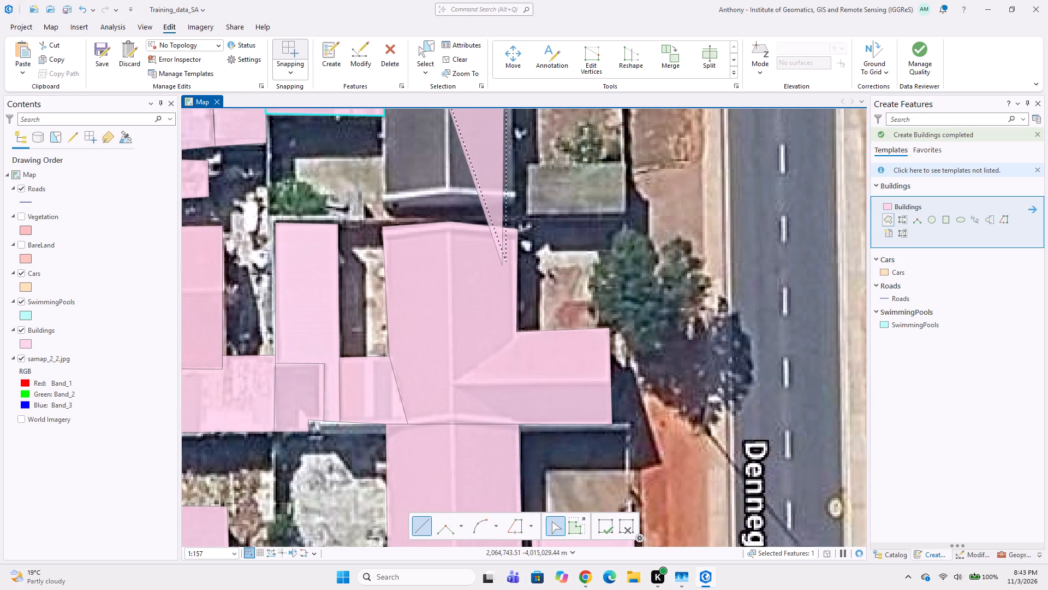
click(516, 206)
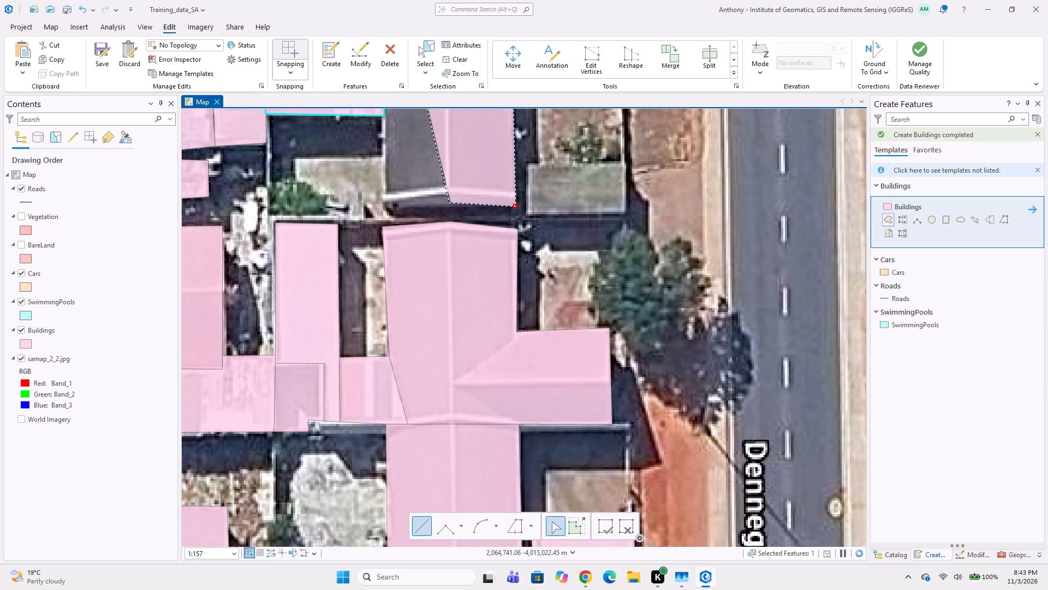
click(380, 208)
middle_drag(382, 208, 380, 332)
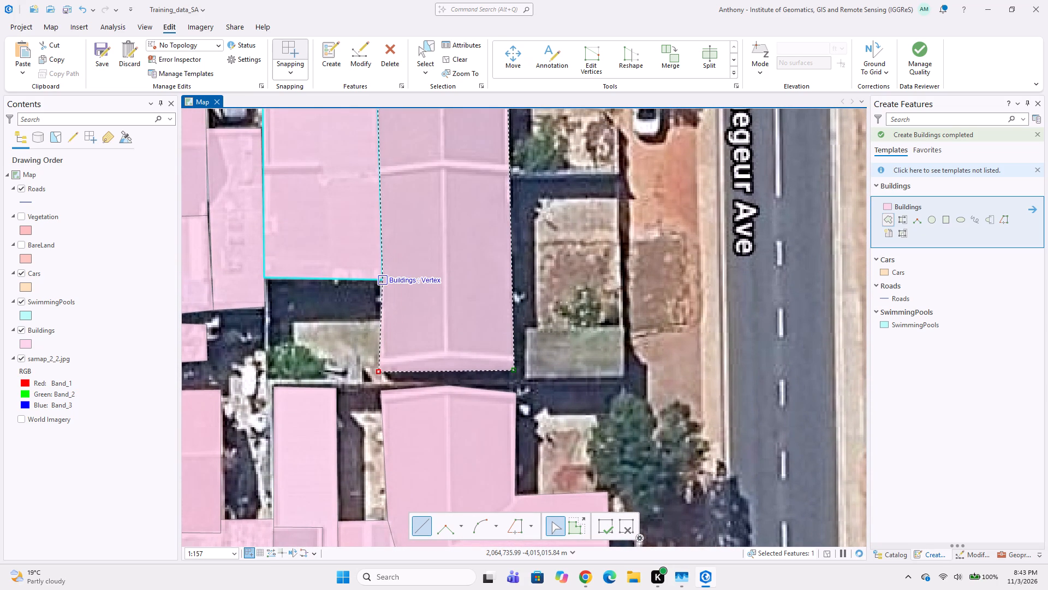
double_click(382, 281)
Digitize the small flat roof east of the long gabled house's south end as a Buildings polygon, snapped to the house's edge.
scroll(384, 286, down, 2)
middle_drag(384, 262, 367, 317)
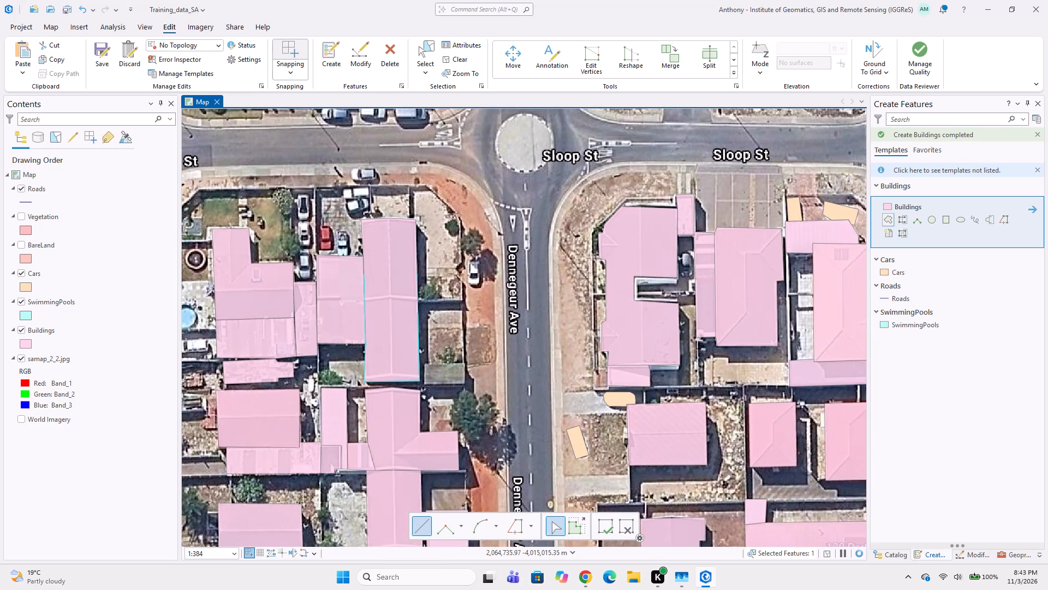
middle_drag(331, 248, 300, 214)
scroll(390, 357, up, 1)
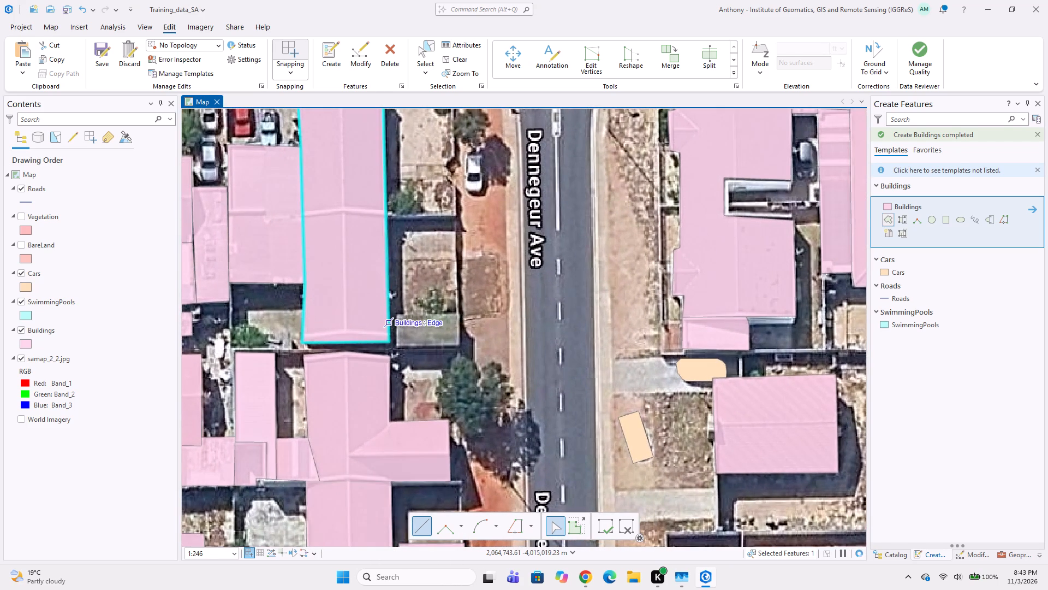
click(388, 314)
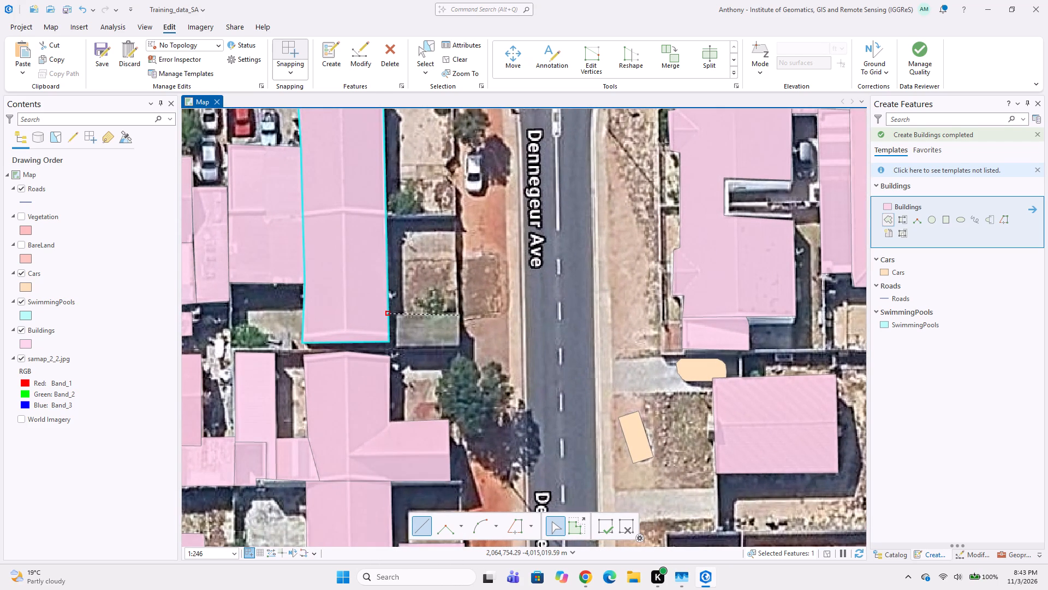
click(458, 311)
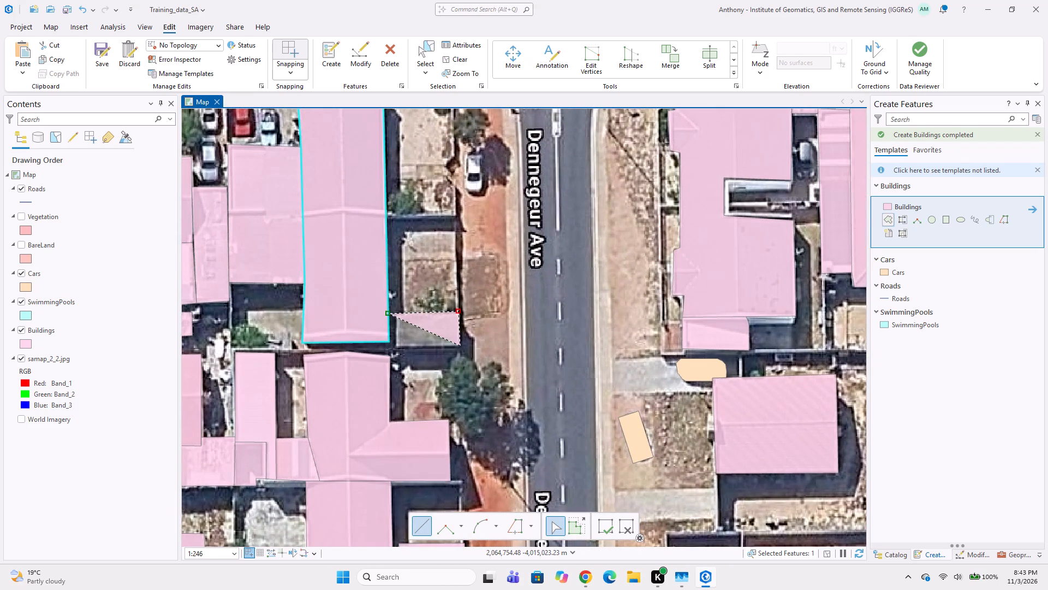
click(460, 346)
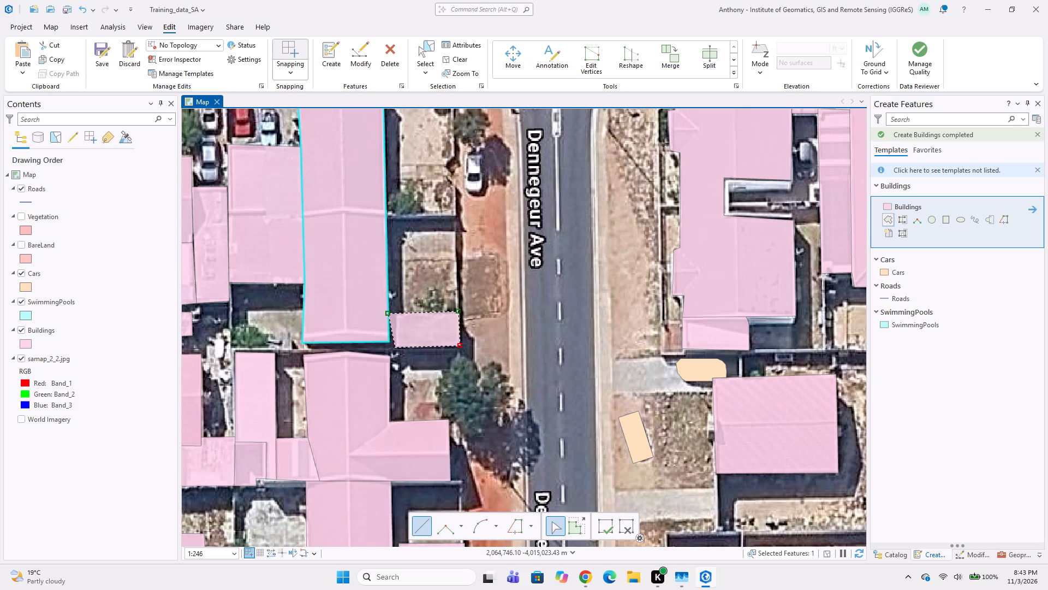
click(390, 347)
click(390, 344)
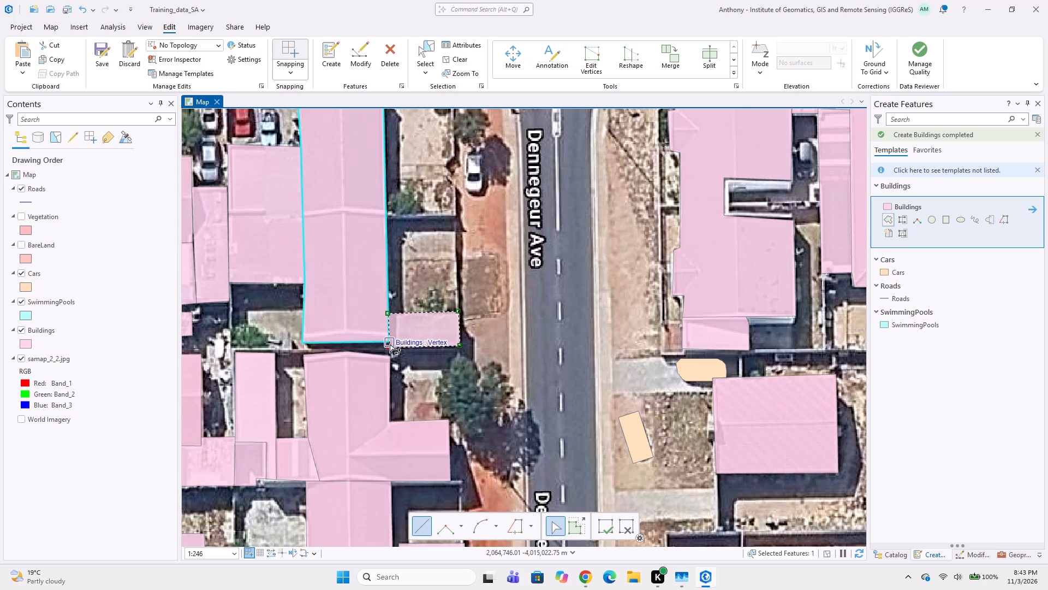
double_click(390, 344)
Digitize the round pool west of the L-shaped corner house by Clipper Rd as a circular SwimmingPools feature.
scroll(365, 363, down, 2)
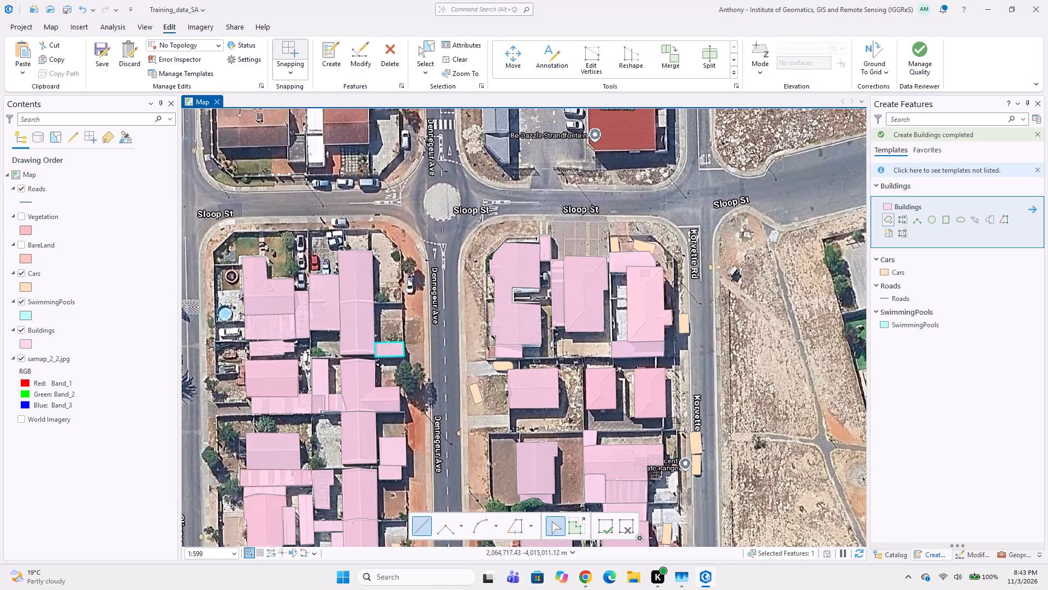
middle_drag(298, 246, 309, 331)
middle_drag(300, 321, 307, 294)
scroll(266, 321, up, 1)
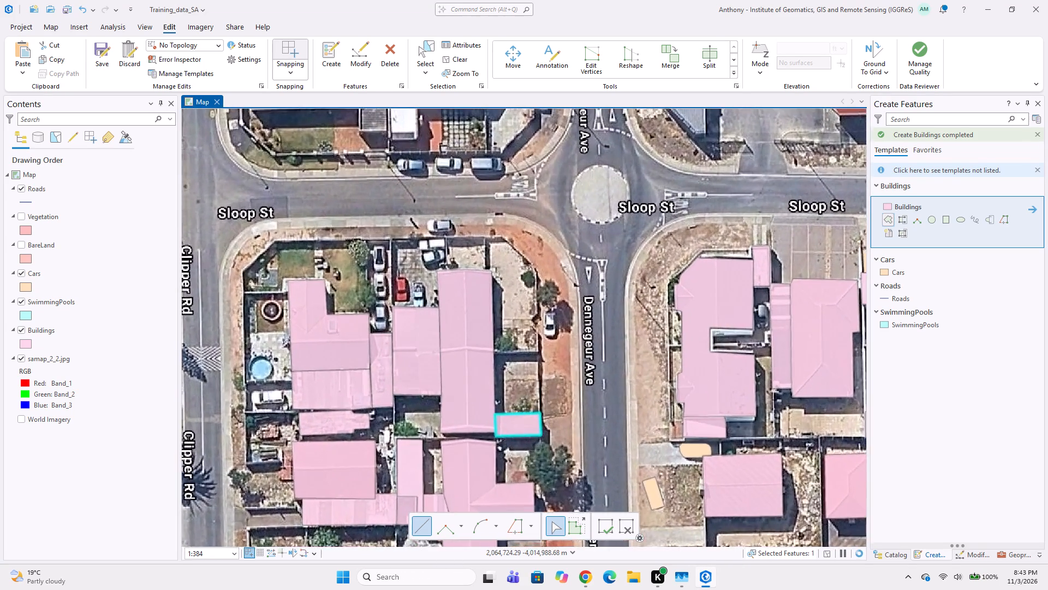
scroll(271, 332, down, 2)
scroll(266, 346, up, 3)
middle_drag(298, 365, 407, 361)
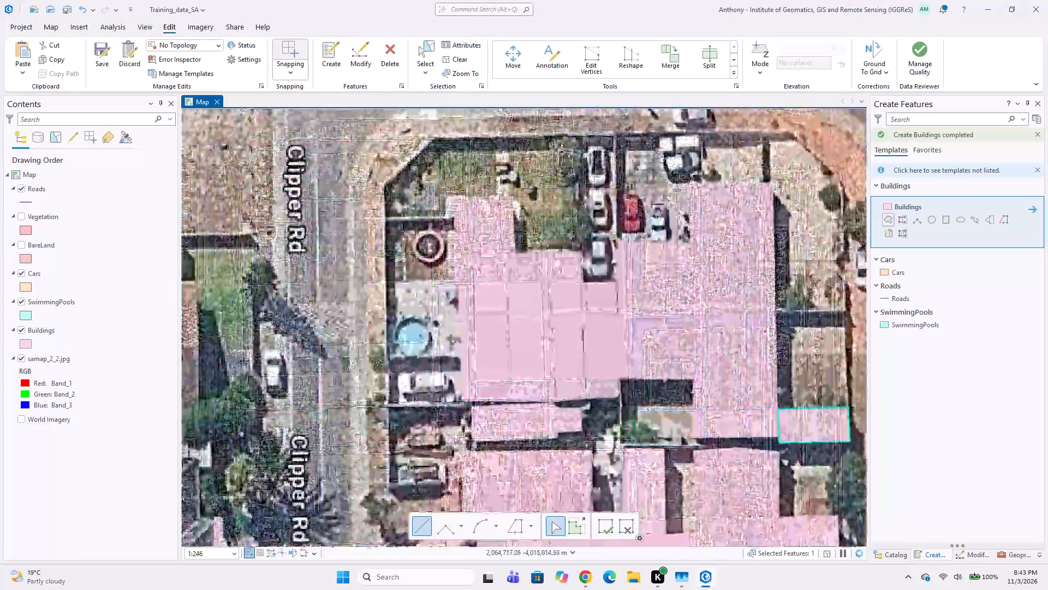
click(907, 327)
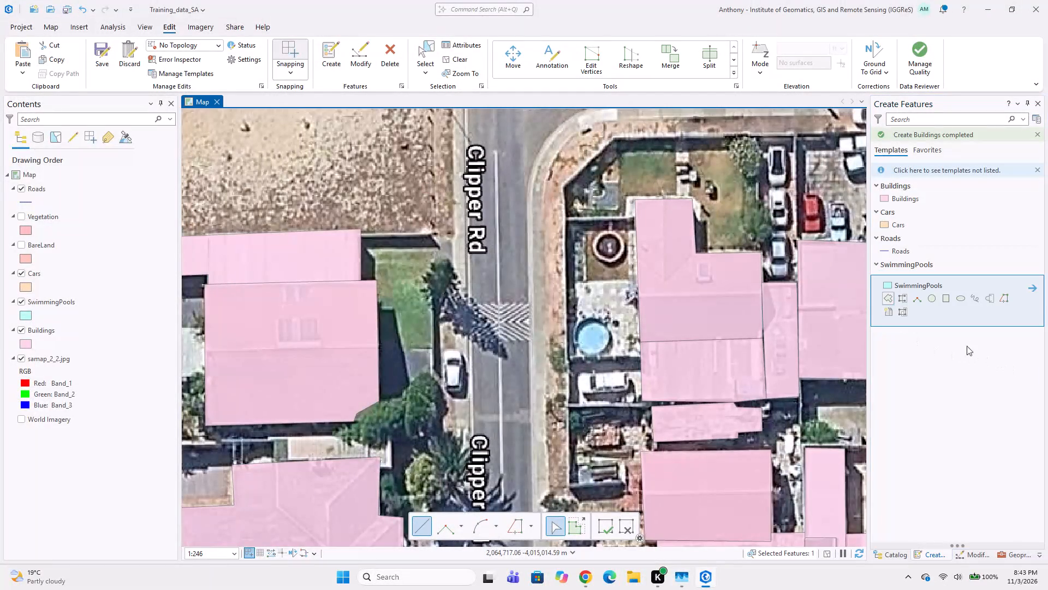
click(931, 300)
scroll(663, 380, up, 1)
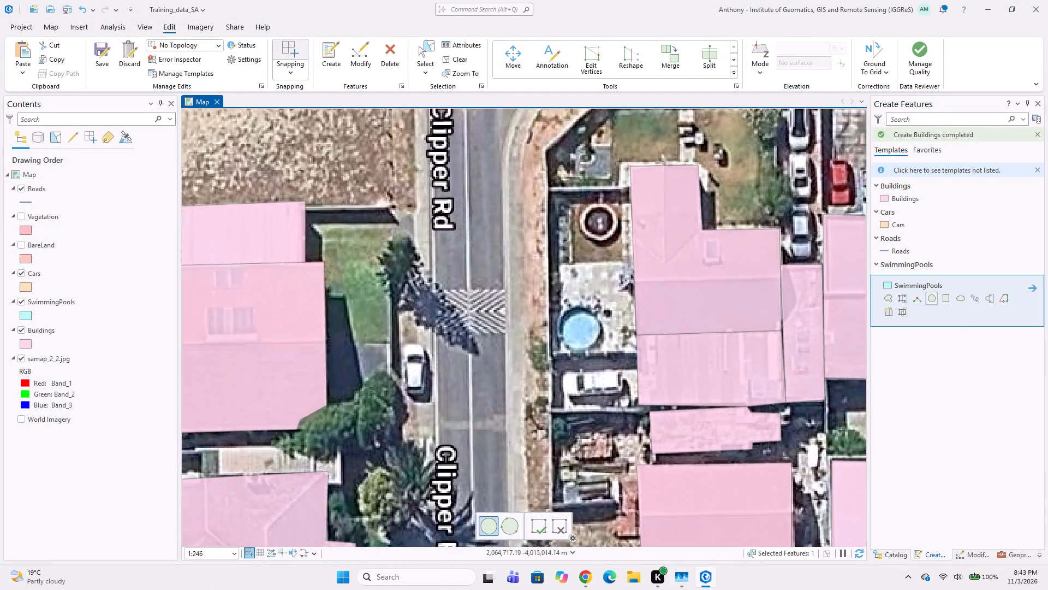
drag(552, 313, 549, 336)
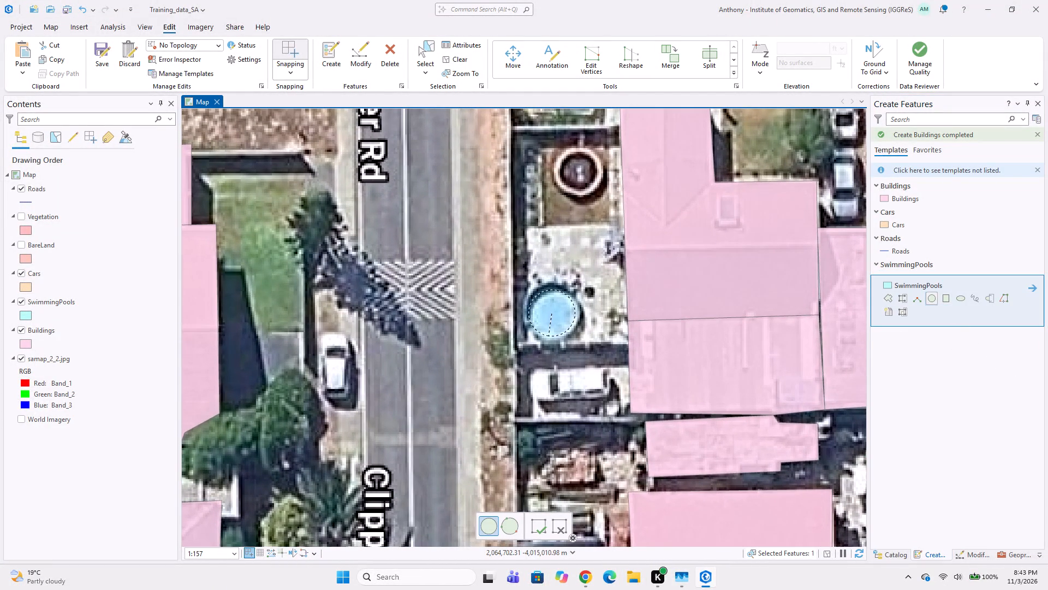
drag(549, 336, 554, 340)
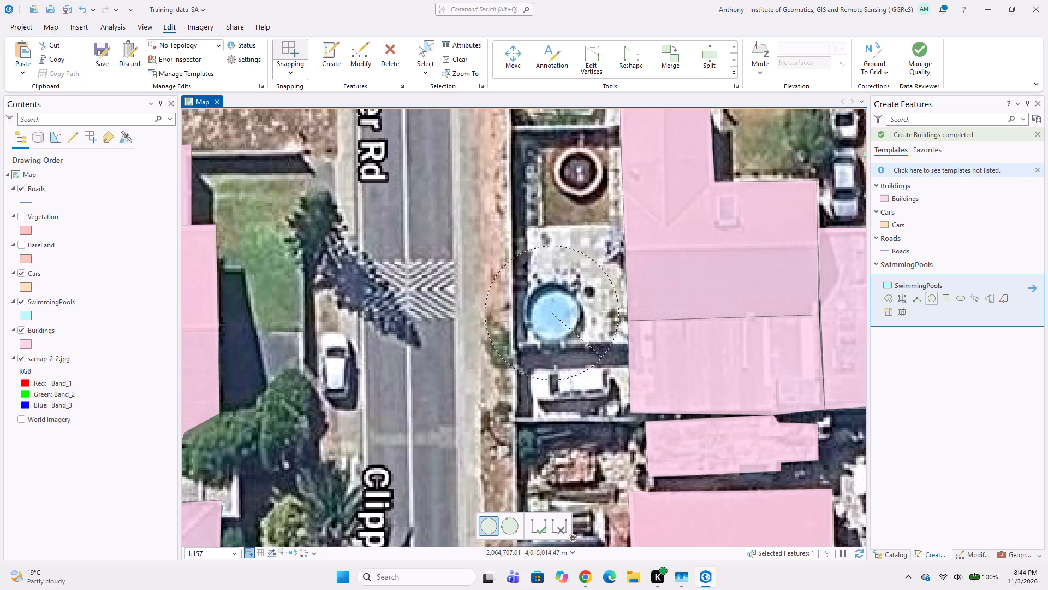
click(569, 333)
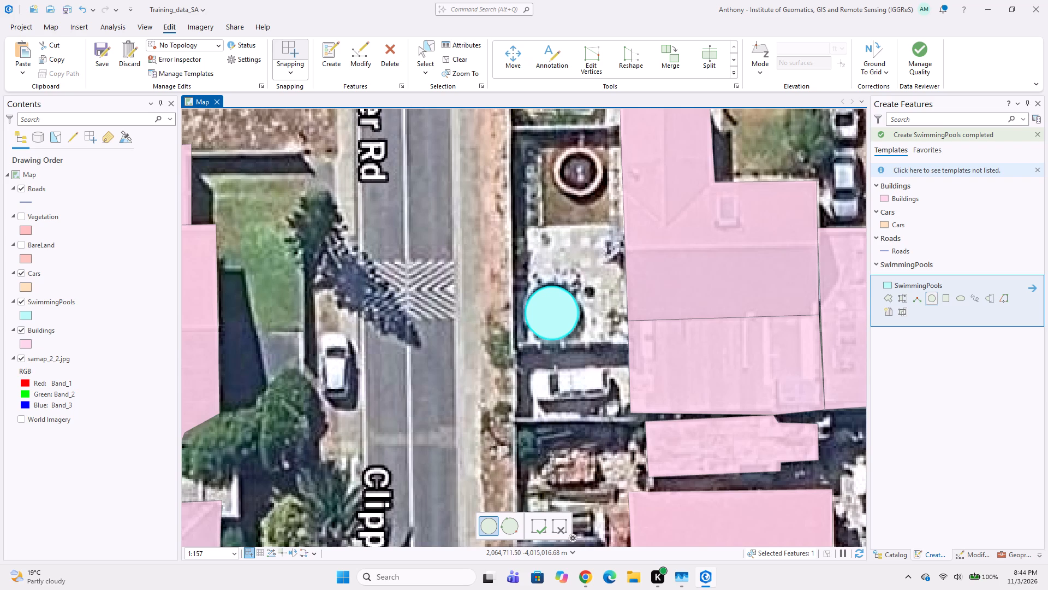
Digitize the grey roof east of the Avon store house as a four-sided Buildings polygon, snapped to the adjoining buildings, west of Dennegeur Ave.
scroll(586, 396, down, 2)
middle_drag(543, 424, 493, 361)
middle_drag(577, 344, 569, 353)
scroll(569, 353, down, 1)
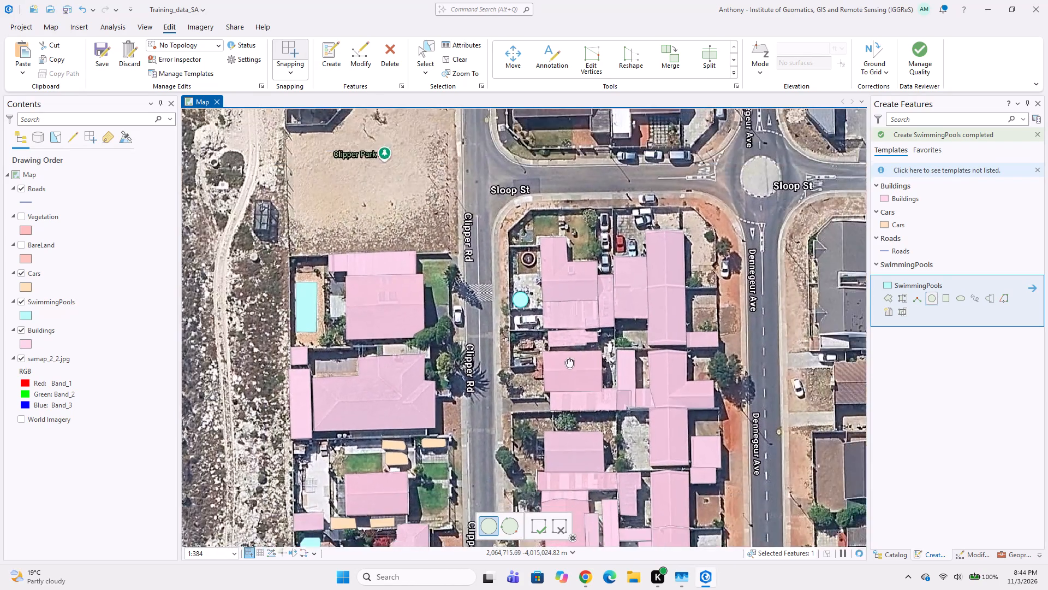
middle_drag(625, 386, 514, 337)
middle_drag(588, 375, 520, 333)
middle_drag(442, 305, 540, 250)
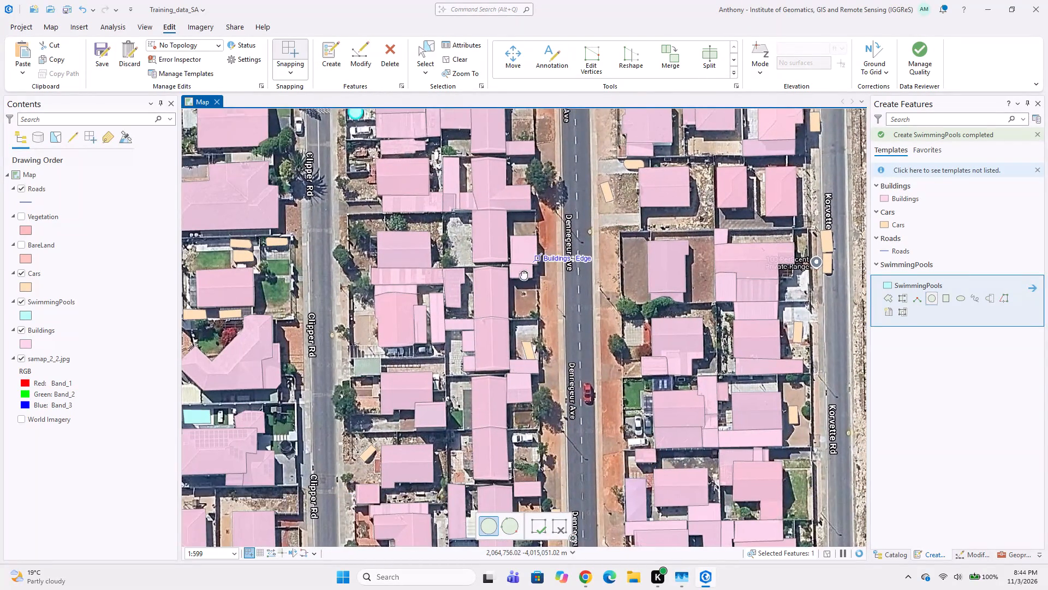
middle_drag(495, 296, 558, 214)
middle_drag(487, 248, 559, 212)
middle_drag(539, 178, 514, 139)
middle_drag(573, 256, 507, 241)
middle_drag(493, 254, 480, 208)
middle_drag(461, 285, 453, 243)
middle_drag(474, 348, 472, 298)
scroll(472, 304, up, 1)
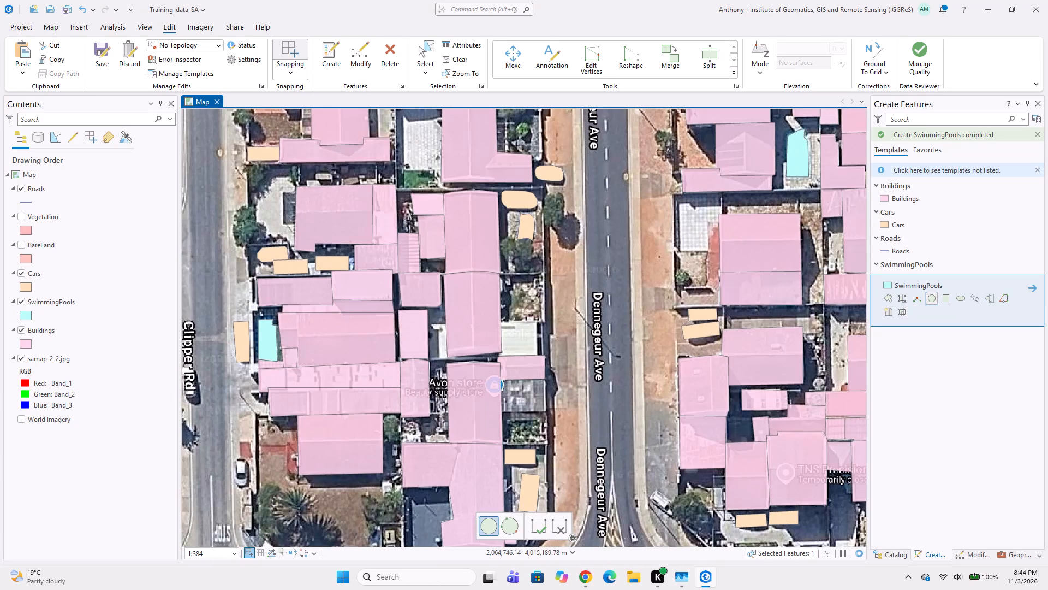
scroll(512, 418, up, 1)
click(495, 409)
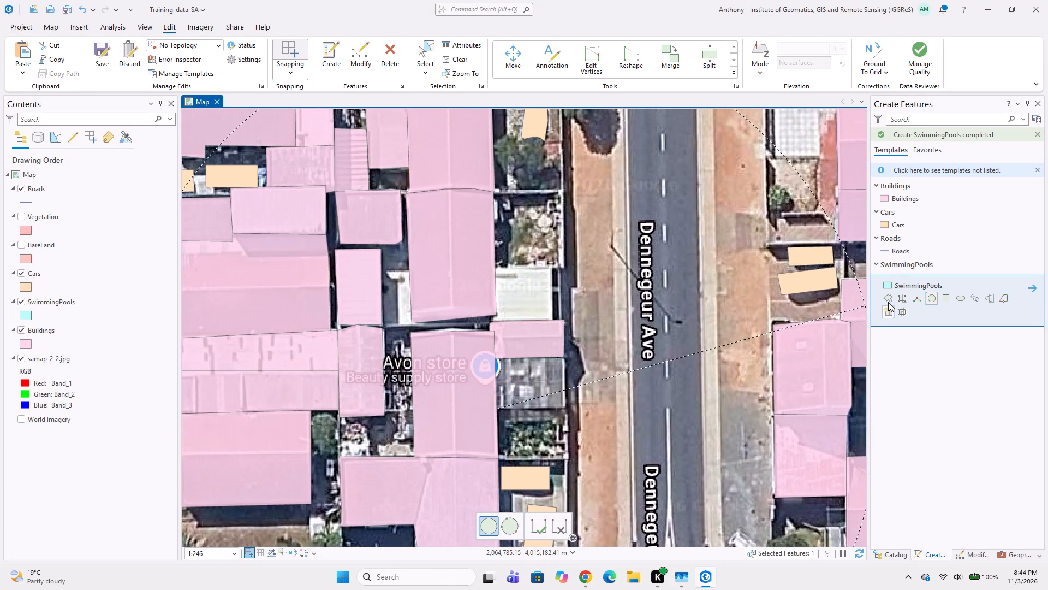
click(898, 199)
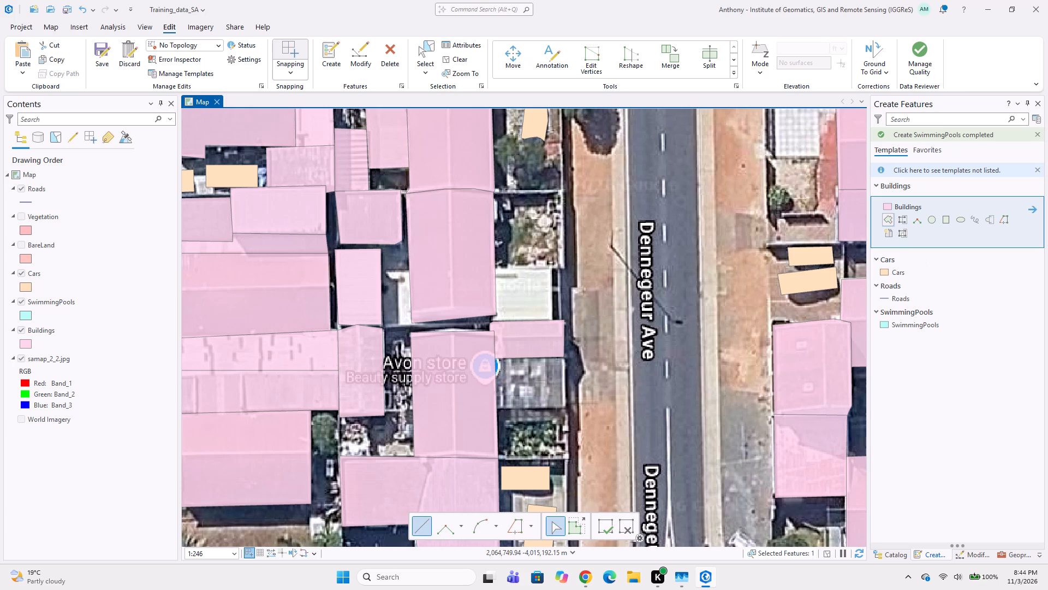
click(497, 409)
click(568, 407)
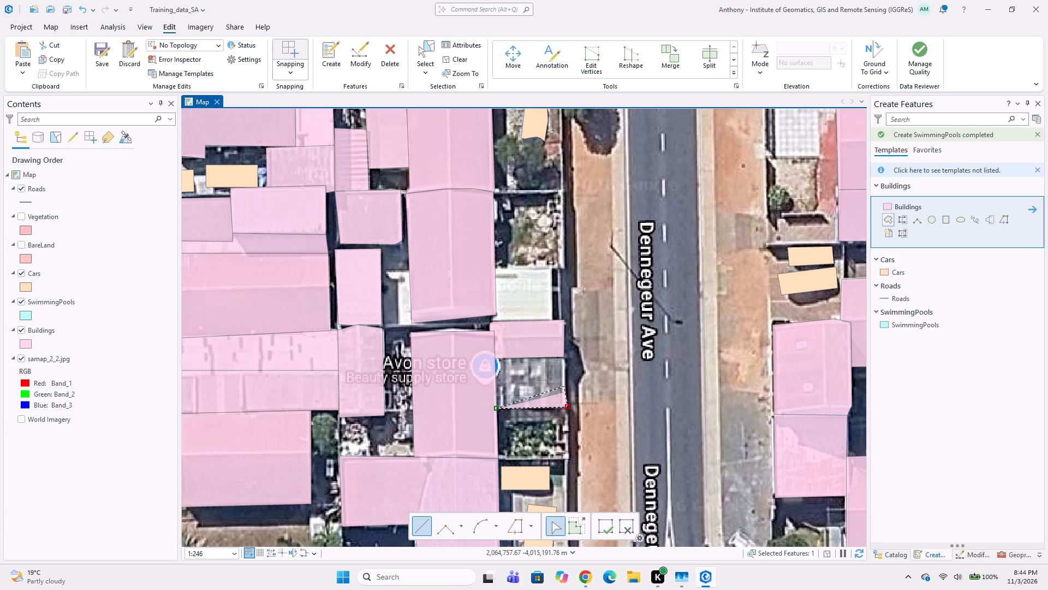
click(562, 359)
double_click(497, 359)
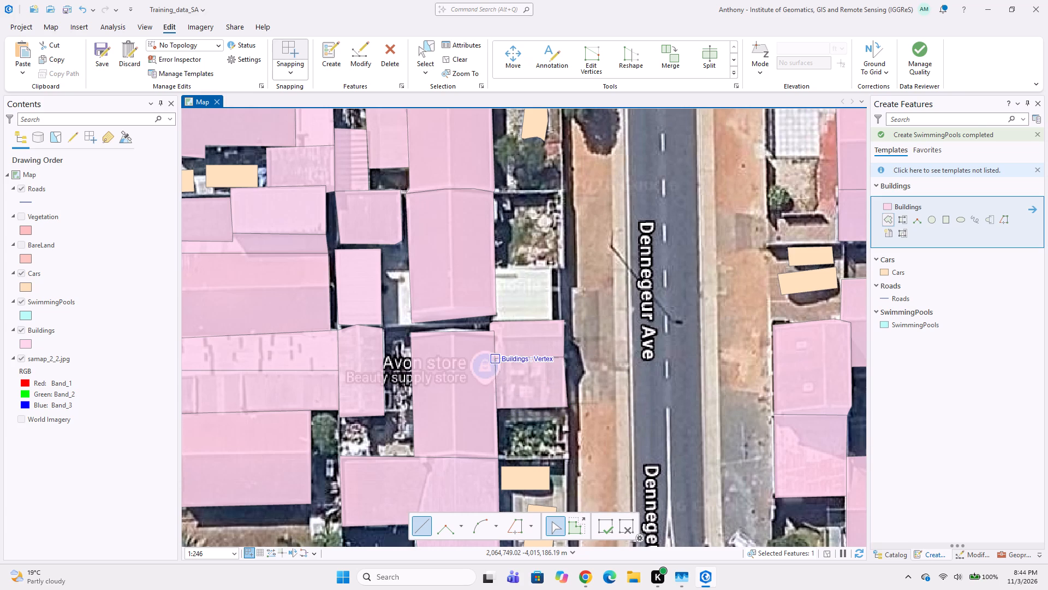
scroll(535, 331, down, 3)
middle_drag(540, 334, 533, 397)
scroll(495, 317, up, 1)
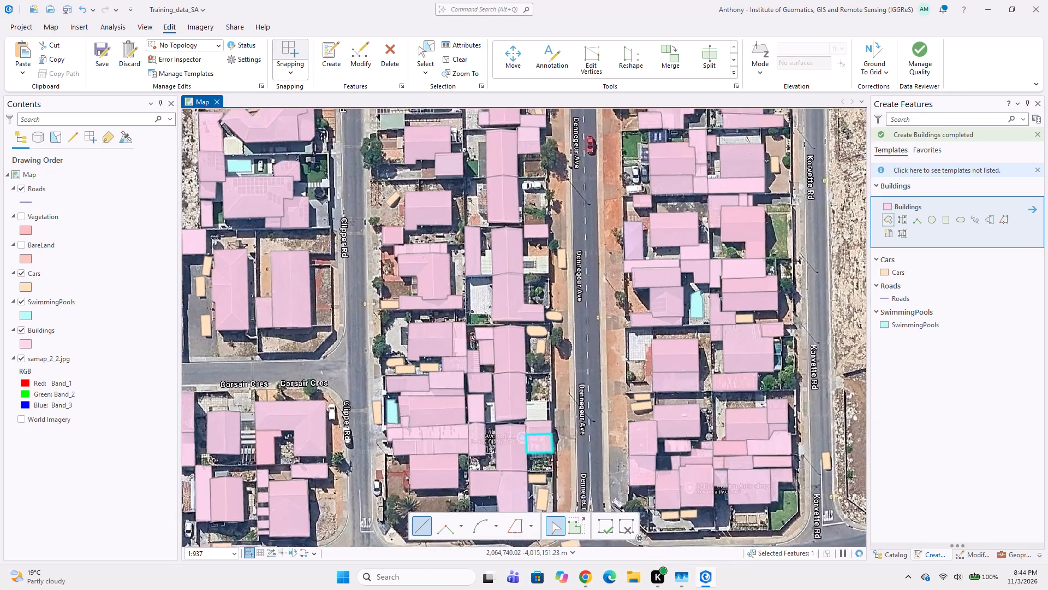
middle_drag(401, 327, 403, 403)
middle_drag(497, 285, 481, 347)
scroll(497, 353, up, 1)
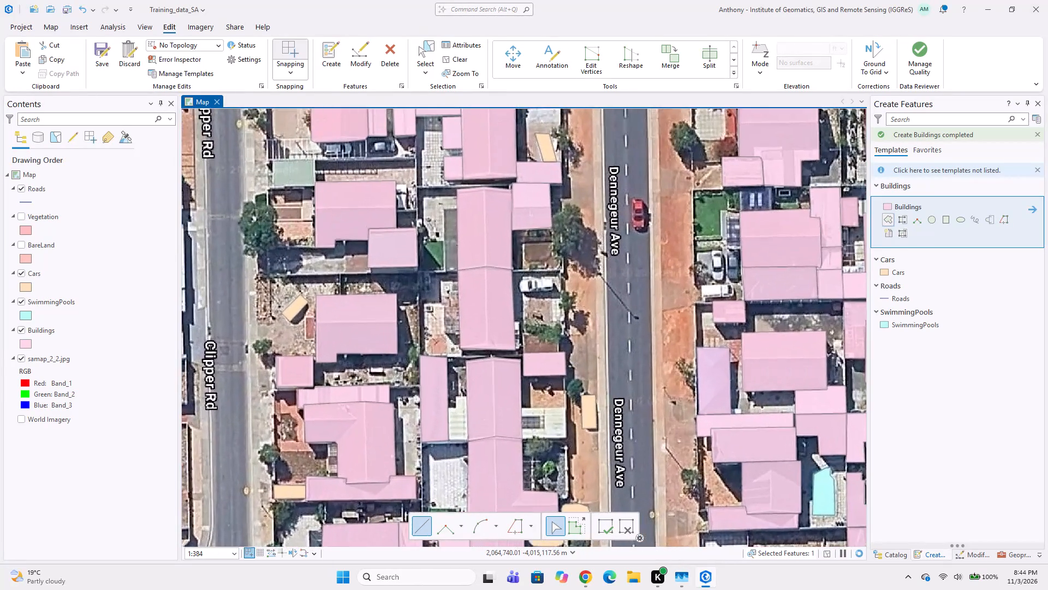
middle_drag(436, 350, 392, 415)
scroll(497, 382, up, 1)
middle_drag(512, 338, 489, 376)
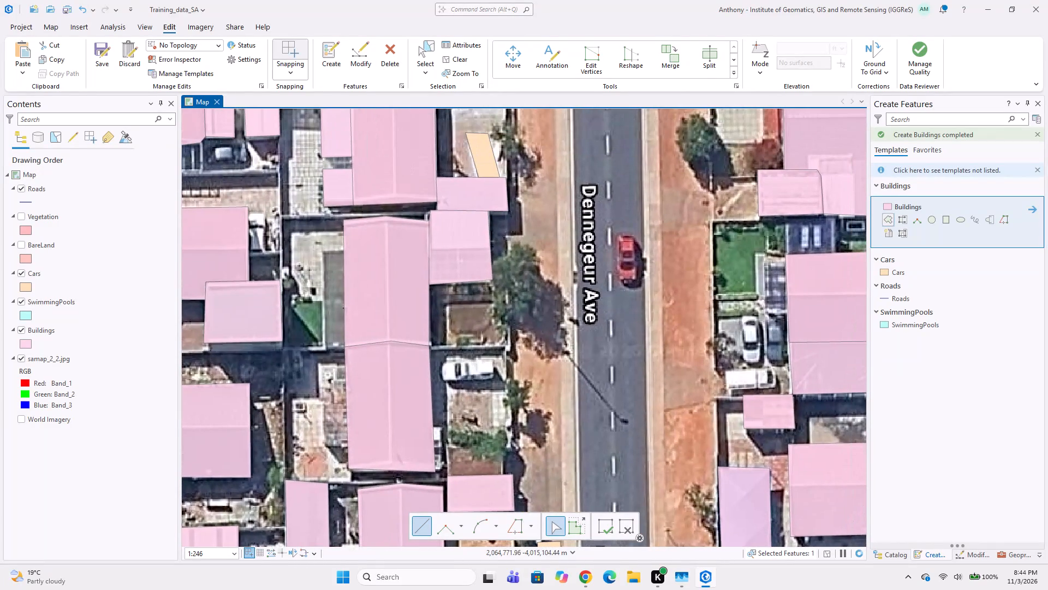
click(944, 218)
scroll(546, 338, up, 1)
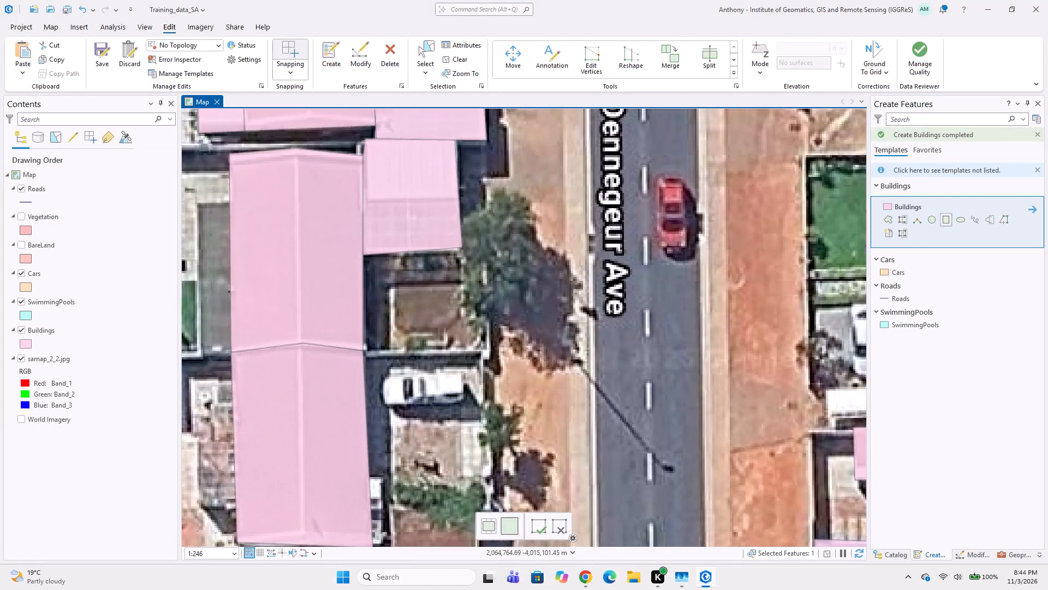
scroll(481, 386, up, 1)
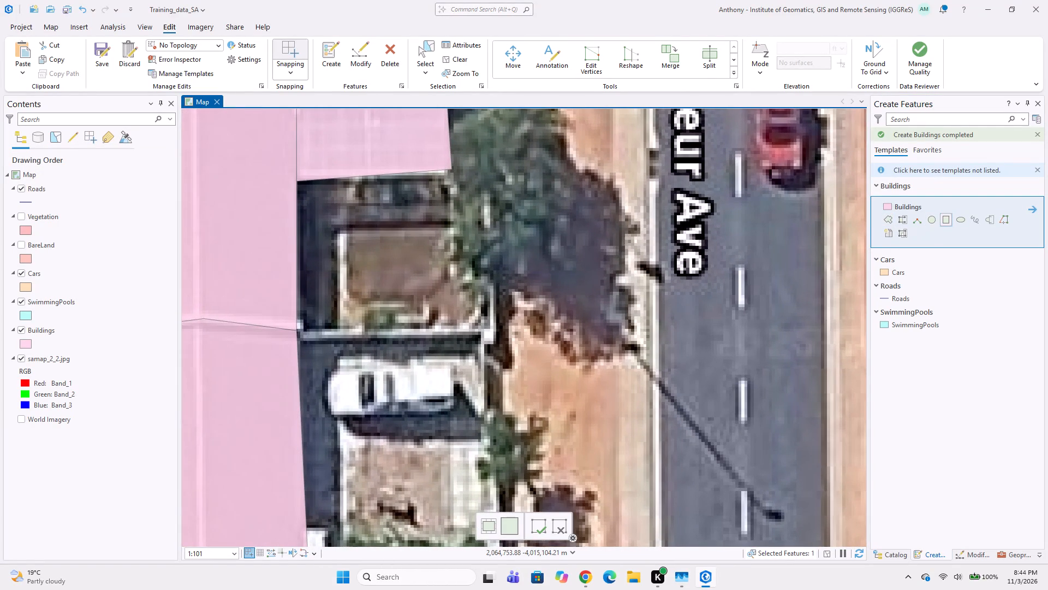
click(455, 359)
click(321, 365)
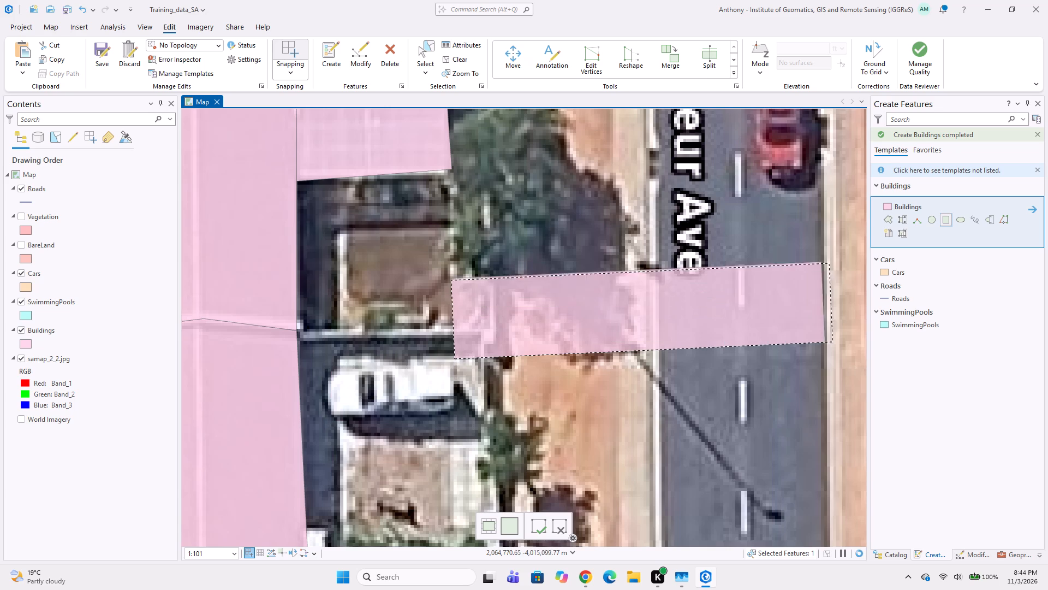
Digitize the white car east of the long gabled house, just west of Dennegeur Ave, as a four-sided Cars polygon.
click(892, 277)
click(892, 272)
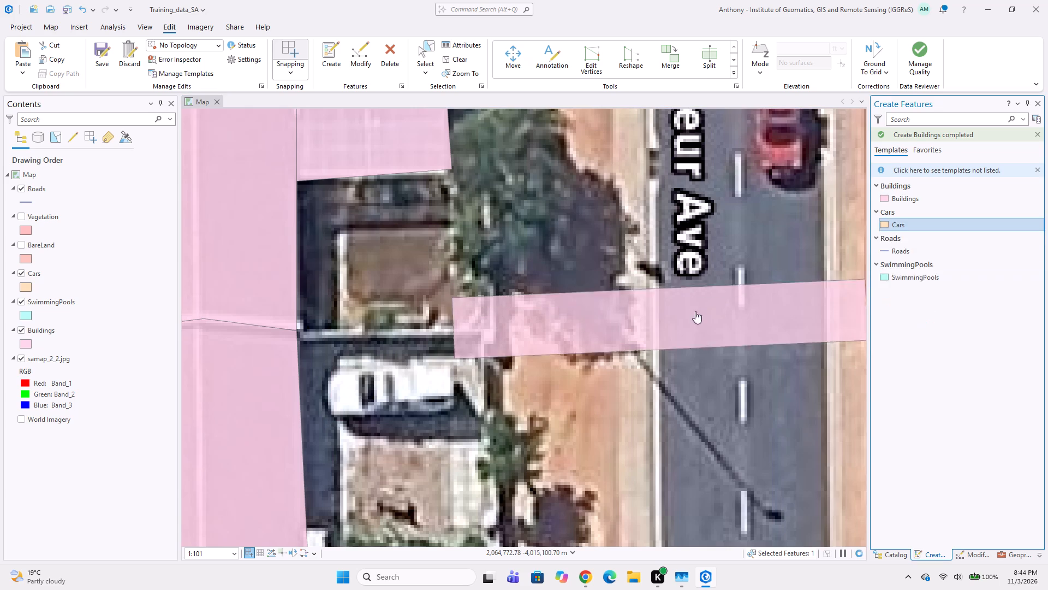
click(458, 359)
click(325, 365)
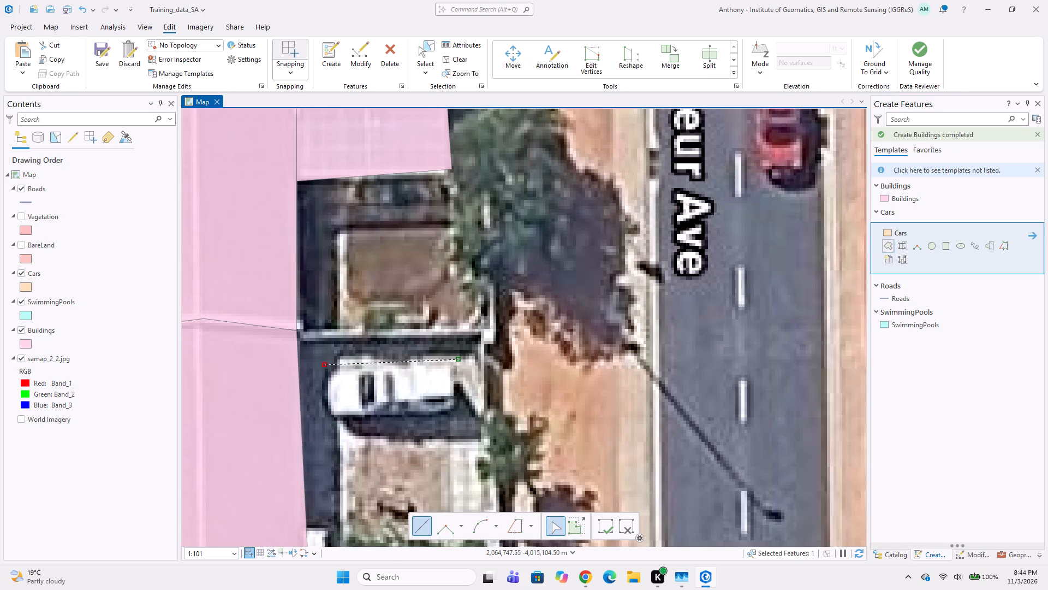
click(321, 422)
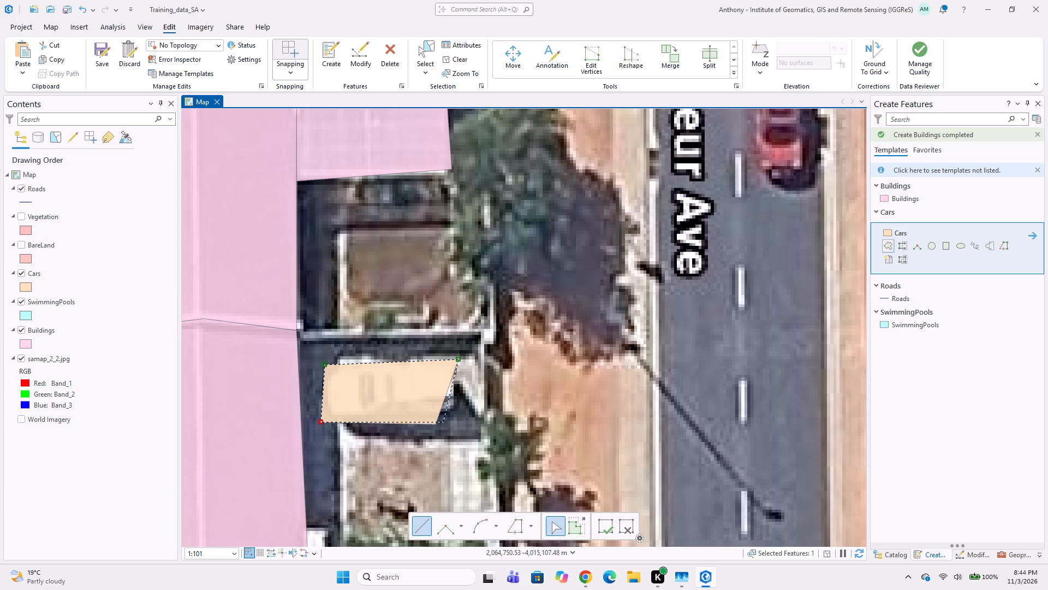
double_click(461, 420)
Digitize the red car driving on Dennegeur Ave as a rectangular Cars feature.
scroll(455, 384, down, 4)
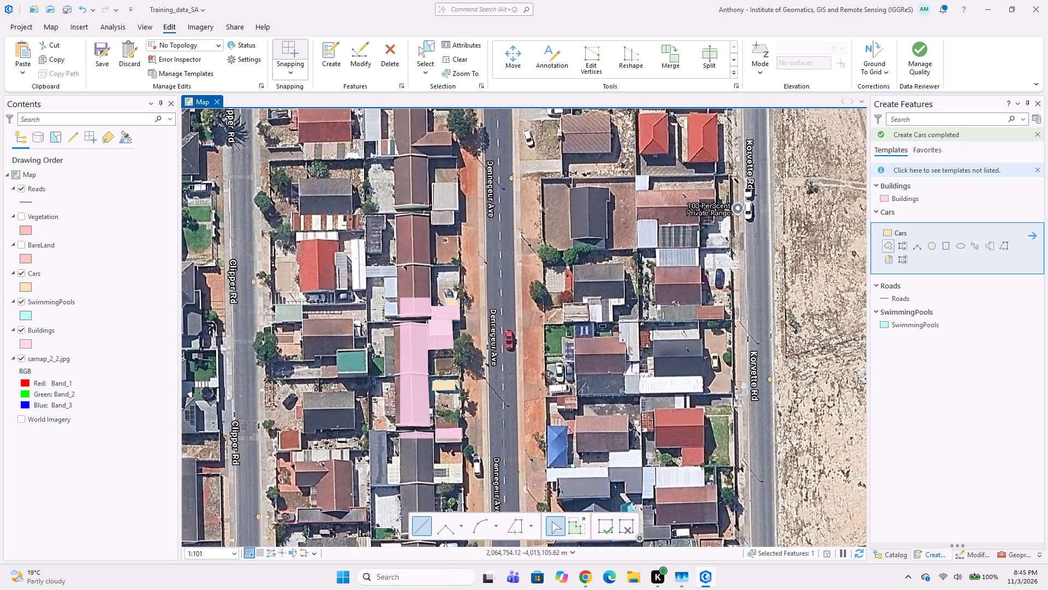
middle_drag(438, 353, 493, 361)
middle_drag(525, 390, 466, 346)
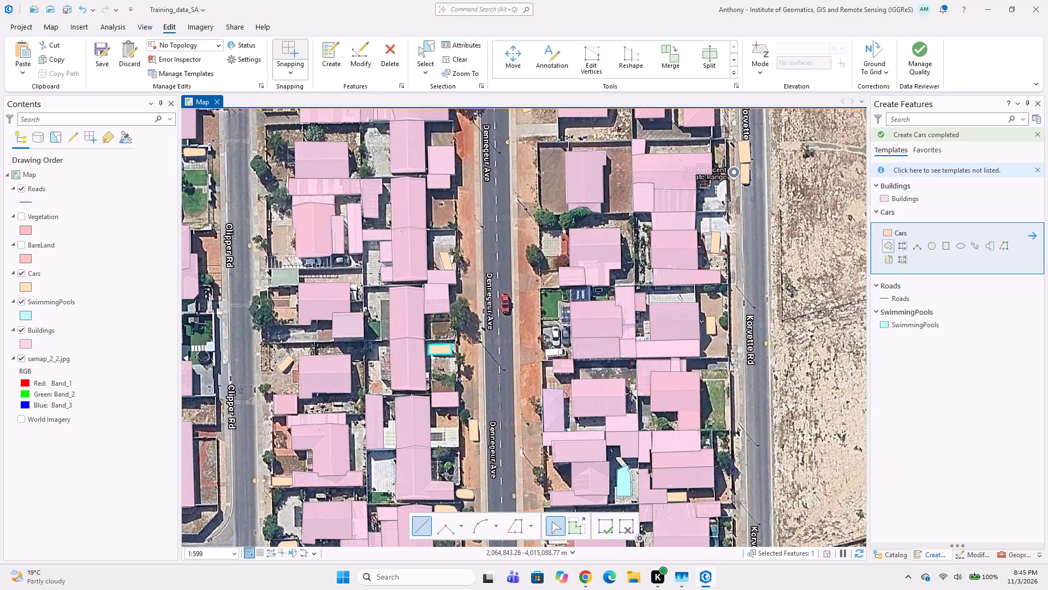
click(944, 244)
scroll(554, 310, up, 1)
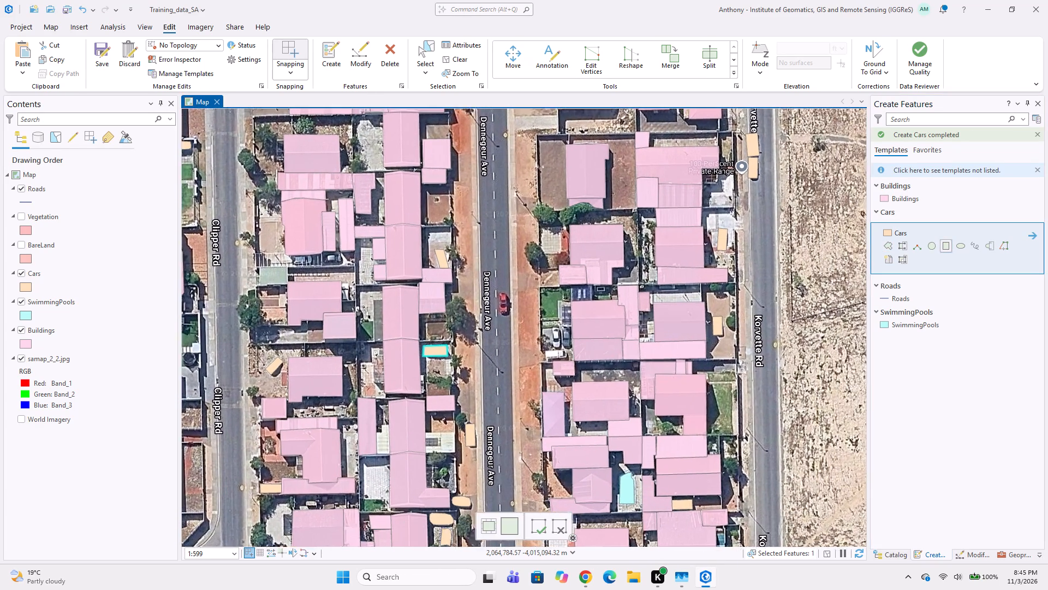
scroll(474, 292, up, 2)
click(462, 268)
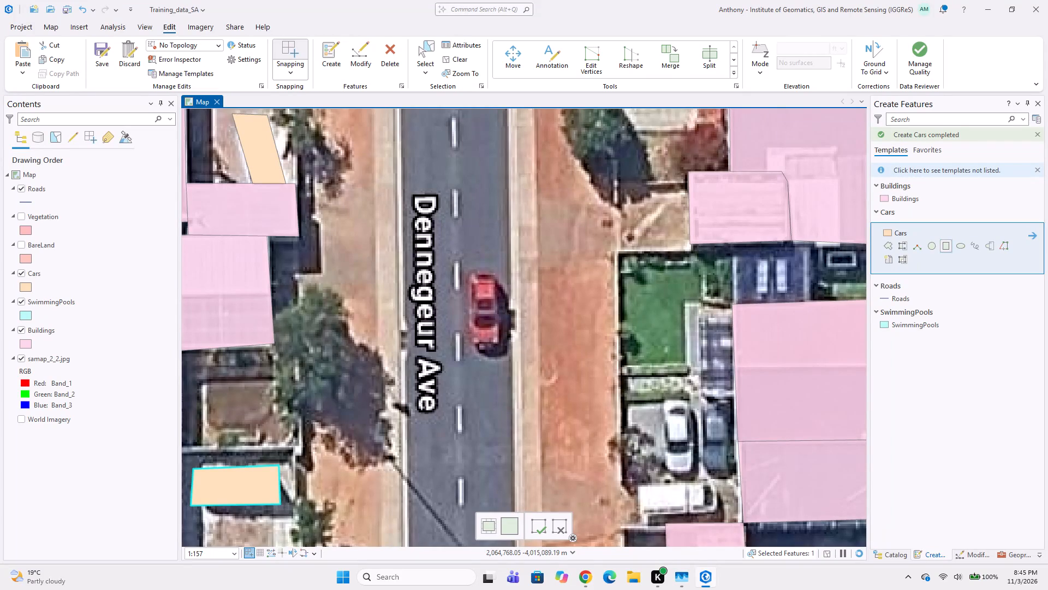
click(501, 267)
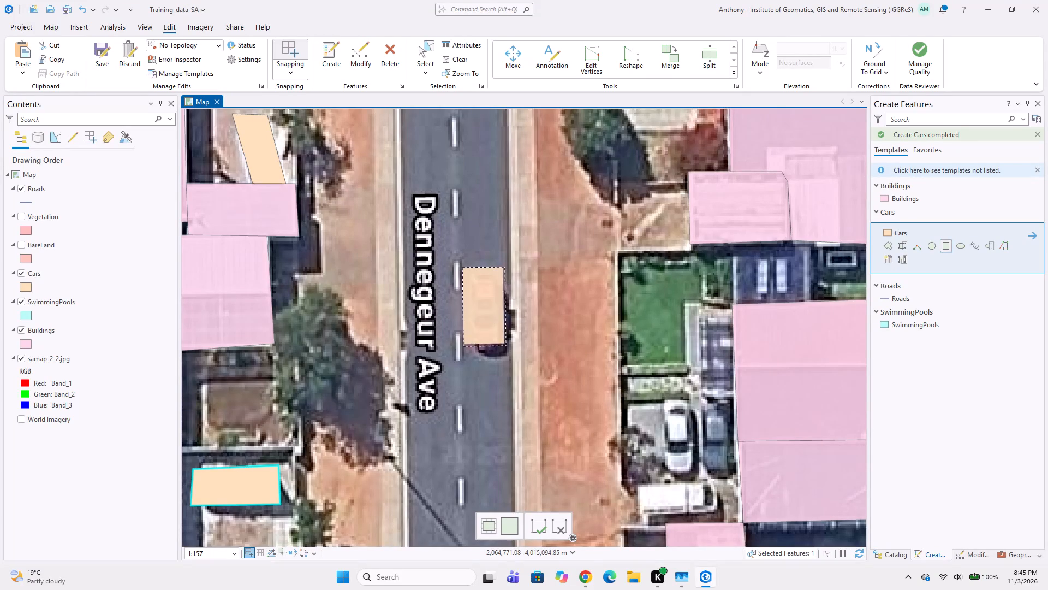
click(507, 355)
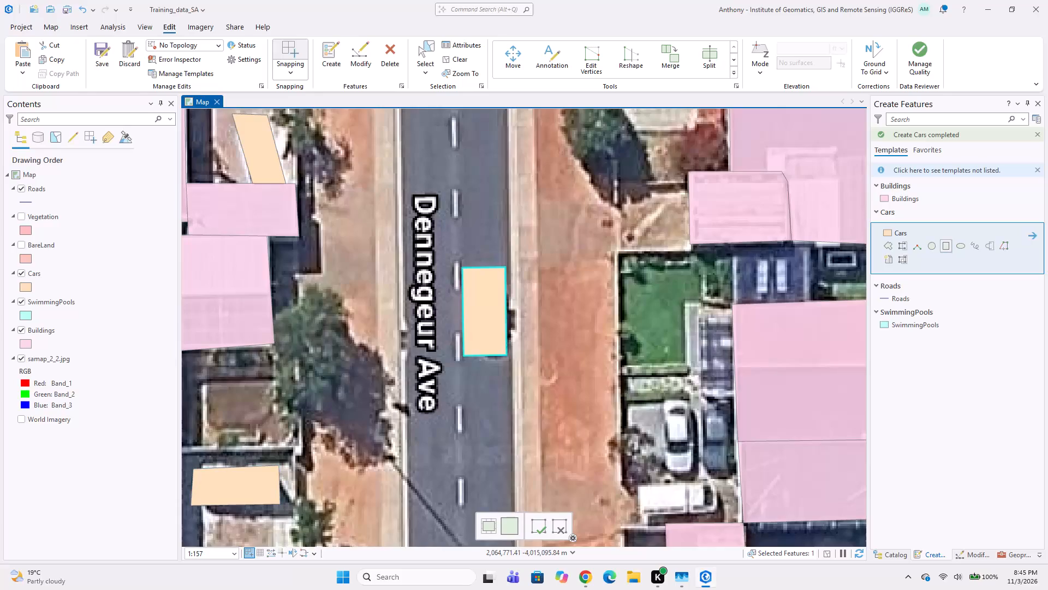
Digitize the light-coloured vehicle against the east wall of the house west of the long gabled house as a Cars polygon snapped to the wall.
middle_drag(396, 361, 546, 344)
scroll(426, 401, down, 1)
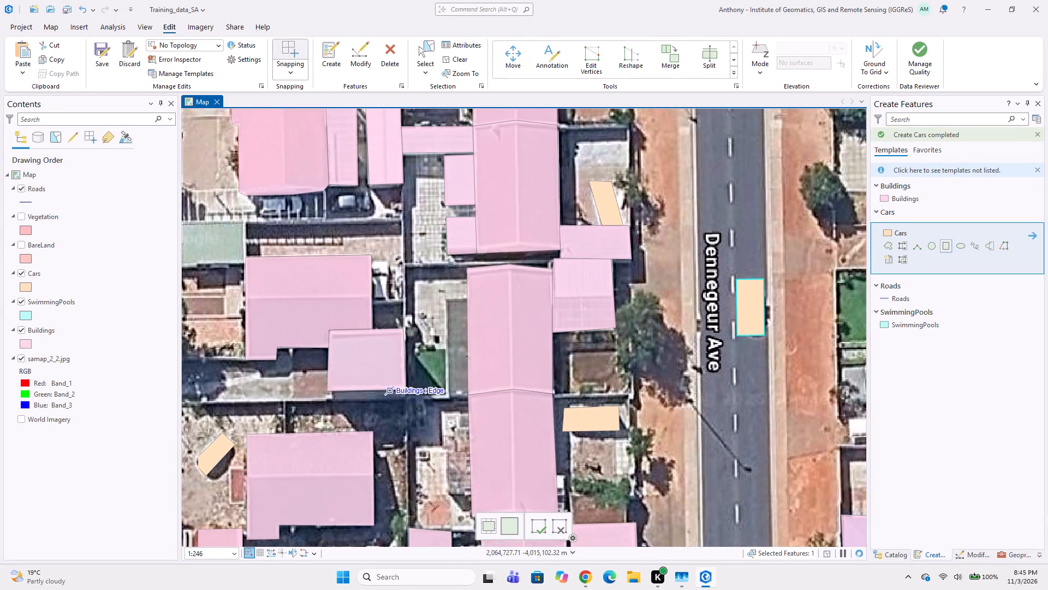
middle_drag(395, 393, 468, 390)
scroll(470, 287, up, 1)
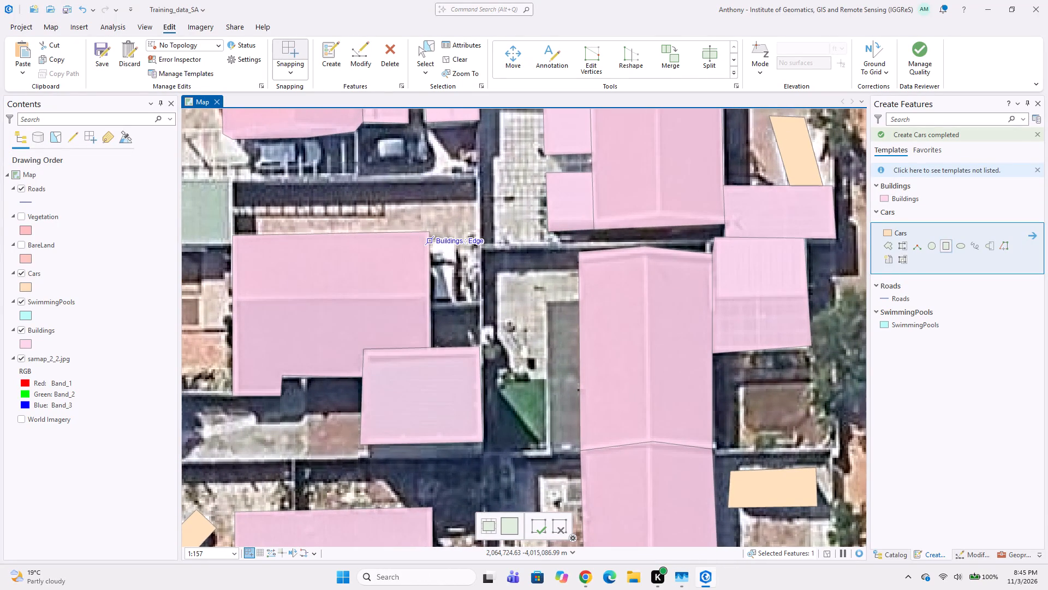
click(886, 245)
scroll(474, 286, up, 1)
click(401, 210)
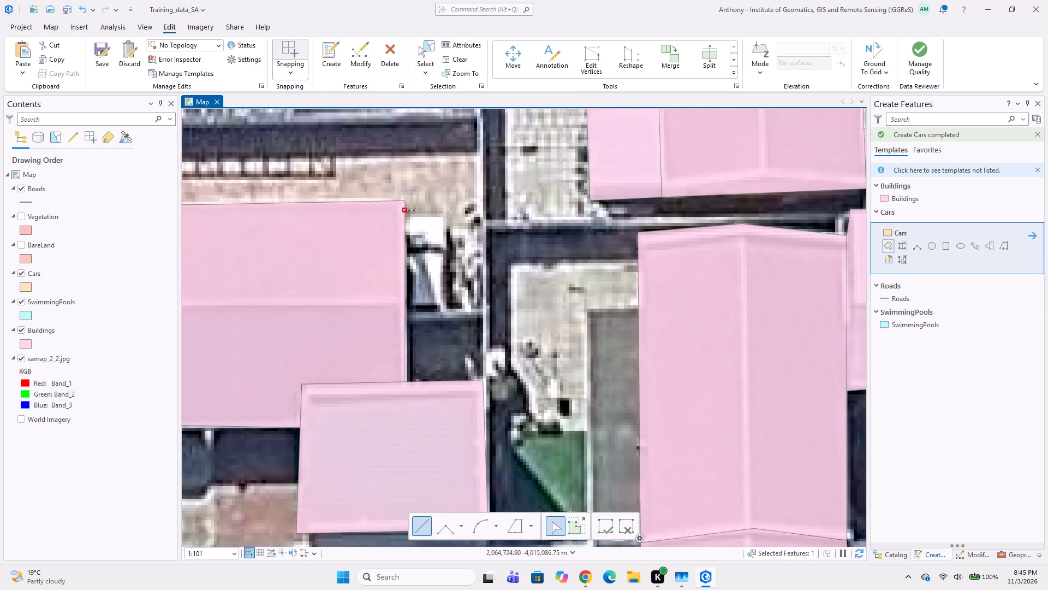
click(453, 214)
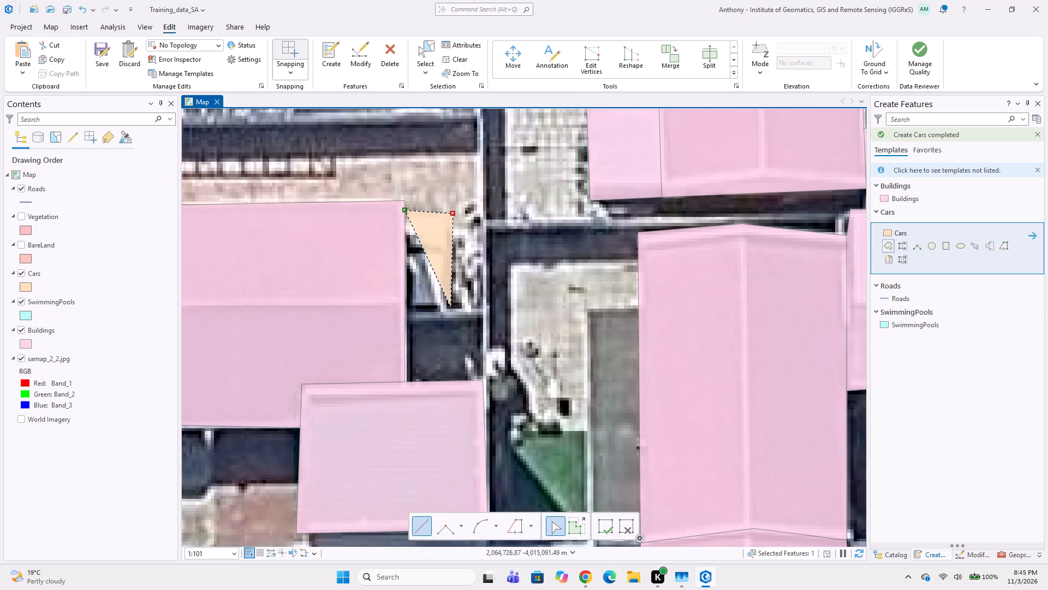
click(447, 313)
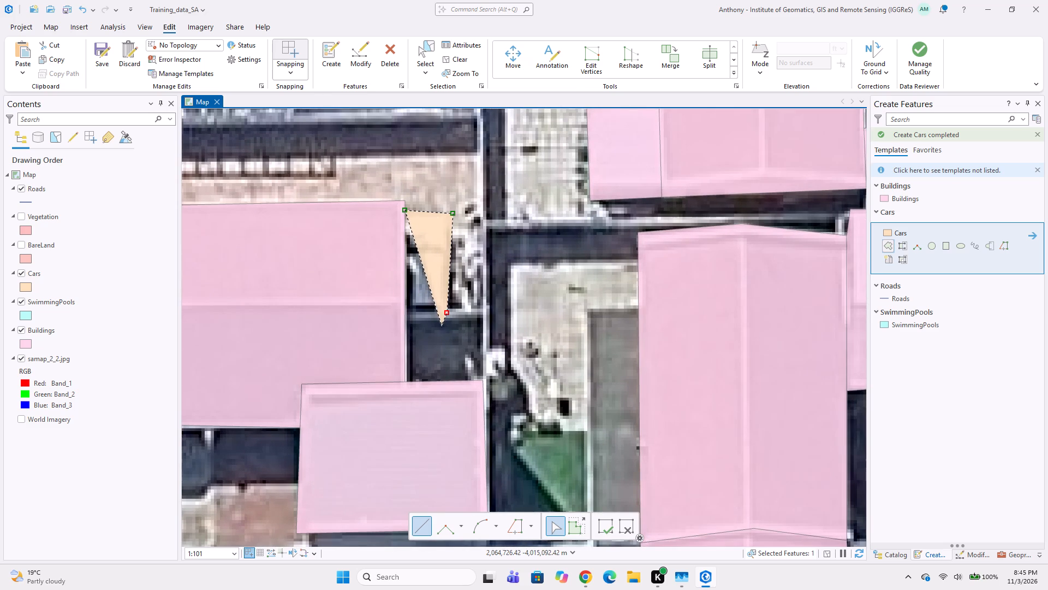
click(442, 325)
click(416, 327)
double_click(403, 327)
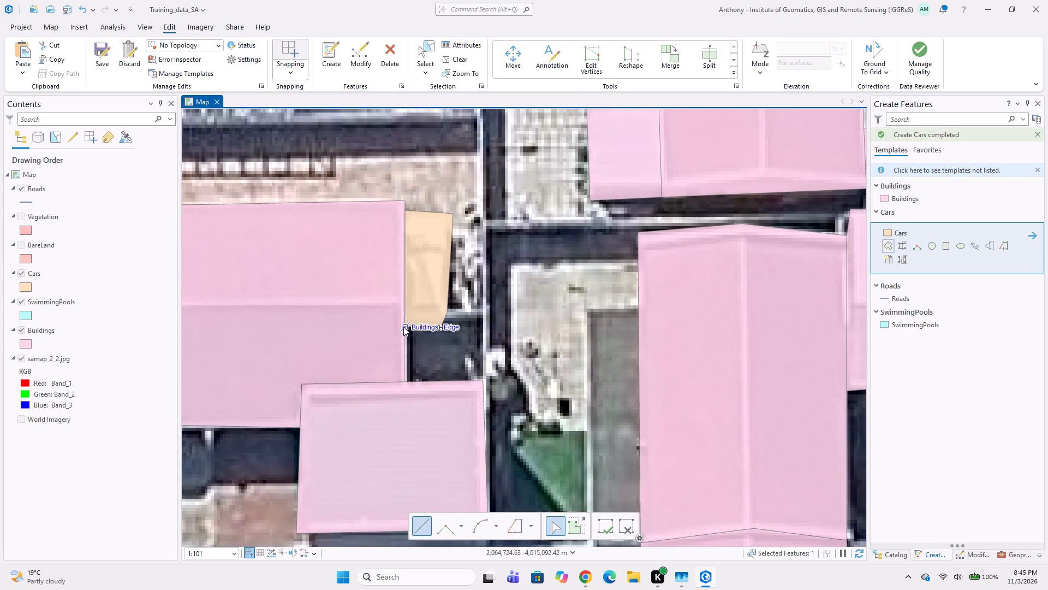
Digitize the parked car directly south of the large red-roofed building as a Cars polygon with a rounded east end, snapped to the building's edge.
scroll(325, 342, down, 2)
middle_drag(321, 340, 447, 317)
middle_drag(424, 265, 392, 355)
scroll(426, 306, up, 1)
scroll(443, 250, up, 1)
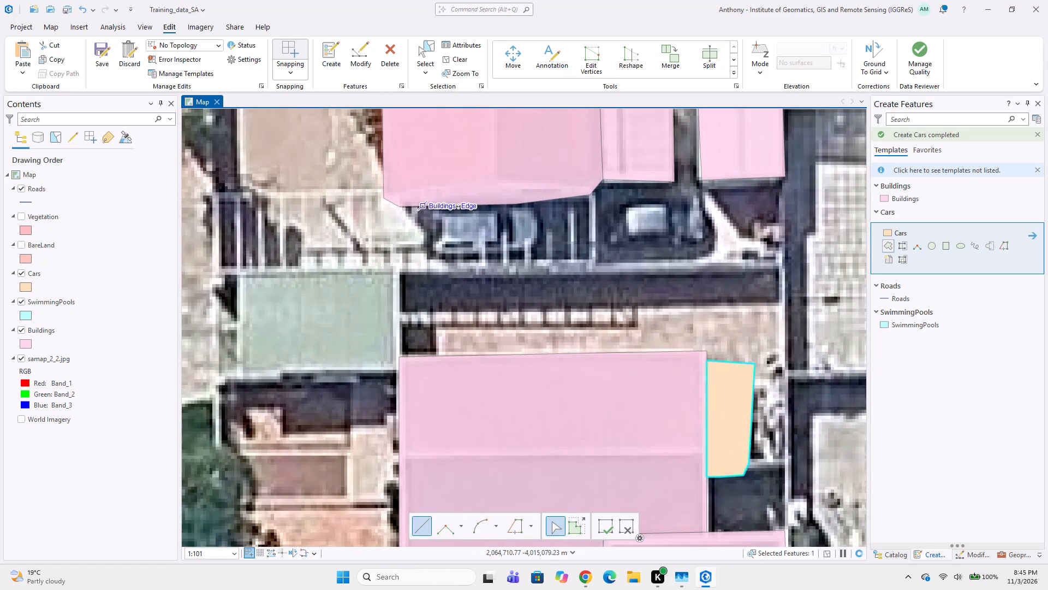
click(430, 203)
click(430, 256)
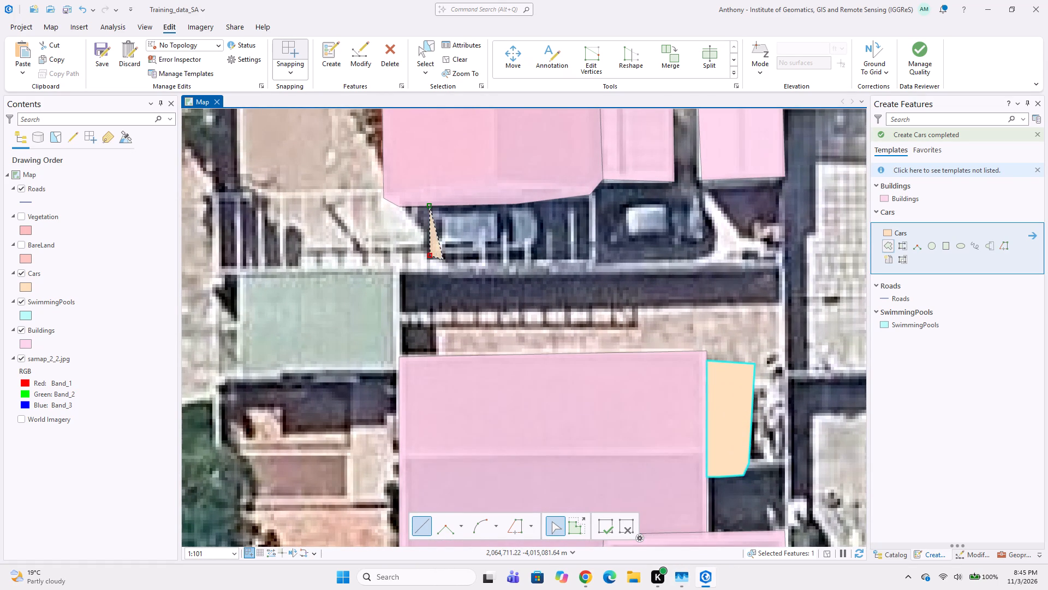
click(443, 259)
click(531, 252)
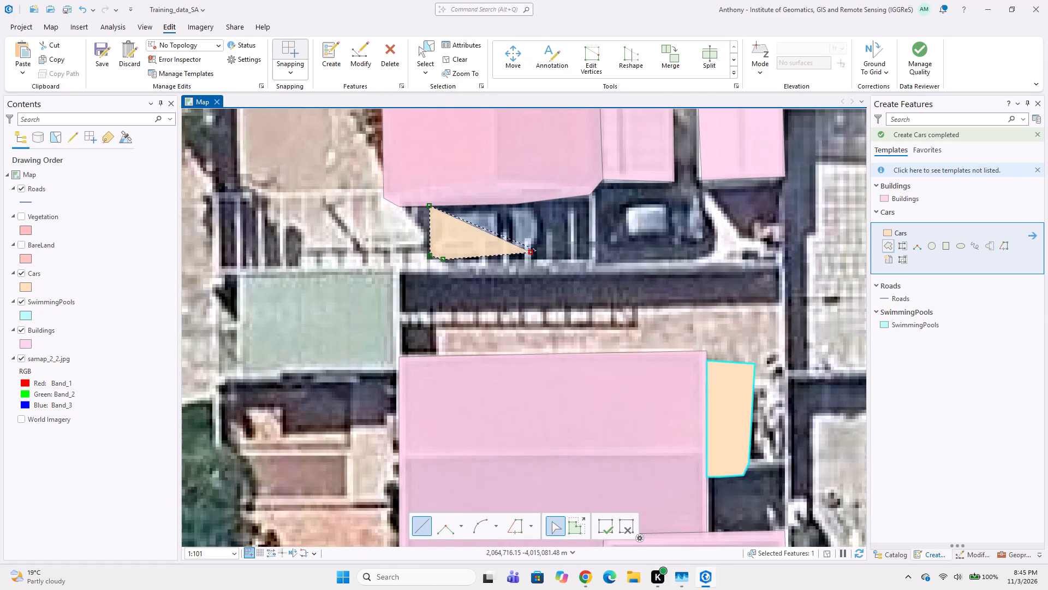
click(543, 243)
click(546, 227)
click(539, 212)
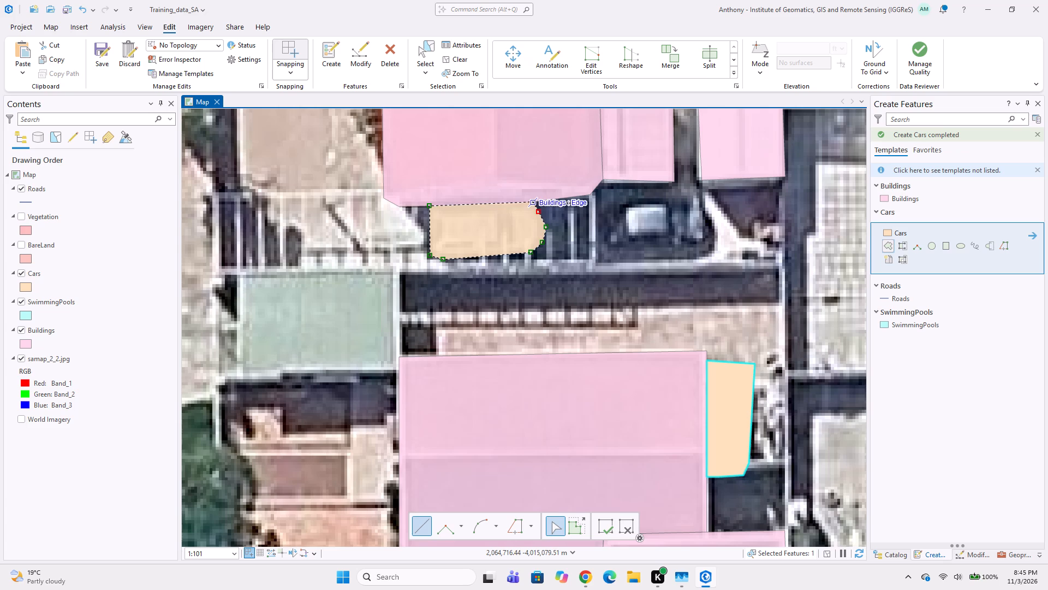
double_click(531, 204)
Digitize the parked car just east of the newly drawn one as a Cars polygon with a rounded east end.
middle_drag(630, 216, 533, 216)
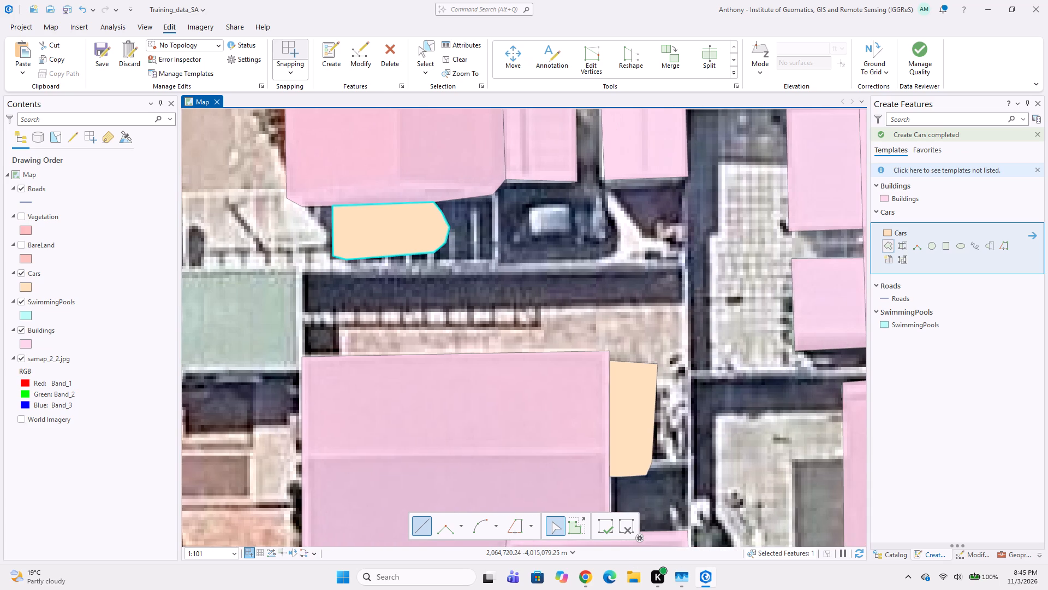
click(504, 200)
click(604, 199)
click(617, 210)
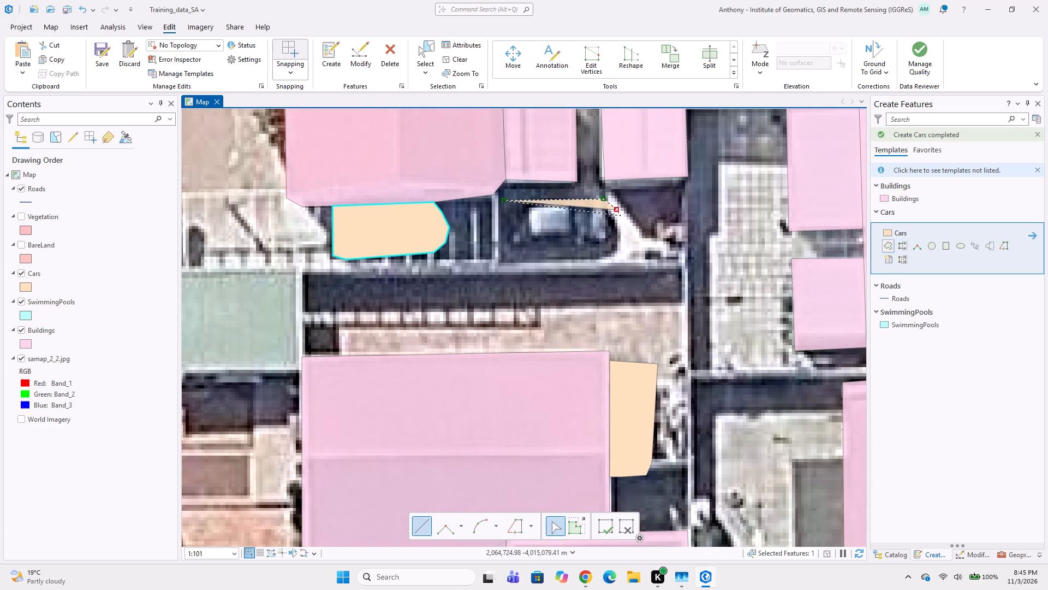
click(623, 231)
drag(615, 240, 608, 246)
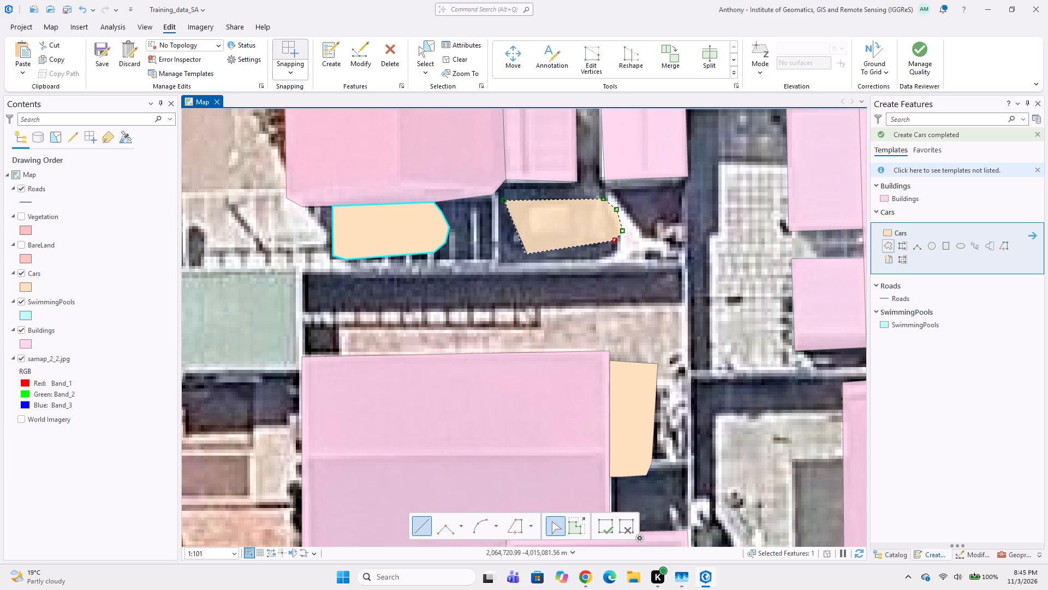
click(594, 250)
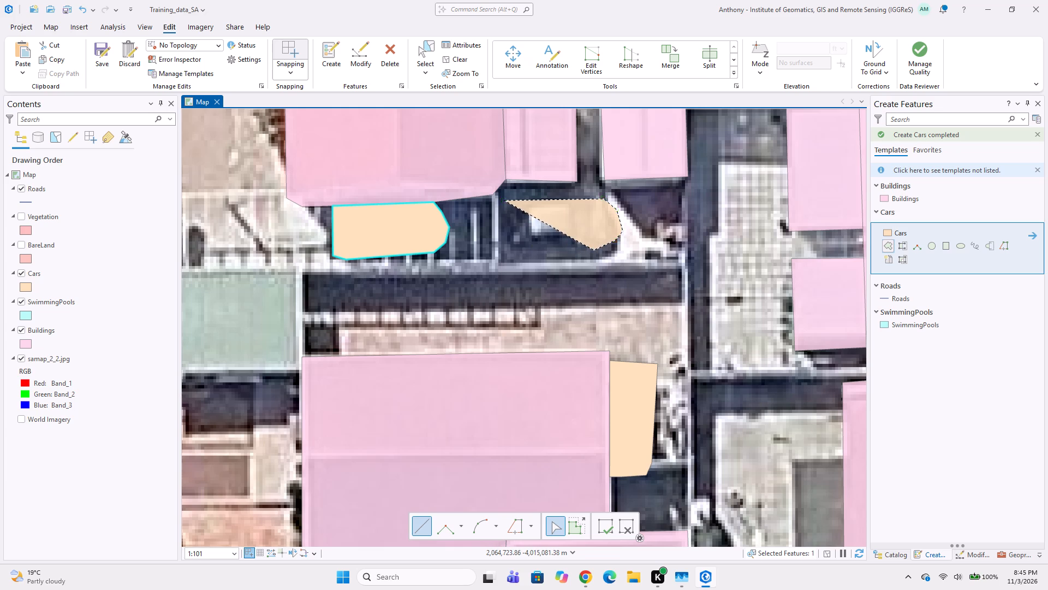
click(506, 252)
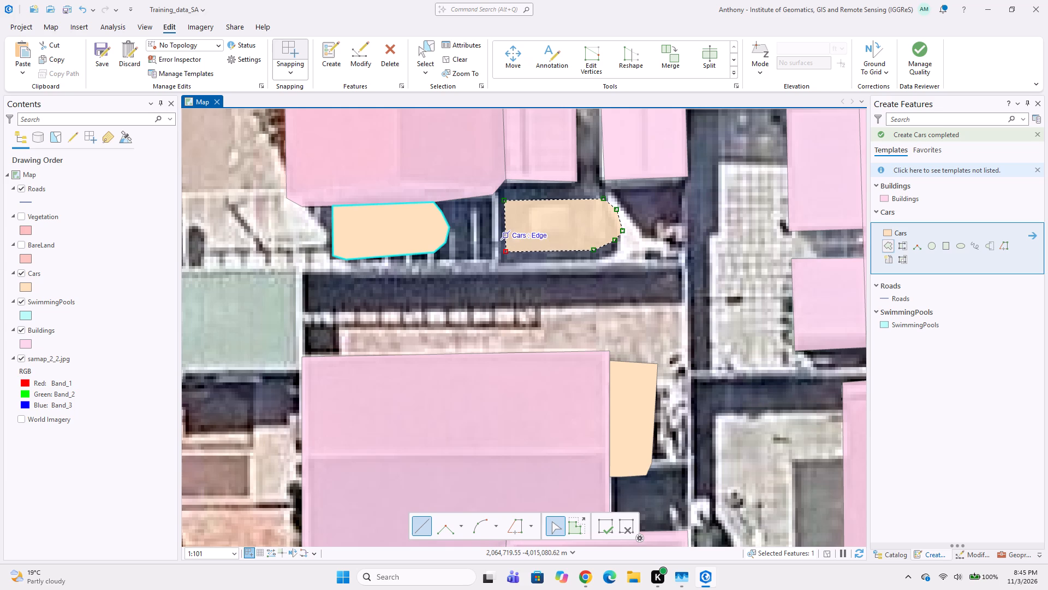
double_click(499, 231)
Digitize the green-roofed structure at the northwest corner of the house south of these cars as a four-sided Buildings polygon snapped to the house.
scroll(456, 268, down, 2)
middle_drag(481, 275, 546, 264)
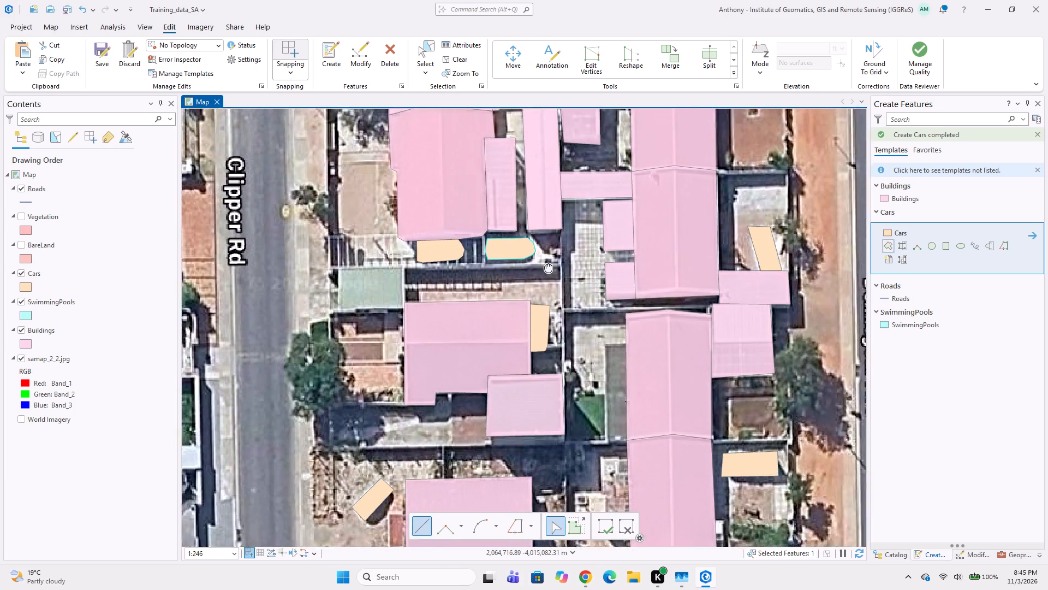
middle_drag(546, 264, 567, 260)
scroll(468, 249, down, 2)
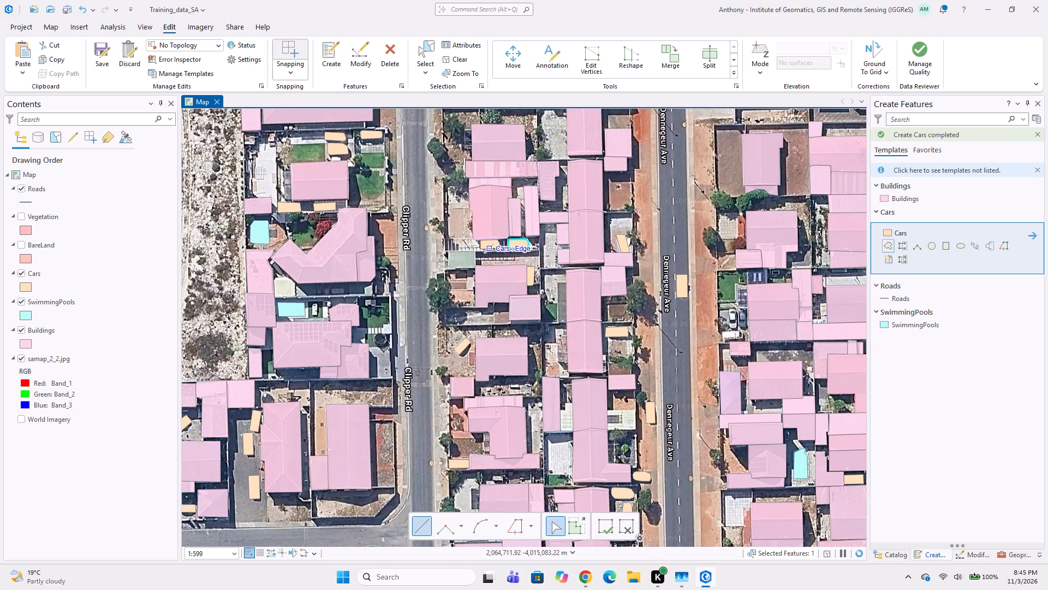
scroll(497, 245, up, 3)
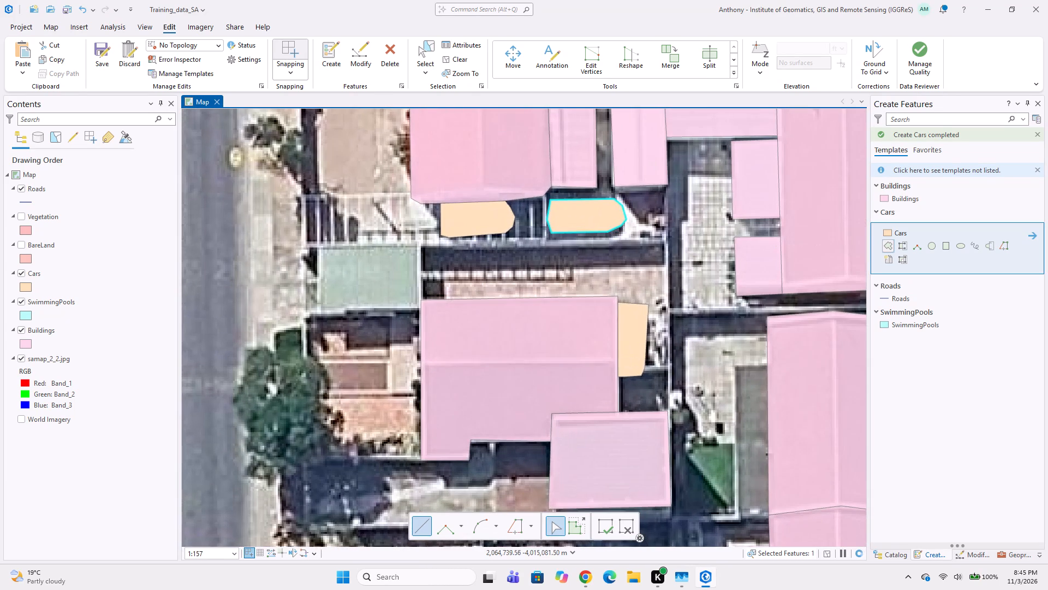
click(907, 202)
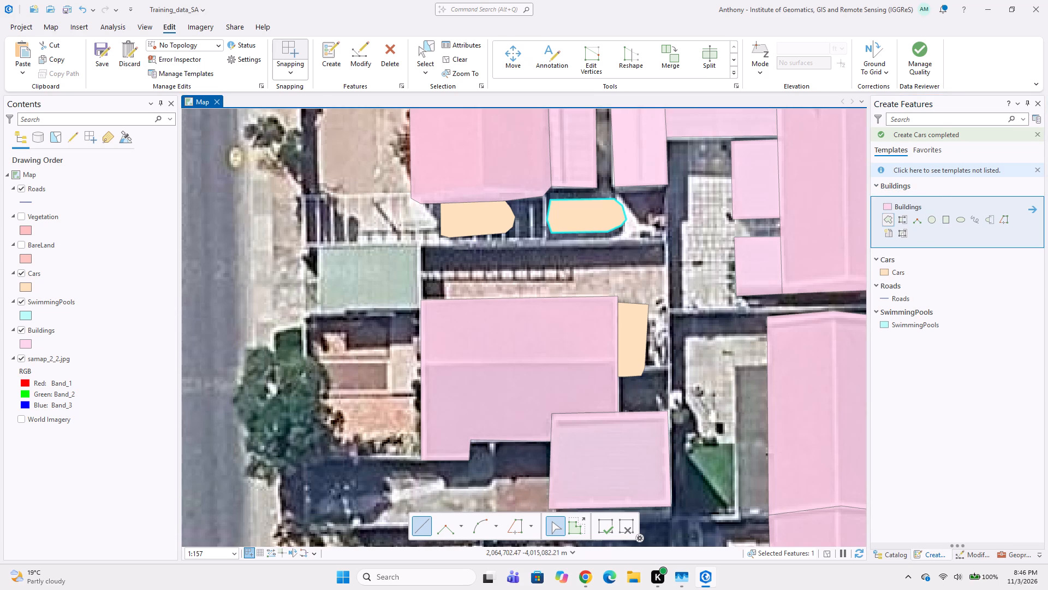
drag(317, 244, 323, 243)
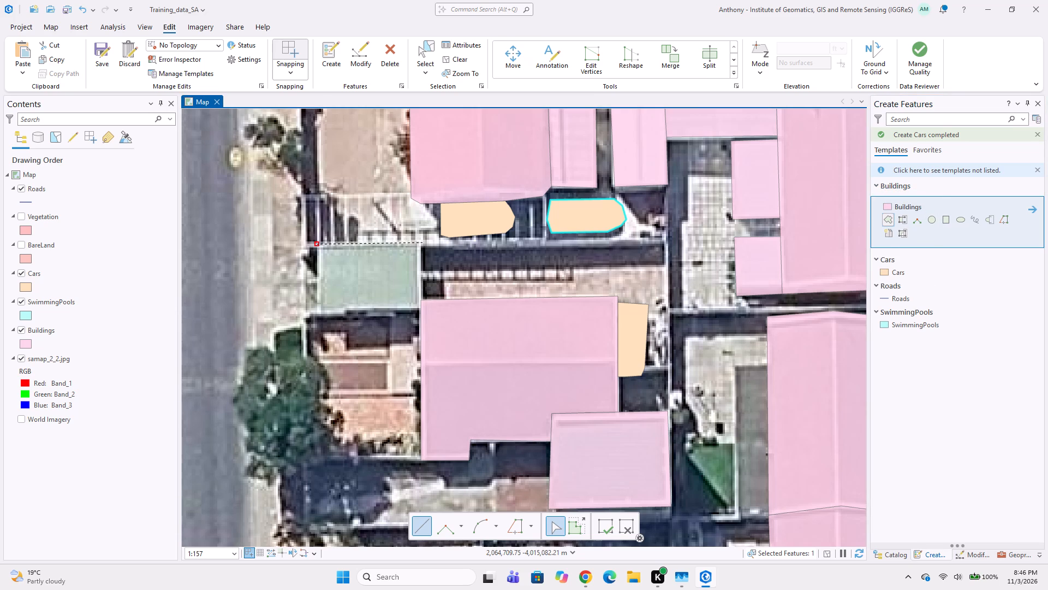
click(422, 243)
click(420, 296)
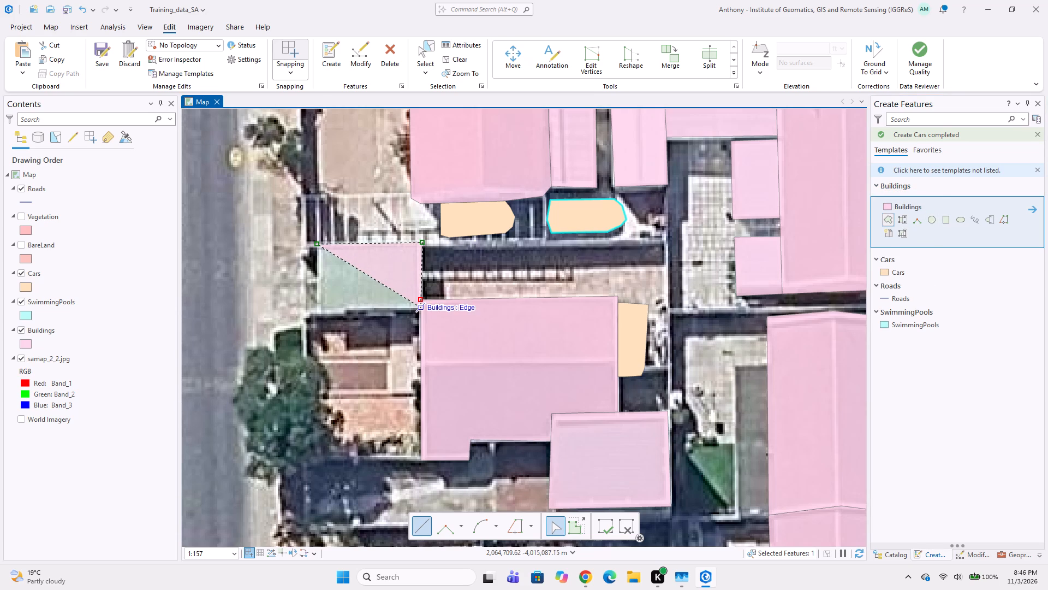
click(416, 308)
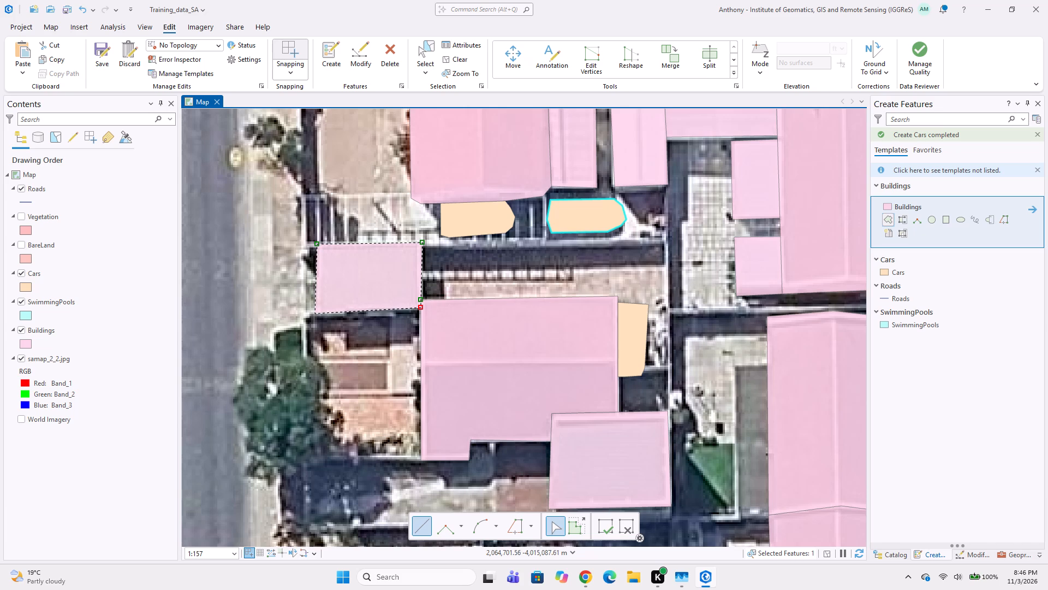
double_click(315, 311)
scroll(306, 317, down, 3)
middle_drag(338, 317, 418, 311)
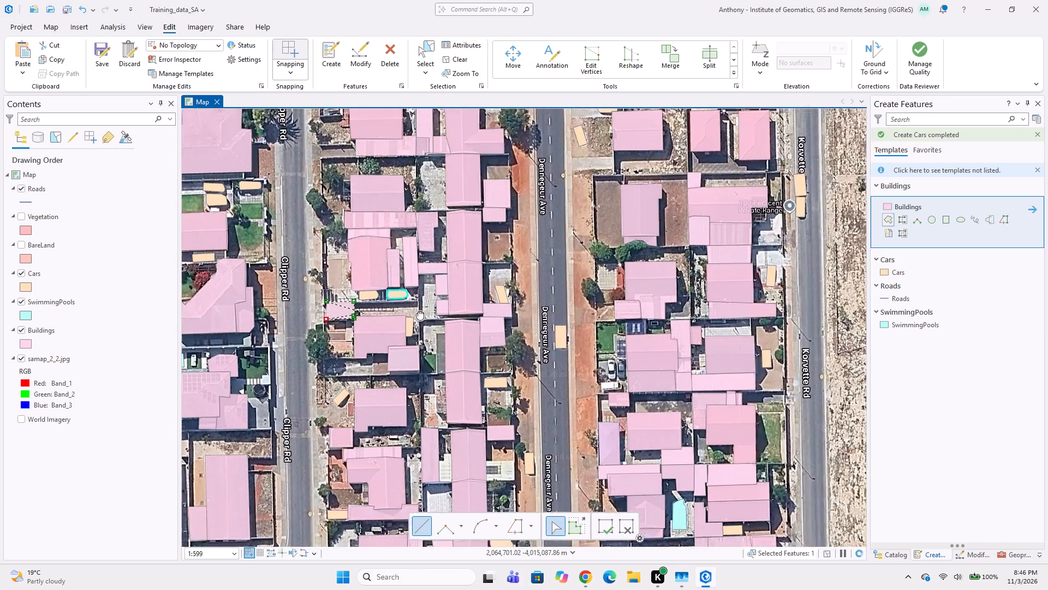
middle_drag(418, 311, 472, 324)
middle_drag(415, 273, 432, 308)
middle_drag(556, 259, 549, 300)
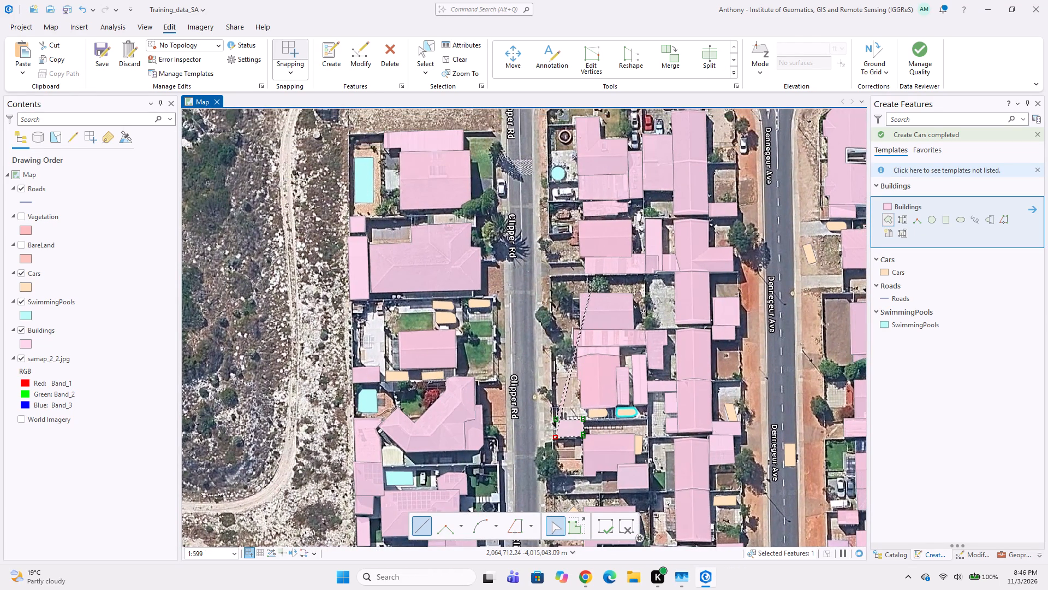
scroll(554, 426, up, 4)
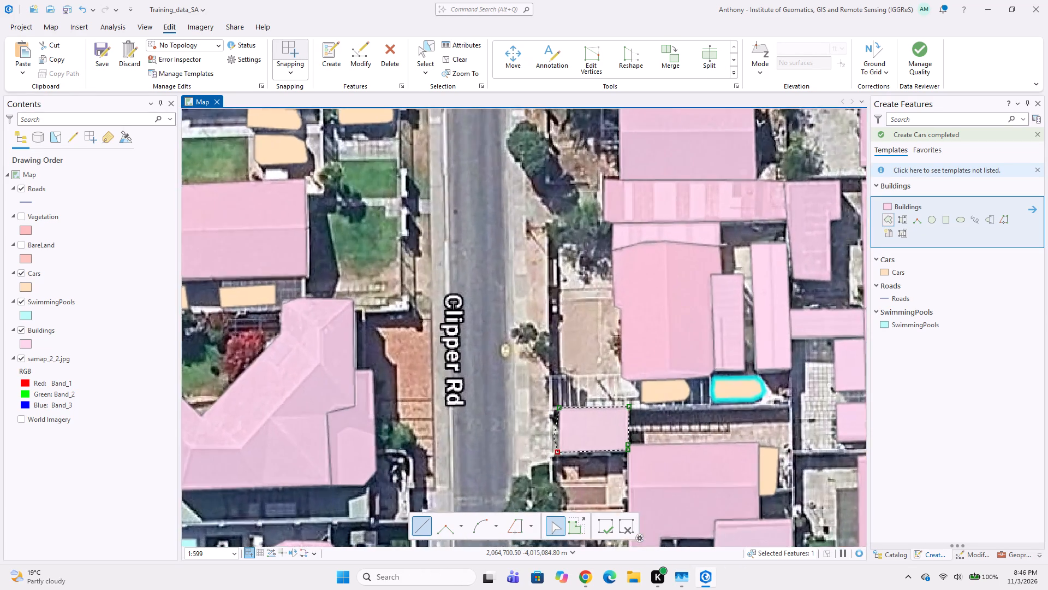
double_click(562, 424)
Digitize the white car south of the round swimming pool, east of Clipper Rd near Sloop St, as a rectangular Cars feature.
scroll(549, 405, down, 4)
middle_drag(512, 344, 507, 359)
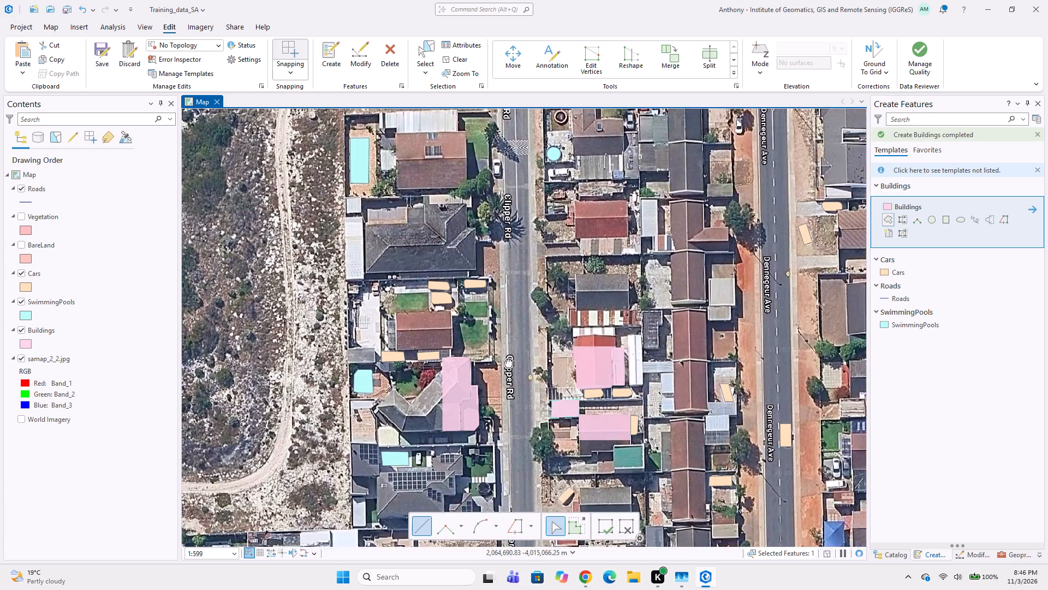
middle_drag(507, 359, 503, 373)
middle_drag(537, 275, 503, 344)
scroll(501, 357, up, 1)
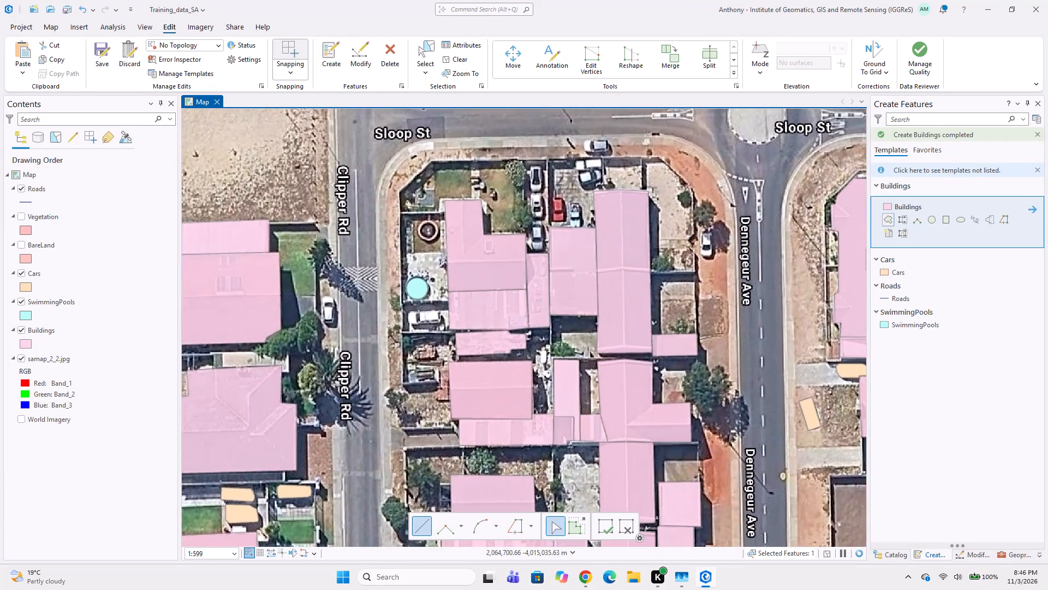
scroll(403, 367, up, 1)
middle_drag(458, 323, 464, 367)
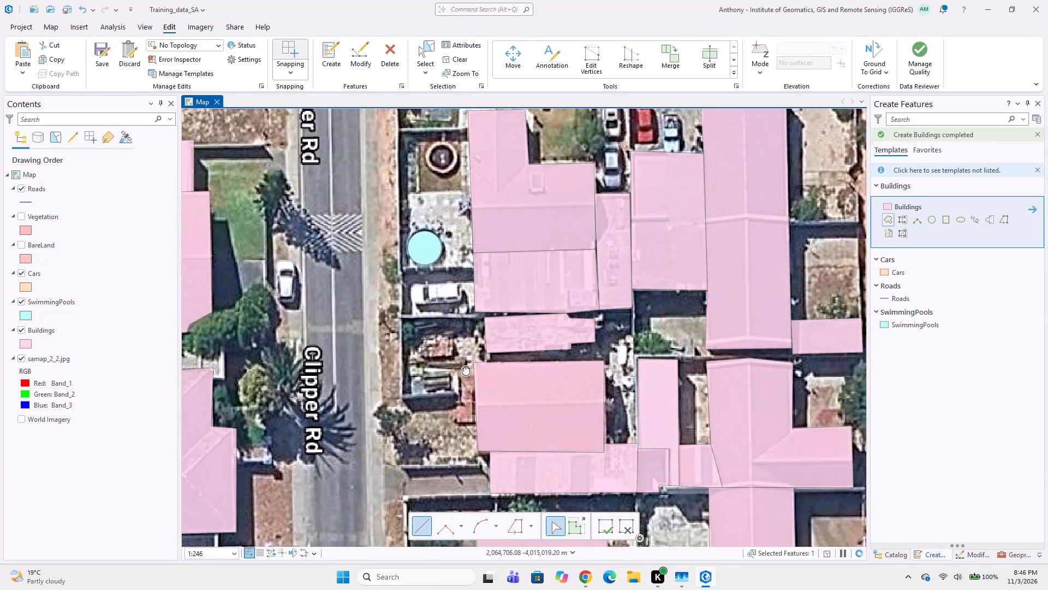
middle_drag(464, 367, 466, 390)
click(906, 272)
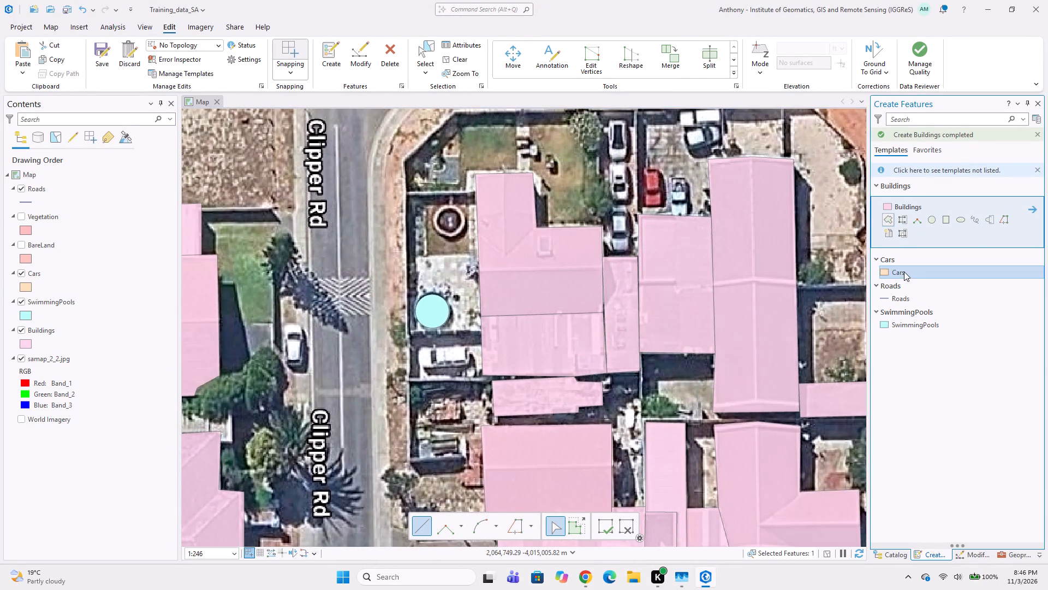
click(946, 245)
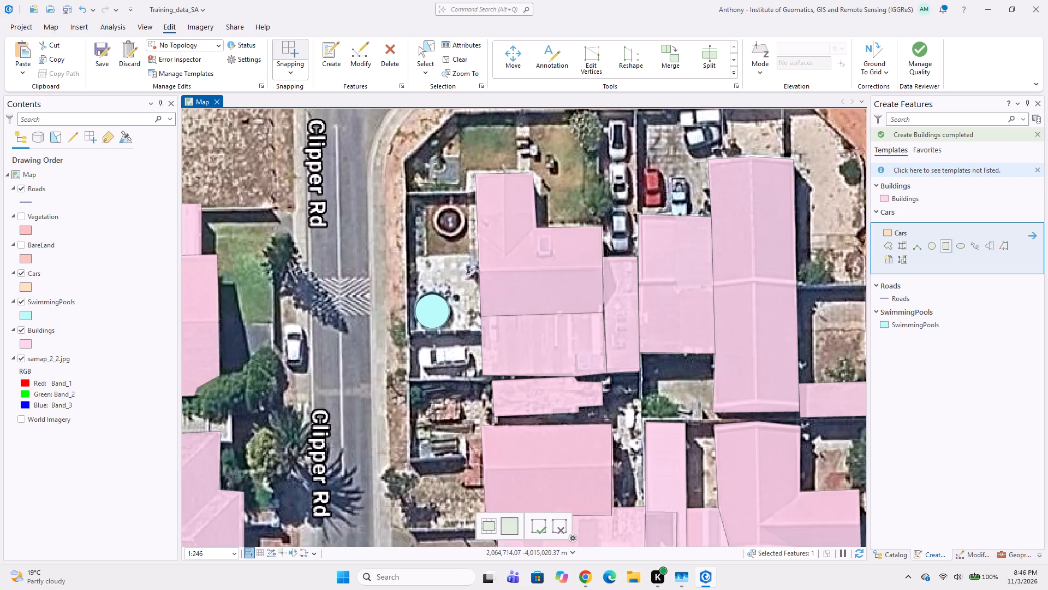
scroll(468, 359, up, 1)
click(386, 337)
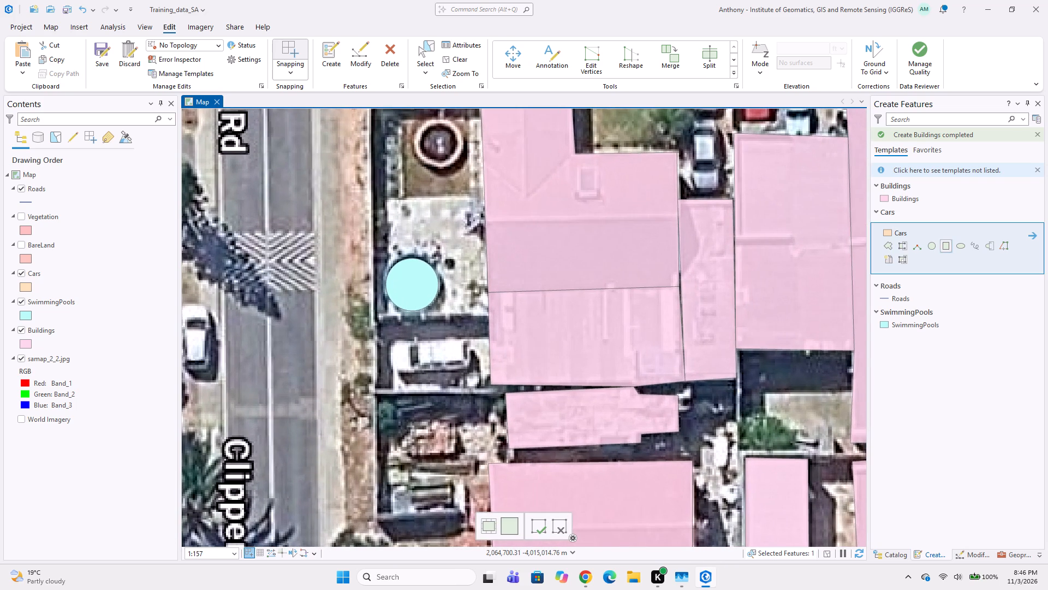
click(472, 337)
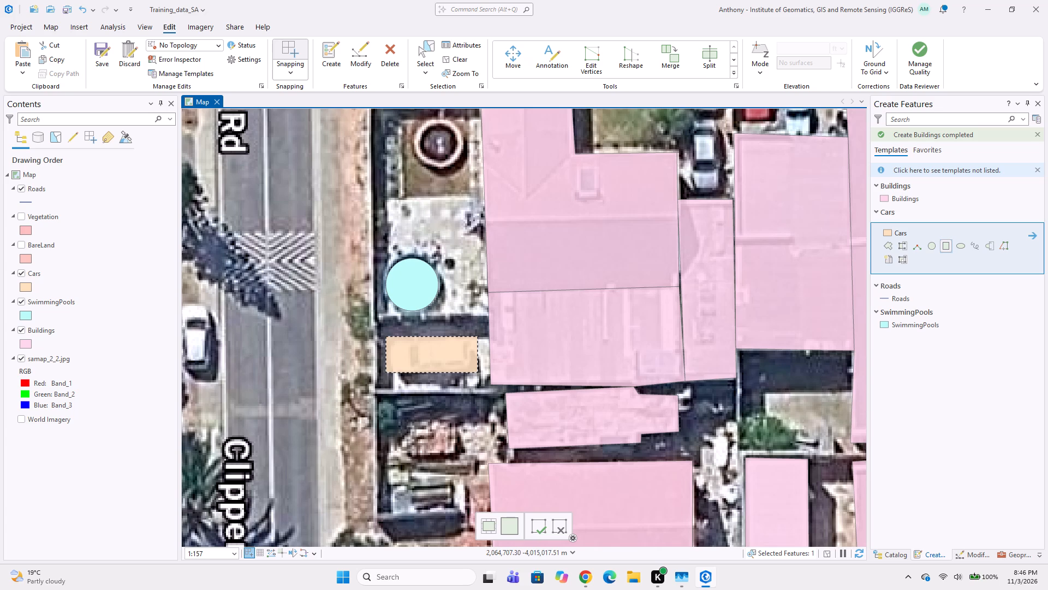
click(478, 374)
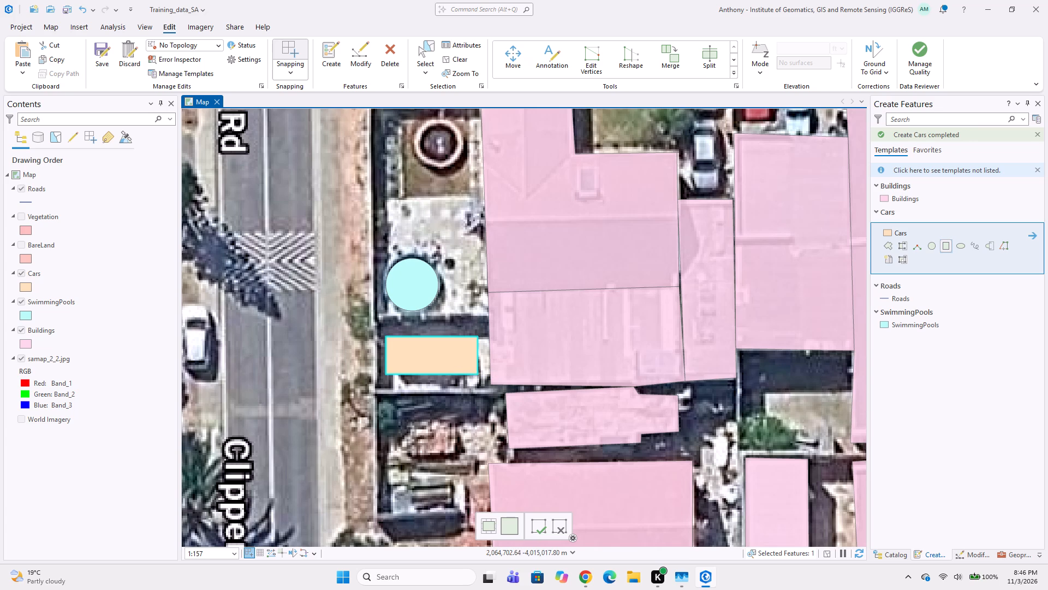
Digitize the white car parked on the west side of Clipper Rd, beside the chevron road markings, as a rectangular Cars feature.
middle_drag(390, 369, 508, 359)
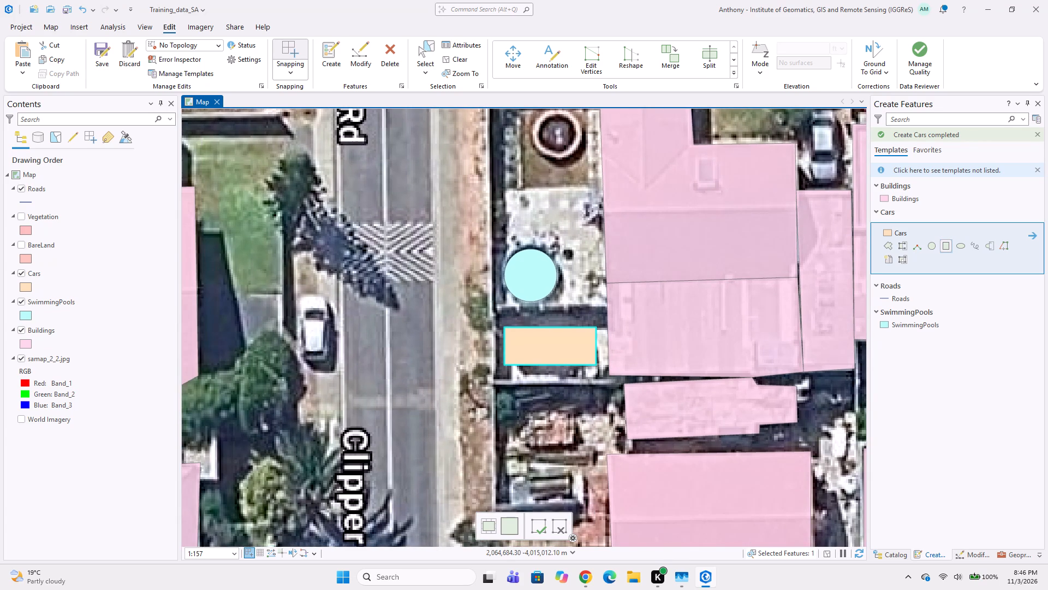
click(294, 292)
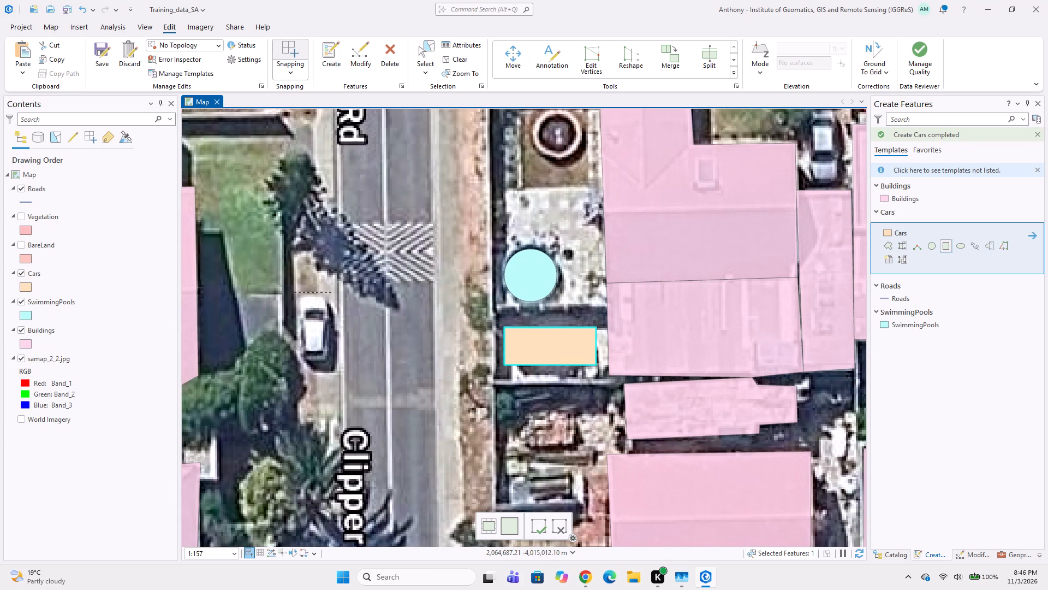
click(332, 292)
click(336, 369)
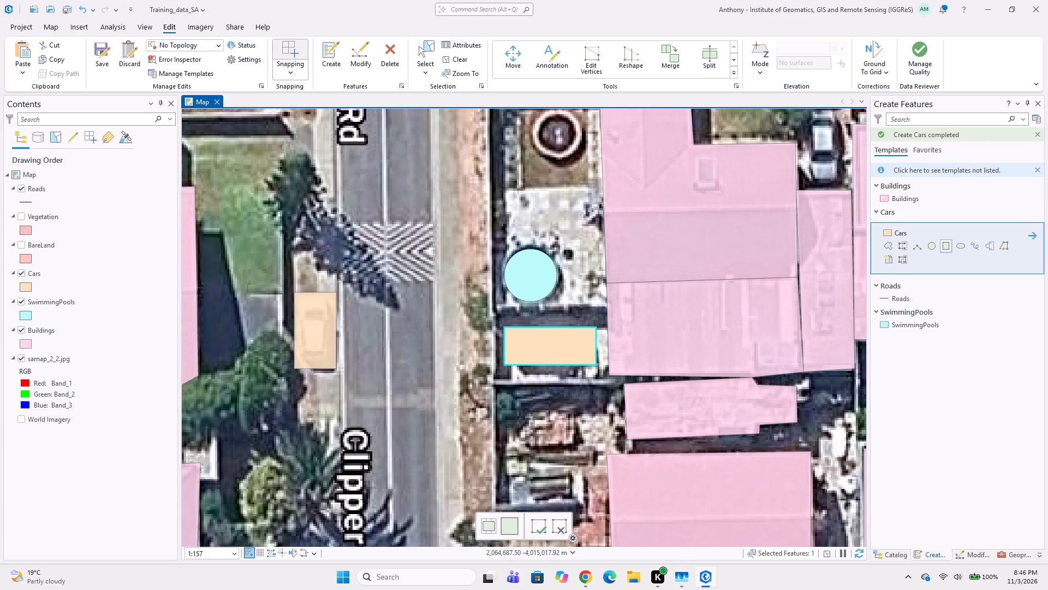
Digitize the white car parked on the east verge of Clipper Rd, north of the Frigate Rd junction, as a rectangular Cars feature.
scroll(348, 329, down, 4)
middle_drag(384, 361, 391, 291)
middle_drag(382, 353, 367, 288)
middle_drag(380, 378, 382, 340)
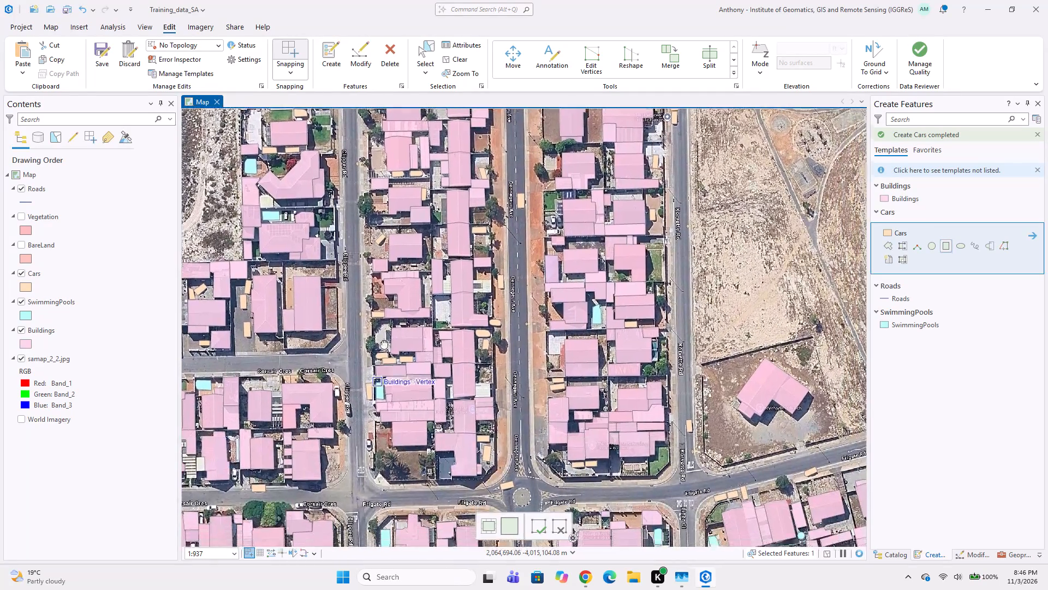
middle_drag(382, 340, 395, 302)
scroll(371, 370, up, 1)
middle_drag(455, 265, 442, 317)
scroll(424, 298, up, 2)
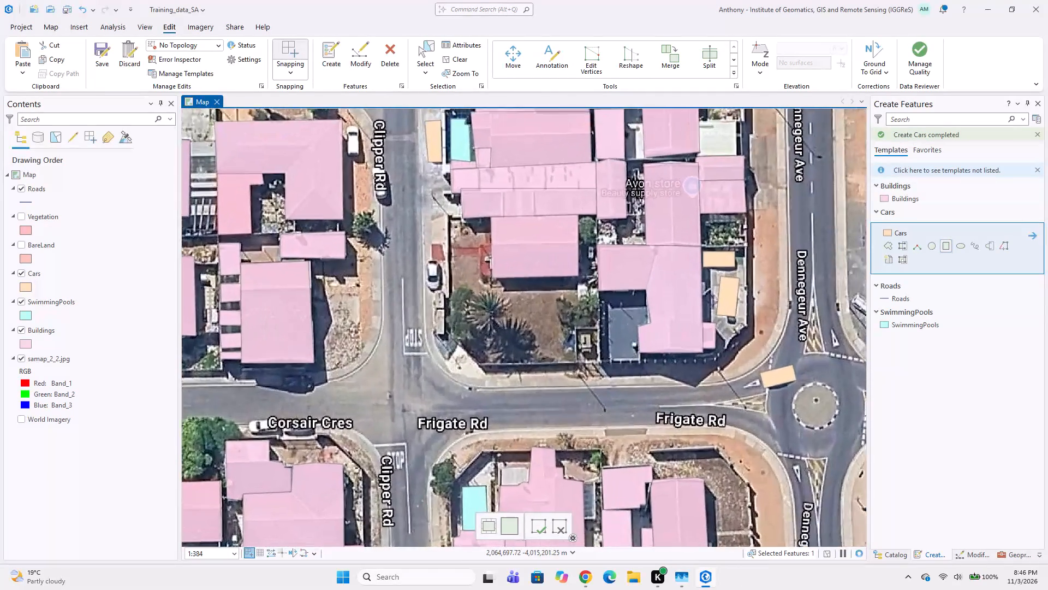
scroll(430, 262, up, 1)
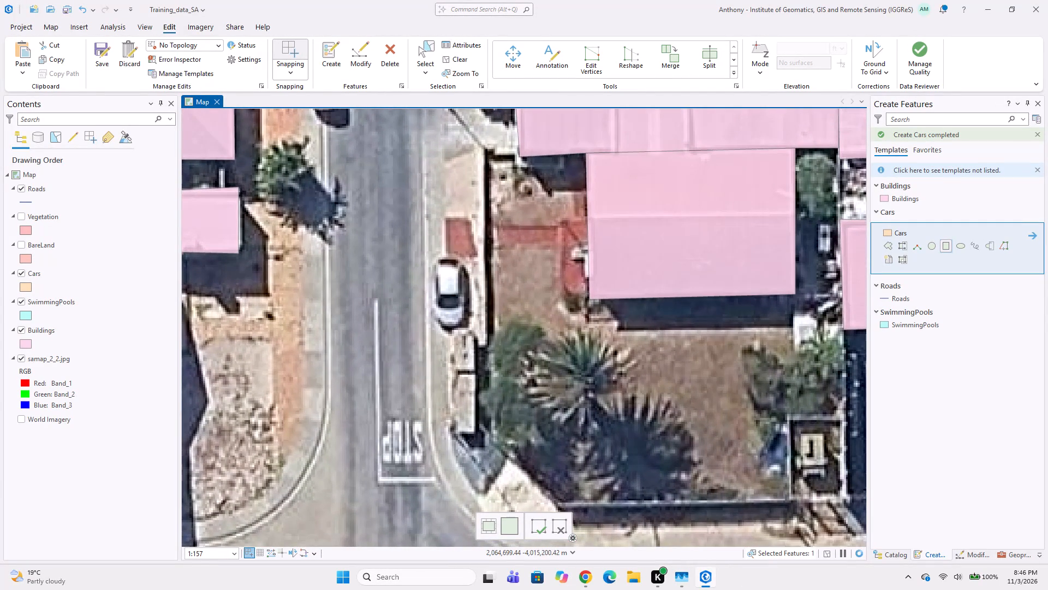
click(432, 254)
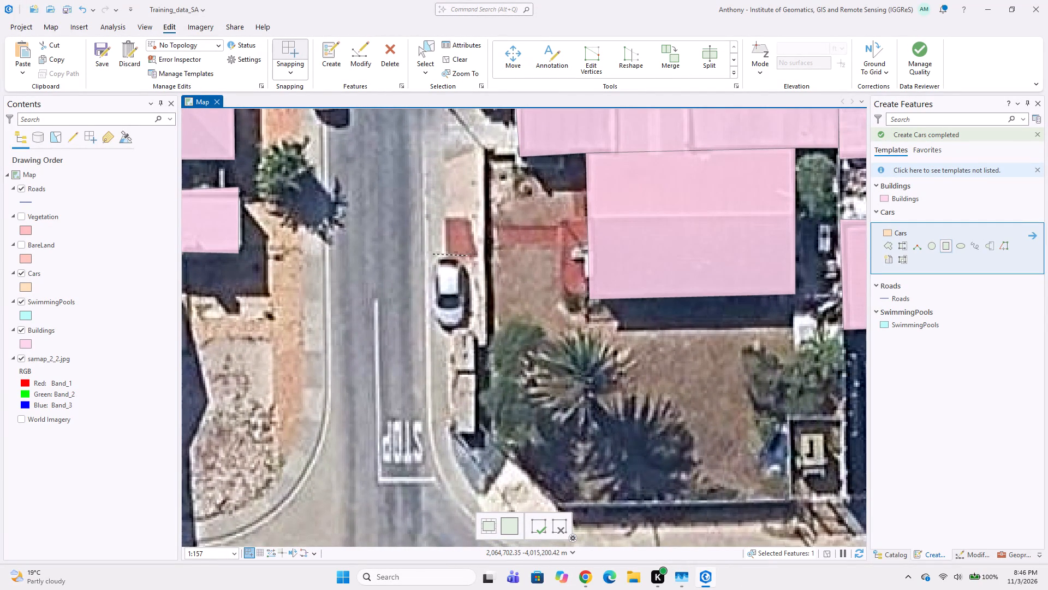
click(468, 256)
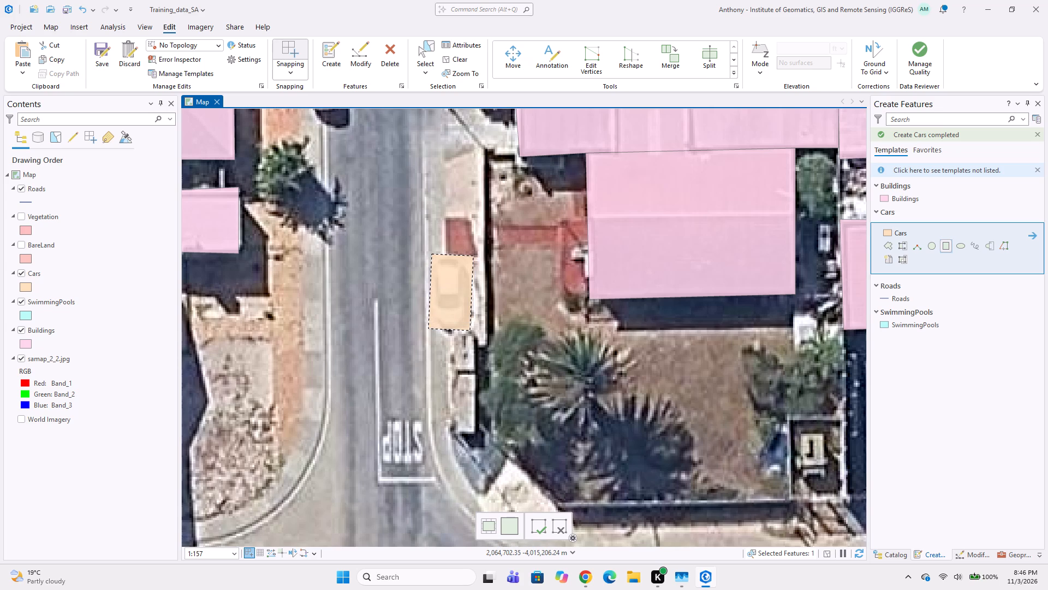
click(470, 331)
Digitize the white car beside the east wall of the large hip-roofed house west of Clipper Rd as a rectangular Cars feature.
middle_drag(403, 294, 527, 350)
middle_drag(487, 243, 449, 334)
middle_drag(498, 239, 485, 309)
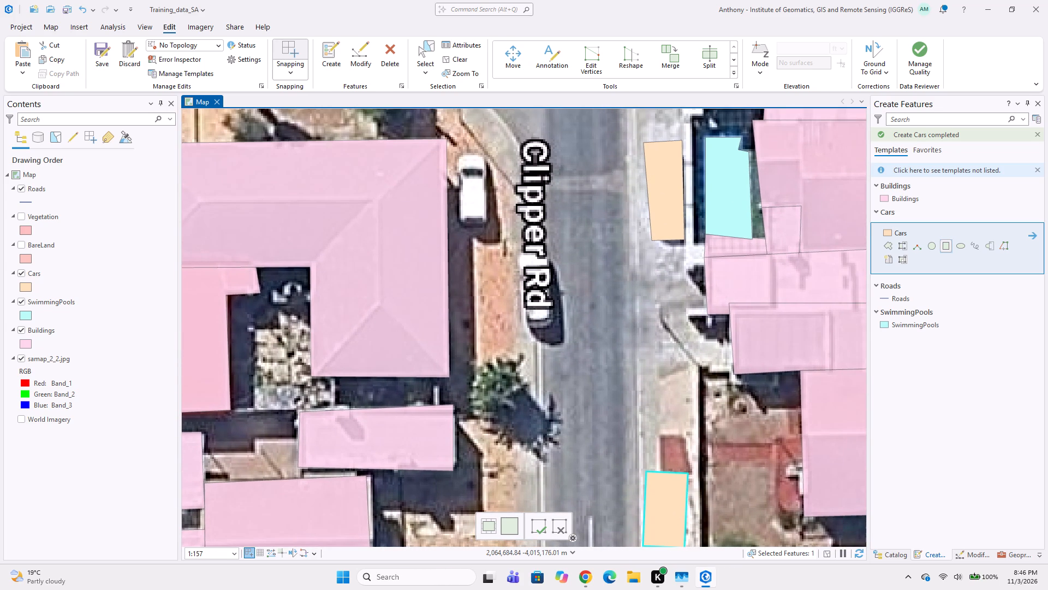
click(455, 151)
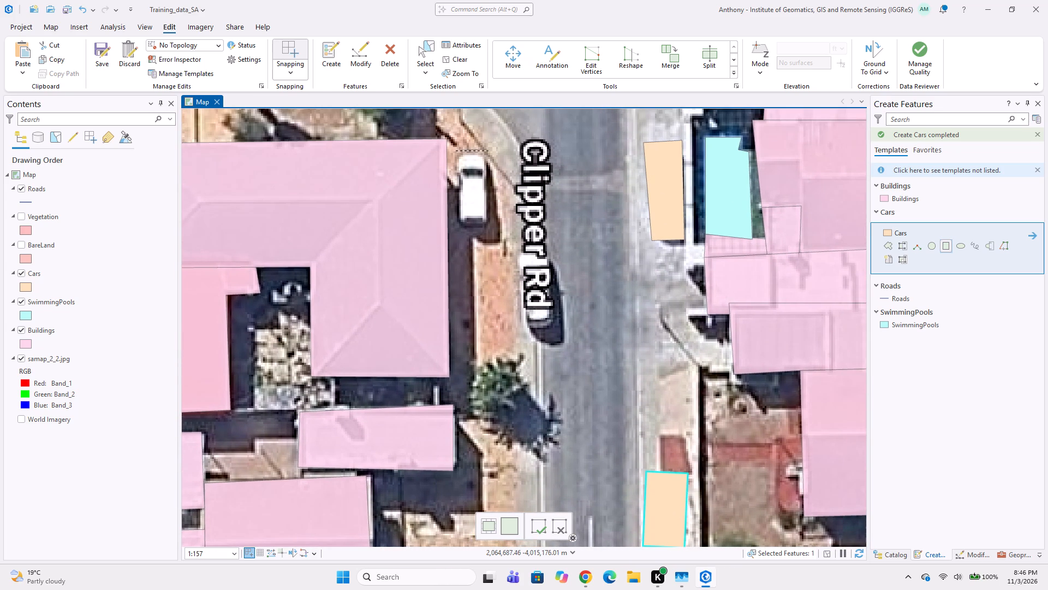
click(489, 151)
click(491, 231)
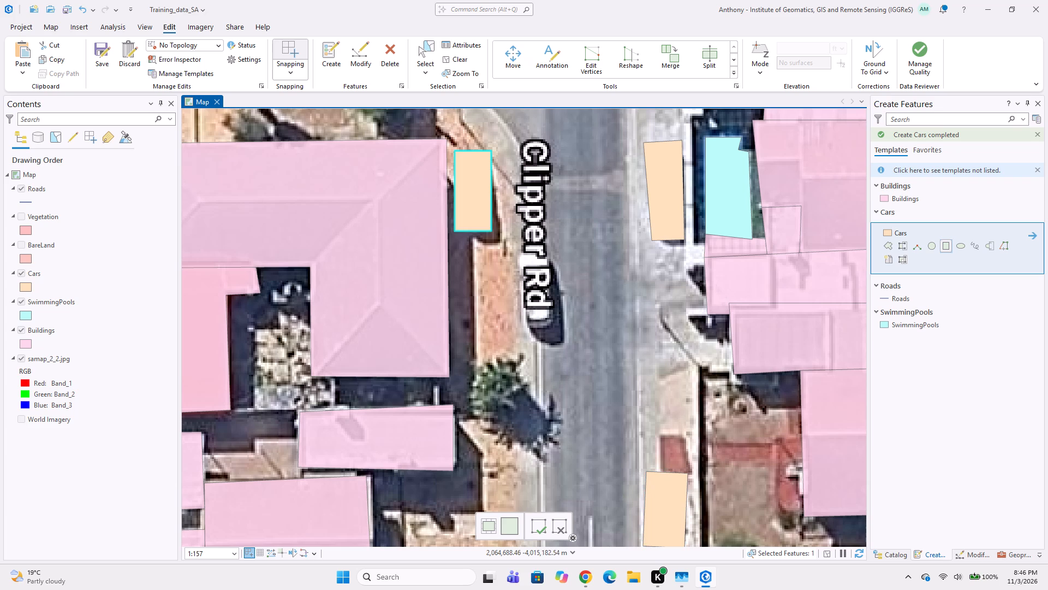
Digitize the dark car on the west side of Clipper Rd, beneath the road label, as a rectangular Cars feature.
click(512, 249)
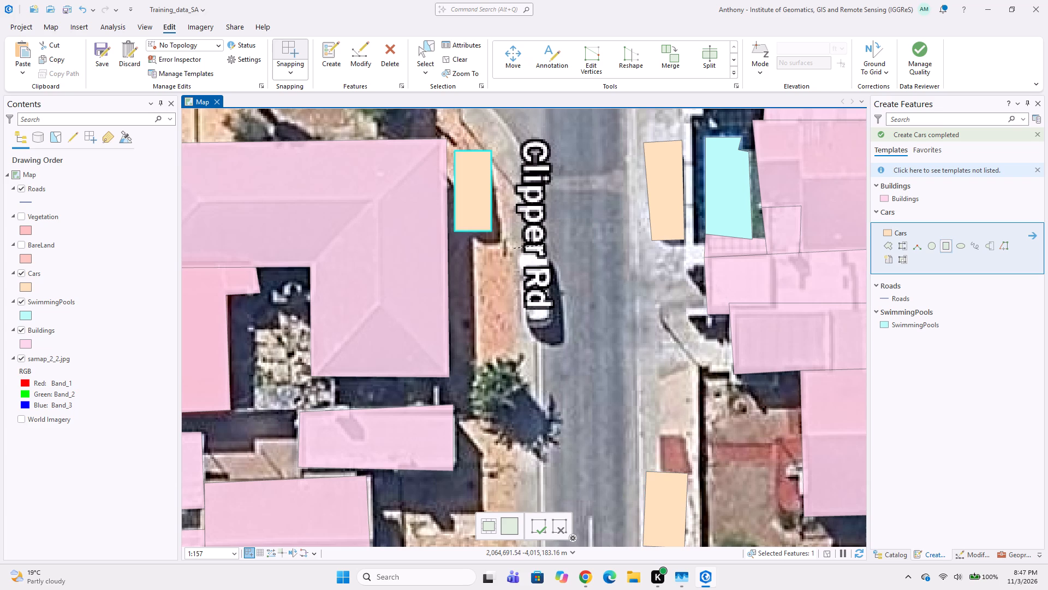
click(548, 245)
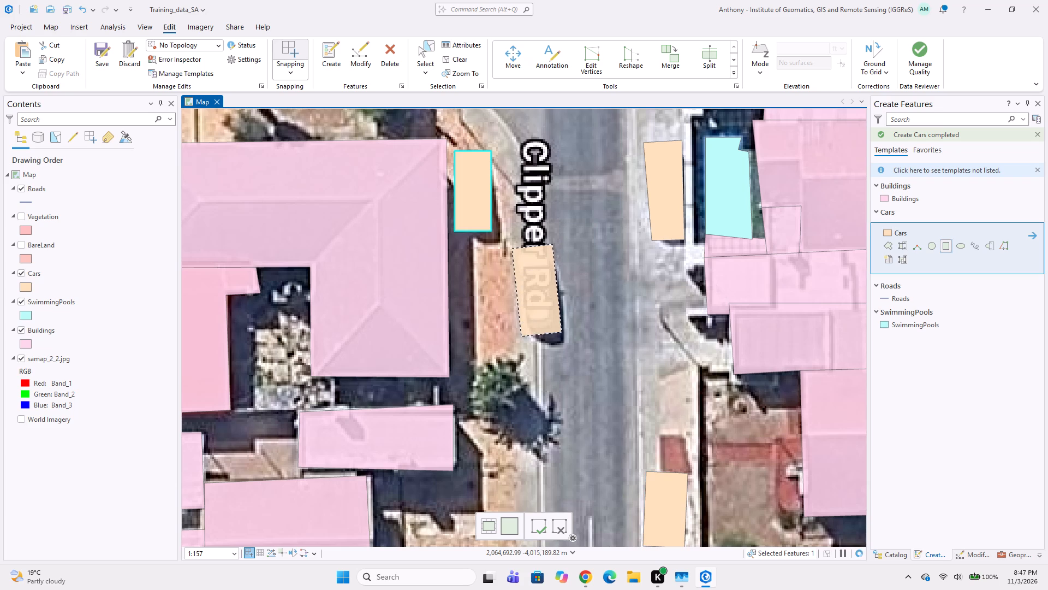
click(562, 332)
Digitize the pale car east of the red car, in the paved yard west of the Dennegeur Ave corner, as a four-sided Cars polygon.
scroll(527, 347, down, 4)
middle_drag(489, 393, 465, 311)
middle_drag(474, 314, 407, 355)
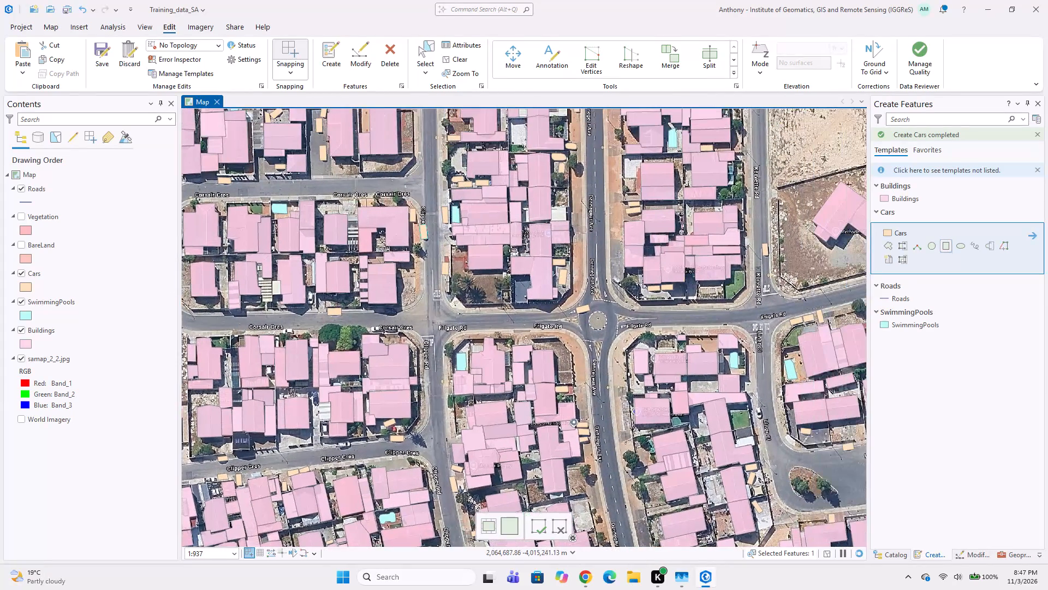
middle_drag(510, 304, 462, 363)
middle_drag(535, 371, 430, 424)
middle_drag(453, 291, 442, 382)
middle_drag(373, 285, 403, 409)
middle_drag(372, 313, 405, 388)
middle_drag(361, 333, 388, 382)
middle_drag(403, 288, 422, 350)
scroll(479, 327, up, 3)
middle_drag(426, 369, 428, 317)
scroll(447, 334, up, 1)
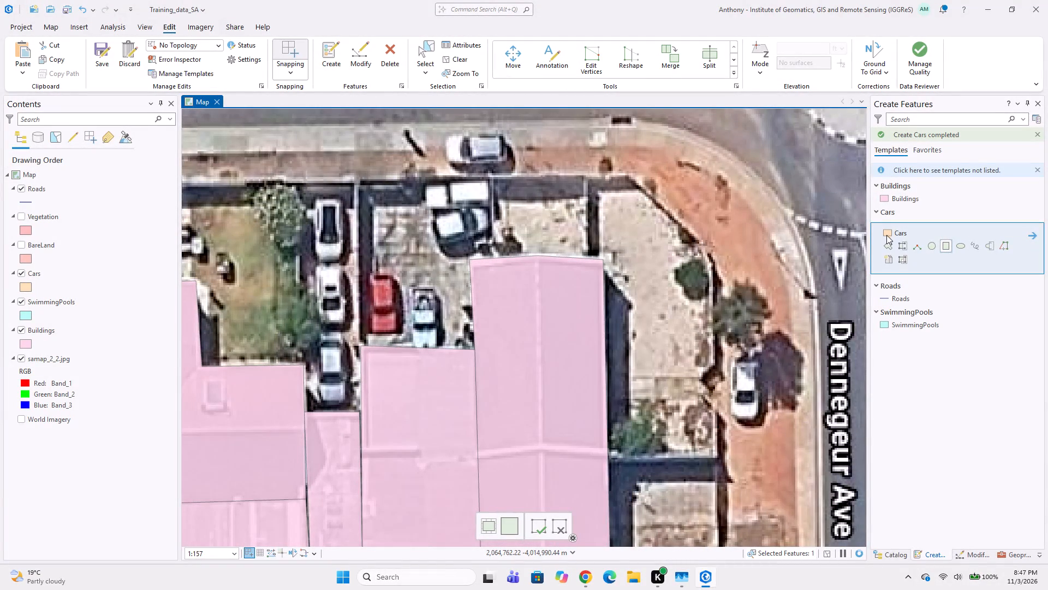
click(890, 246)
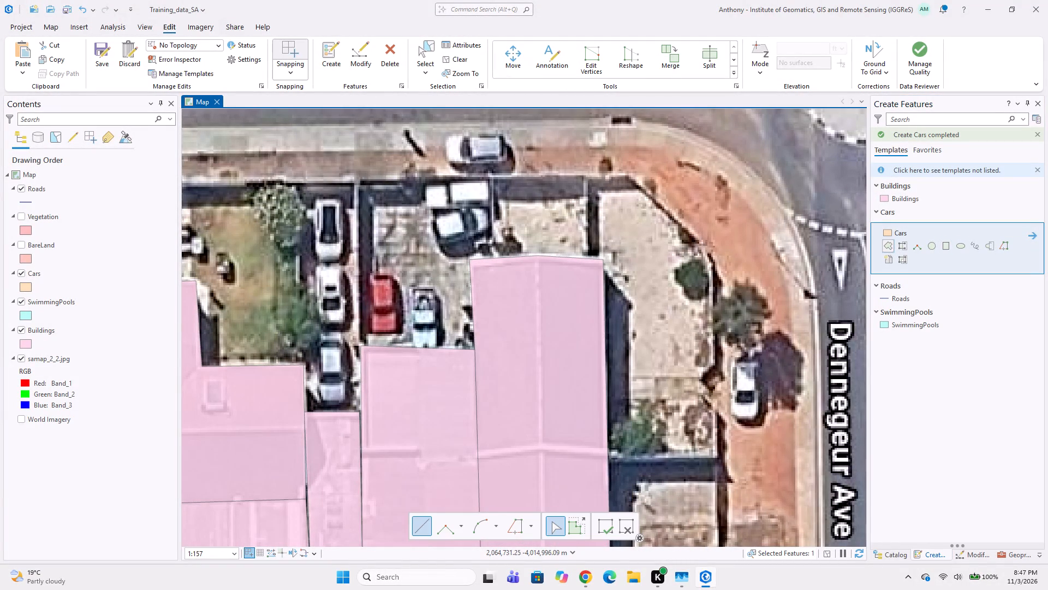
click(407, 283)
click(411, 353)
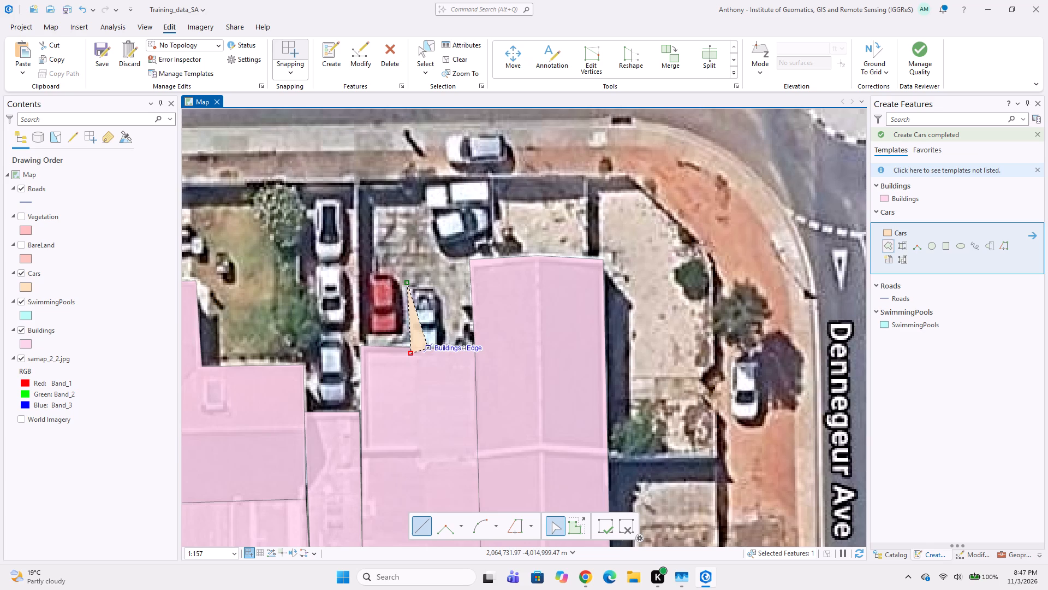
key(ctrl+z)
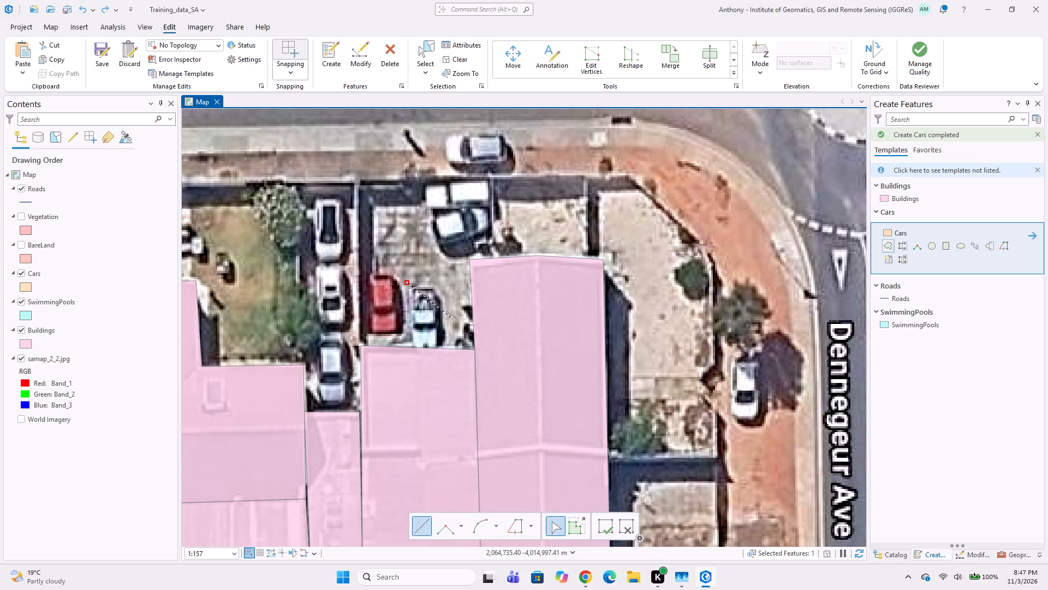
click(409, 351)
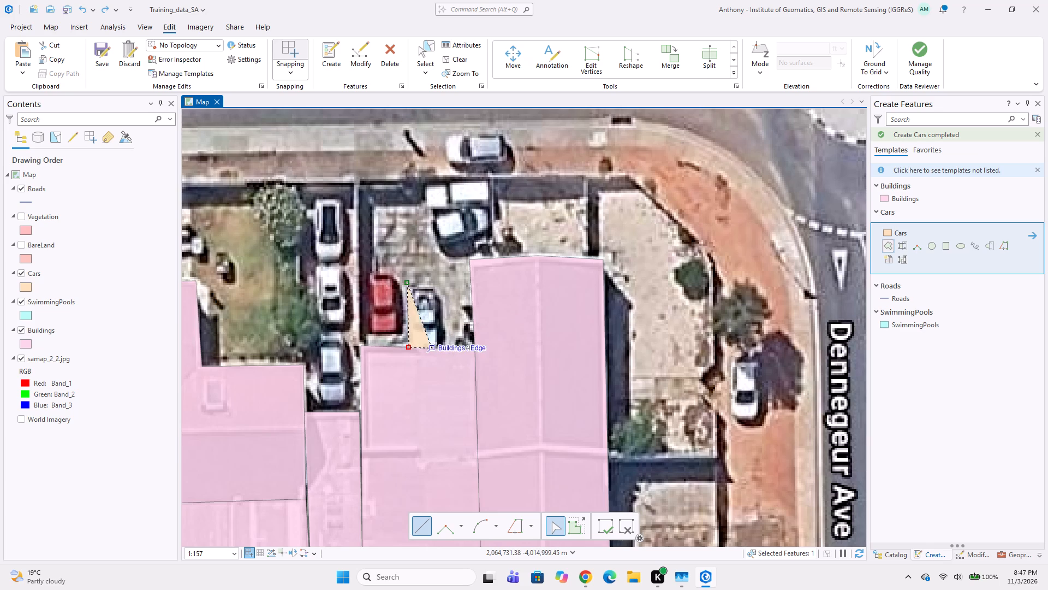
click(441, 352)
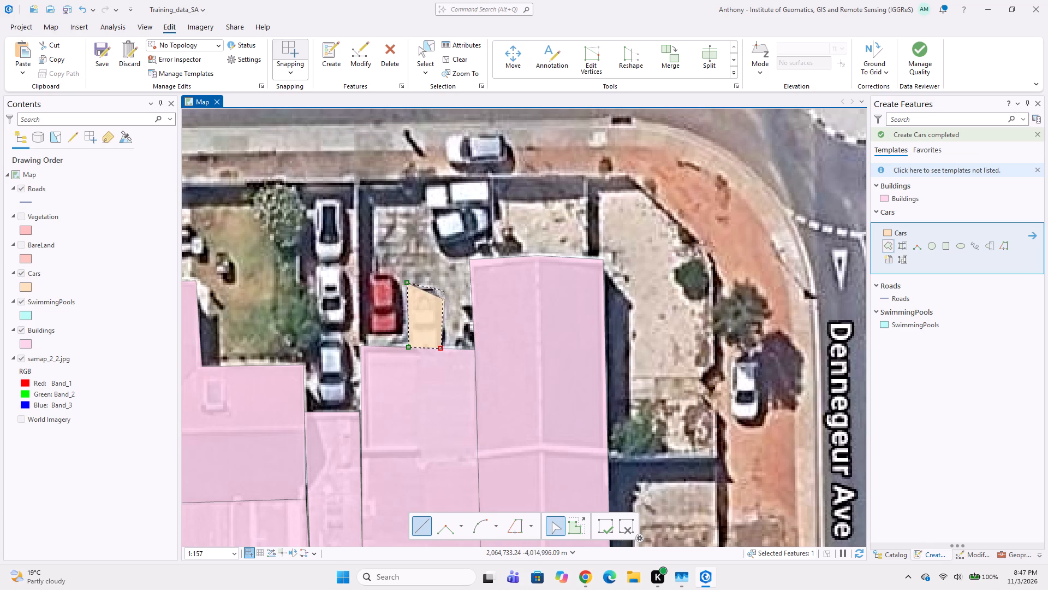
double_click(438, 282)
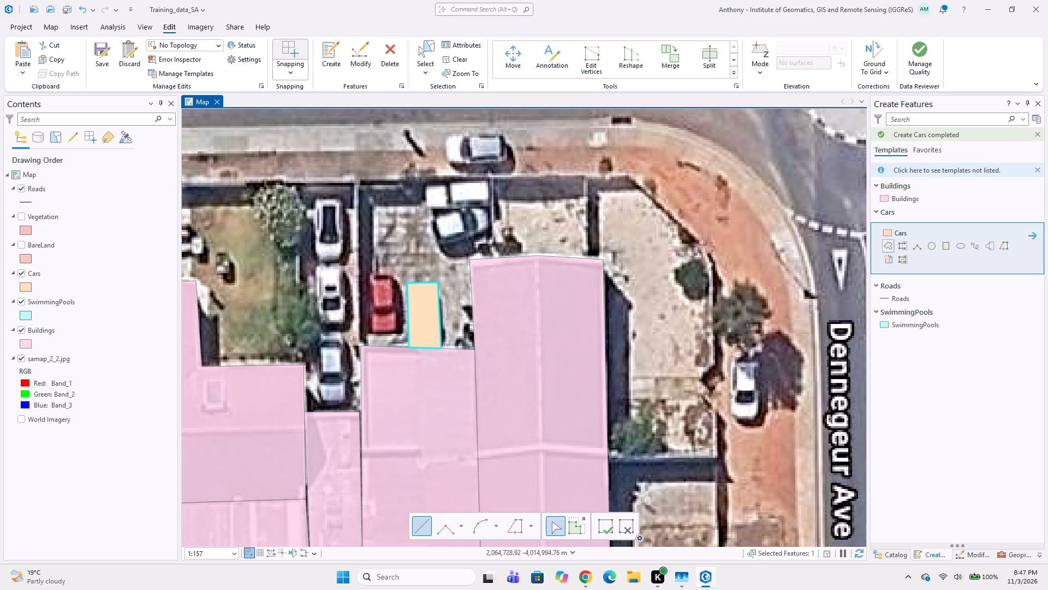
Digitize the red car in the same paved yard as a four-sided Cars polygon.
click(365, 268)
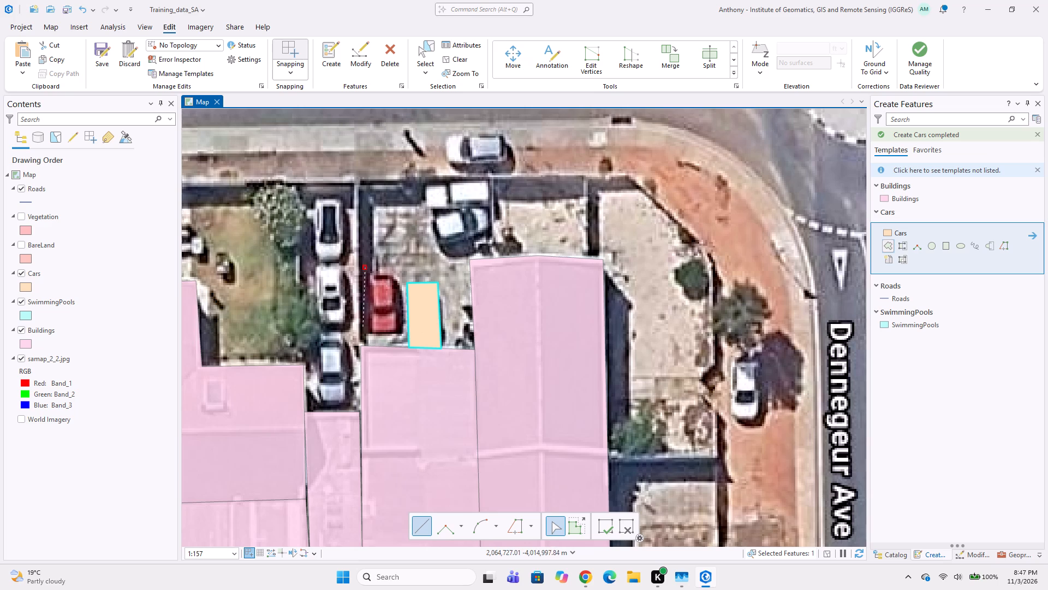
click(365, 333)
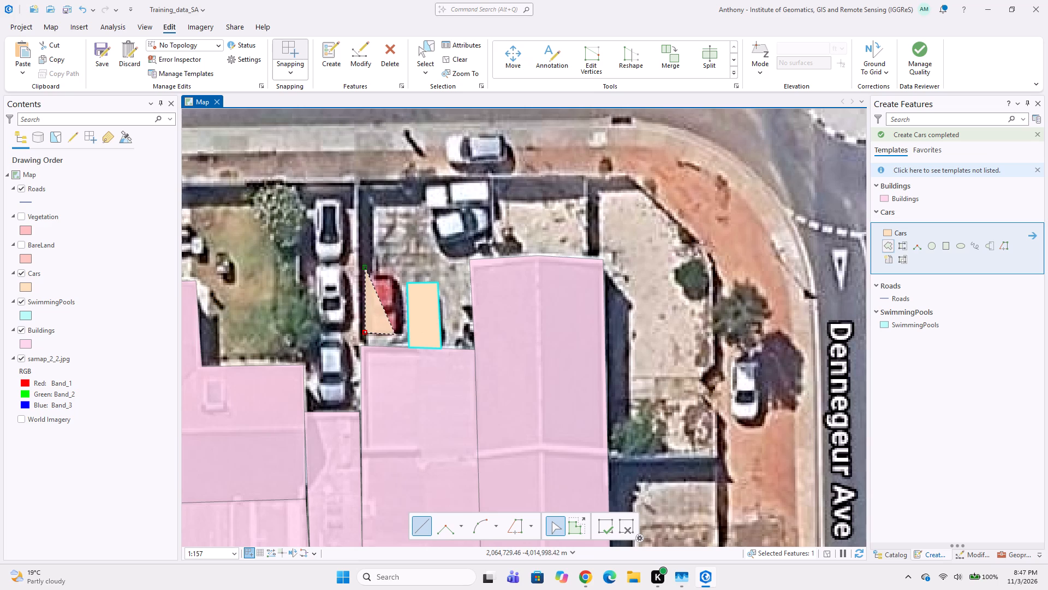
click(401, 333)
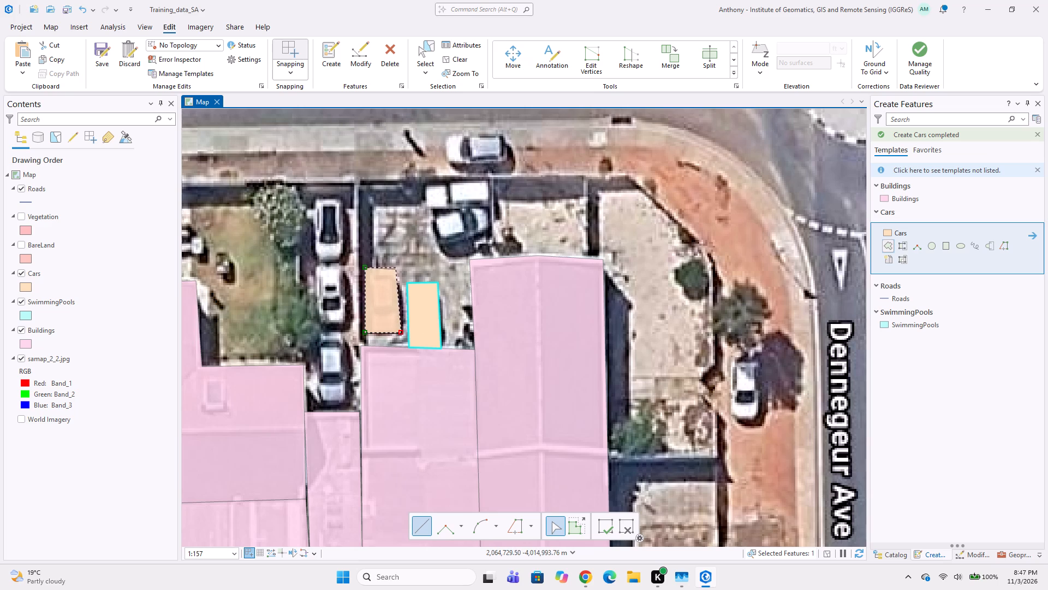
double_click(397, 271)
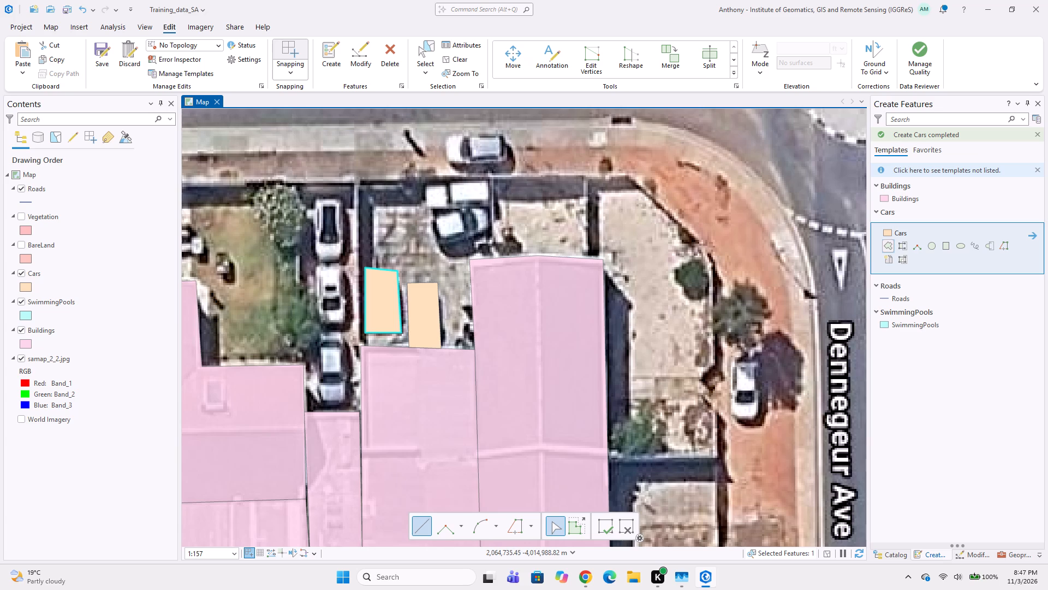
Digitize the angled black-and-white car at the north end of the paved yard as a Cars polygon.
click(483, 206)
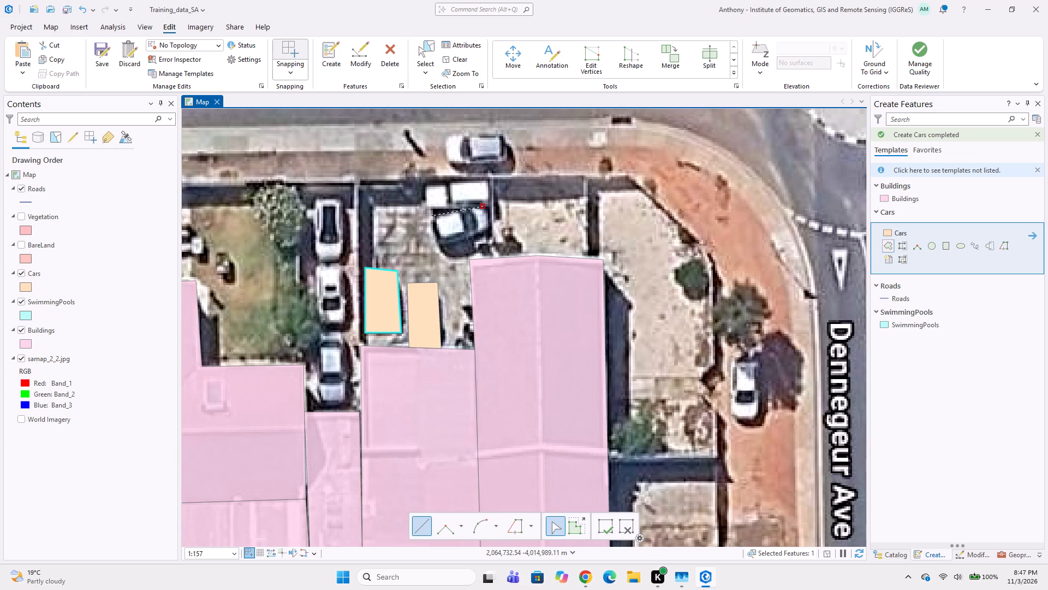
click(430, 216)
click(436, 250)
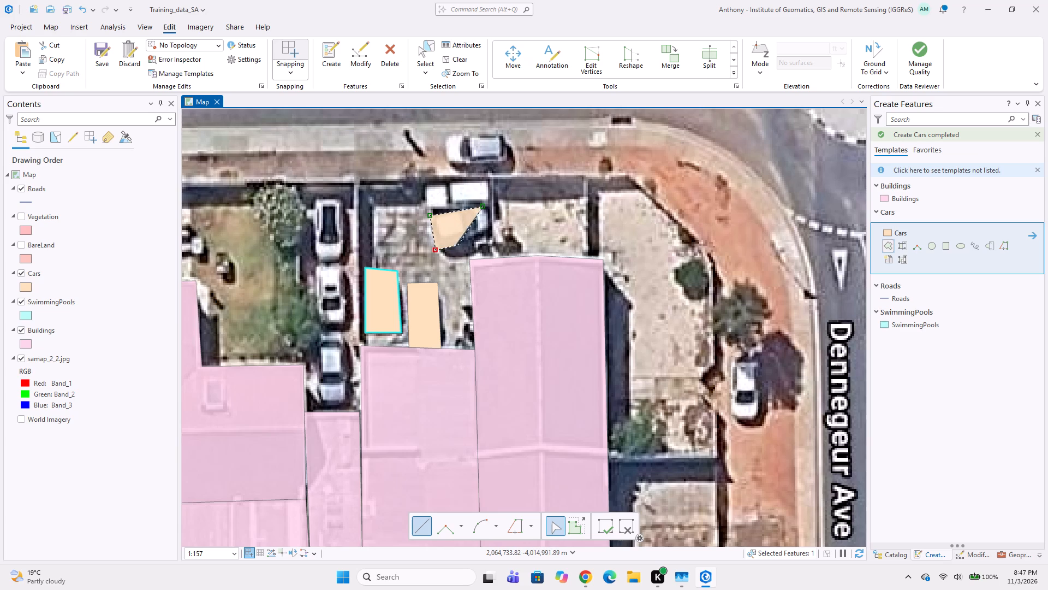
click(493, 237)
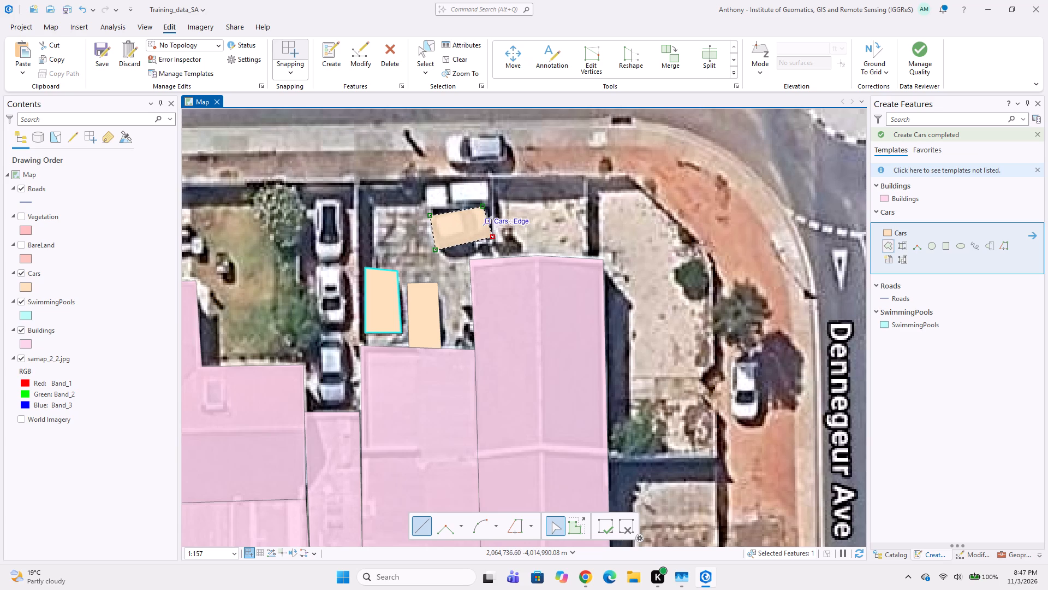
double_click(493, 214)
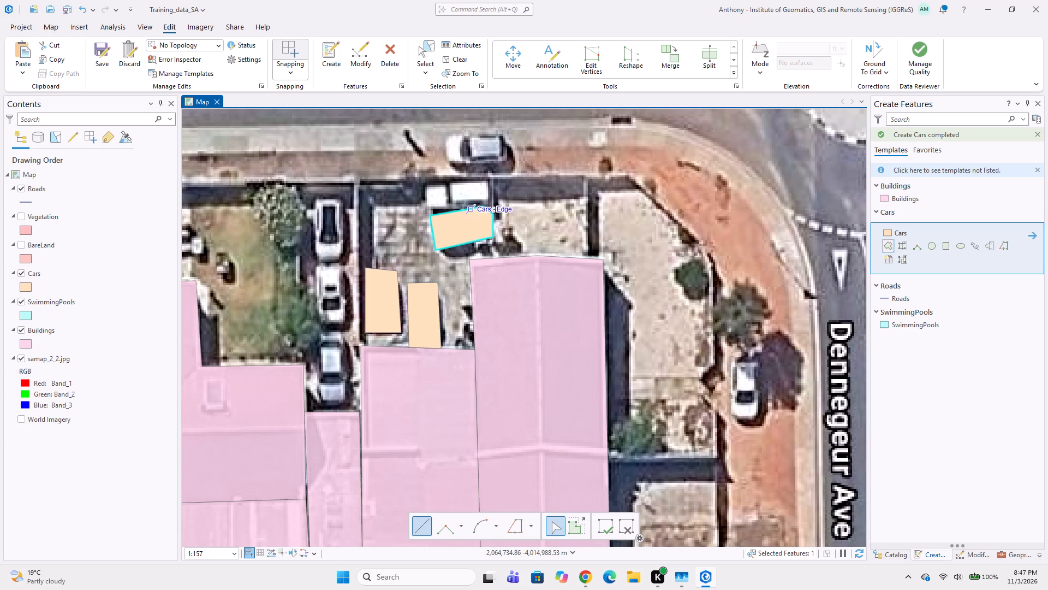
Digitize the white vehicle between the angled car and the yard's north wall as a Cars polygon sharing the angled car's edge.
click(483, 204)
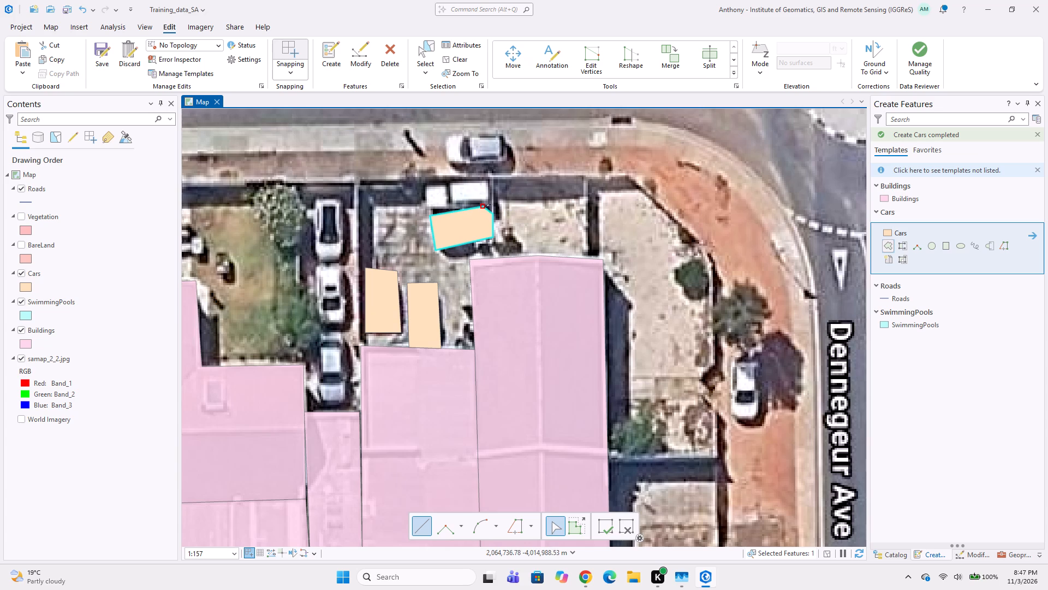
click(491, 206)
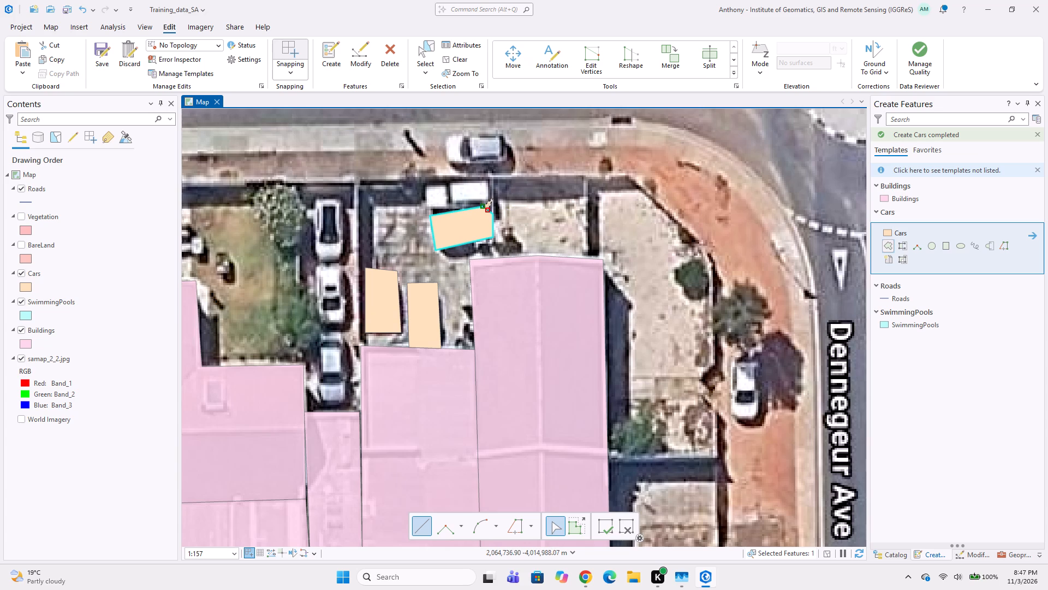
click(493, 197)
click(489, 178)
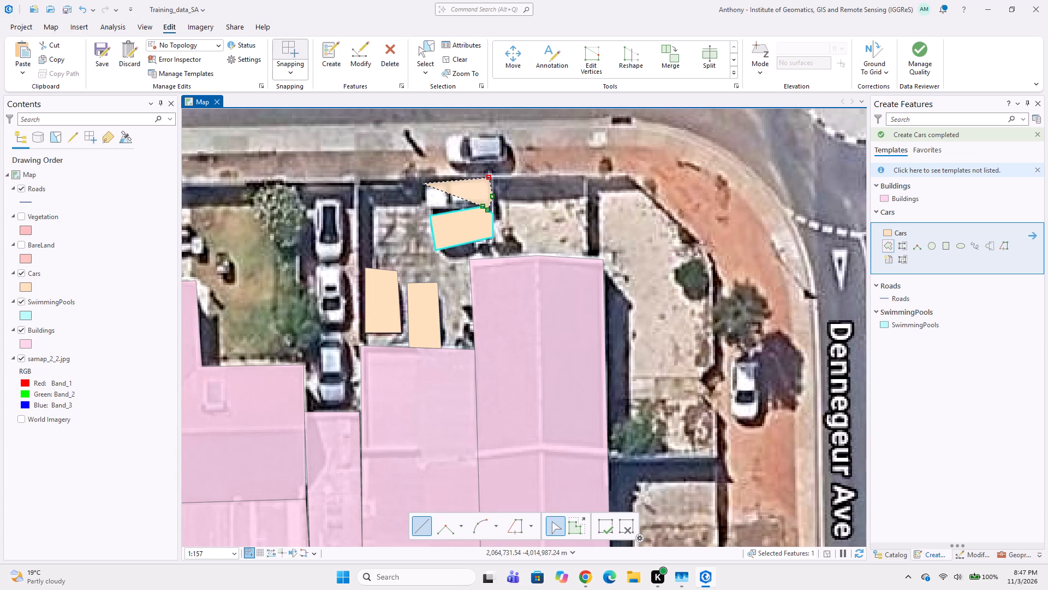
click(422, 184)
double_click(428, 216)
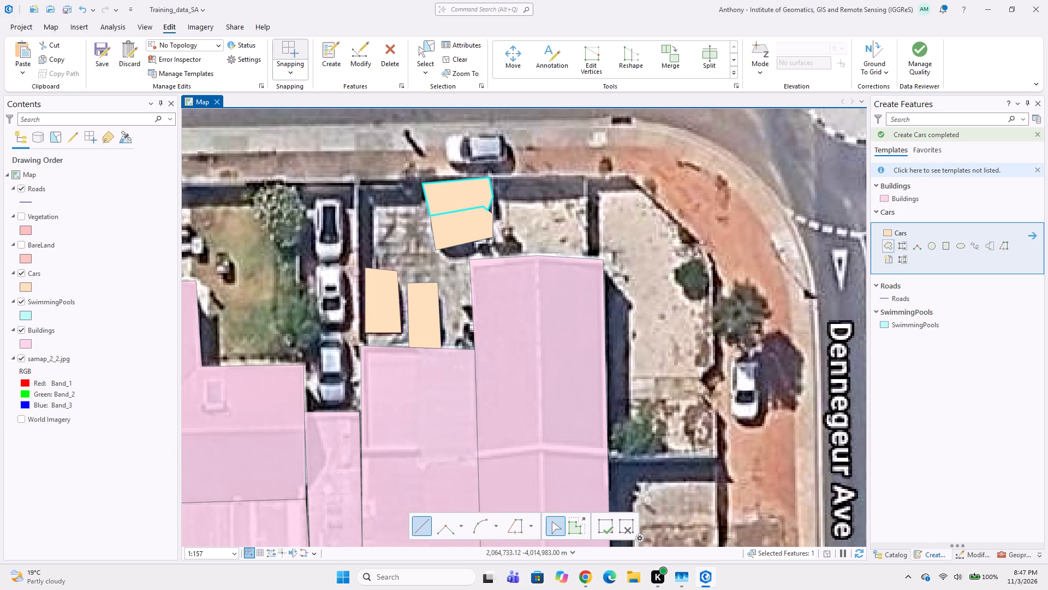
Digitize the white car on the verge just outside the yard's north wall as a Cars polygon following its rounded front.
click(445, 126)
click(442, 166)
click(478, 170)
click(508, 166)
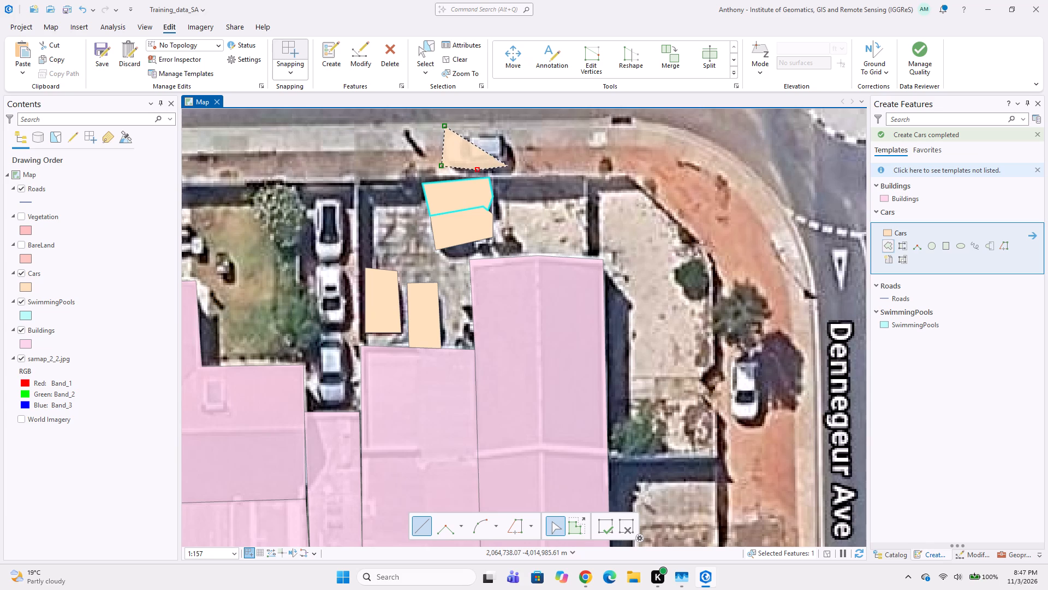
click(516, 155)
click(507, 138)
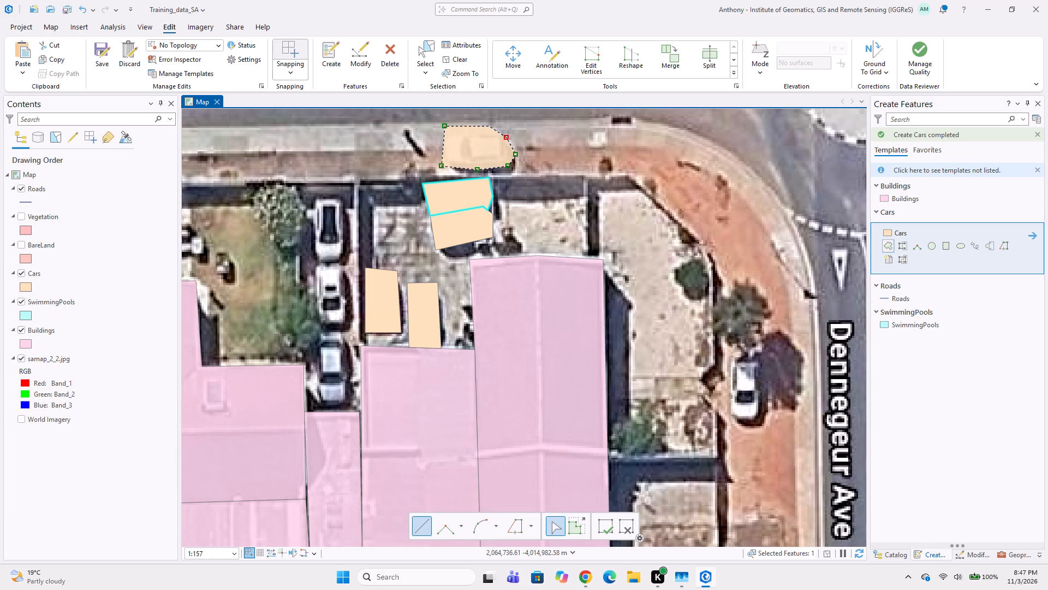
double_click(491, 132)
Digitize the northernmost of the three cars lined up in the narrow driveway west of the paved yard as a rectangular Cars feature.
middle_drag(424, 174, 521, 124)
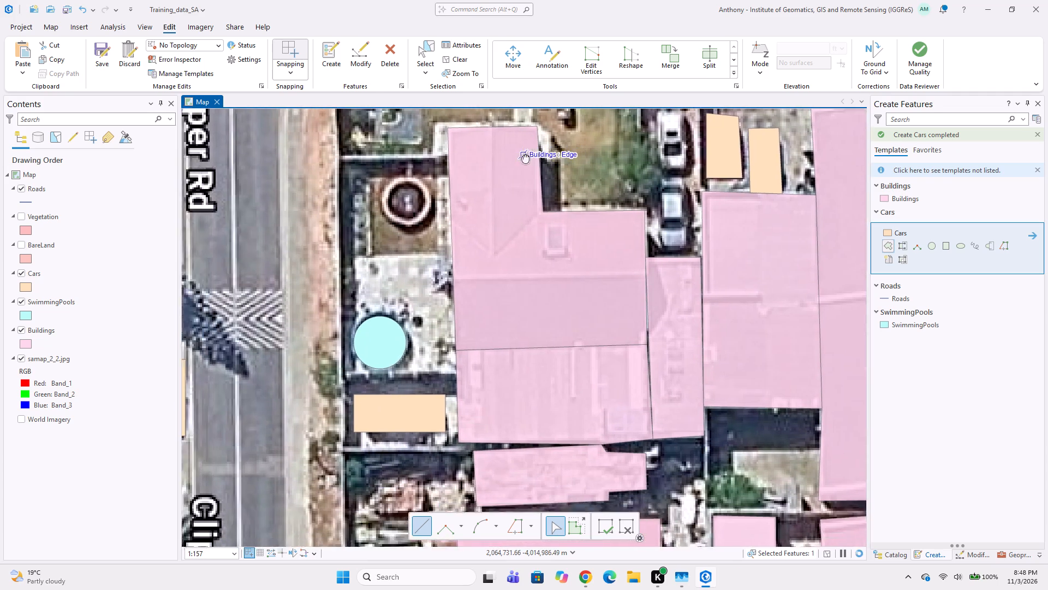
middle_drag(523, 155, 424, 197)
middle_drag(550, 164, 474, 237)
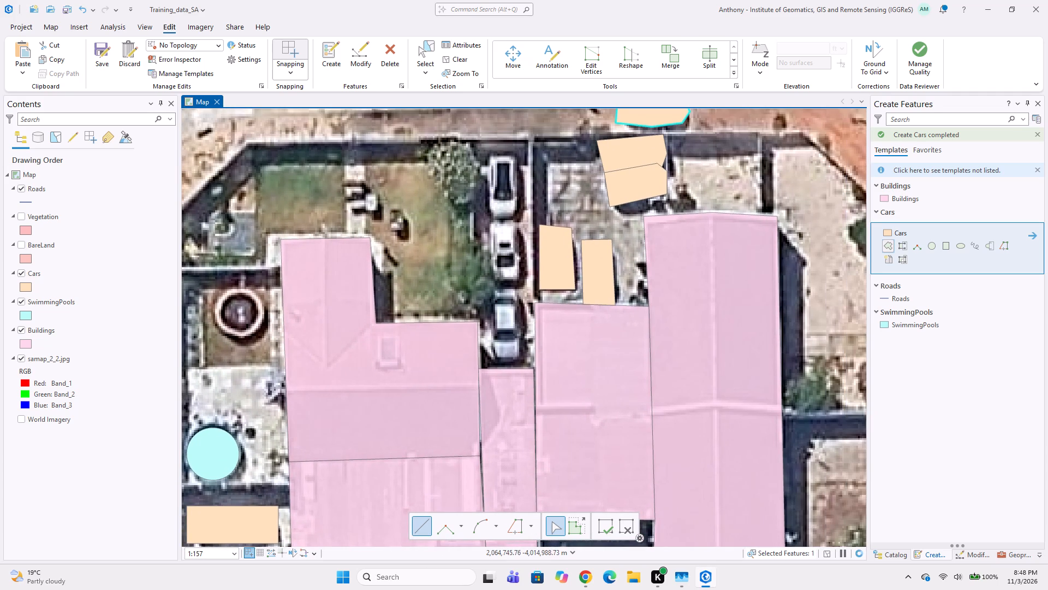
click(945, 243)
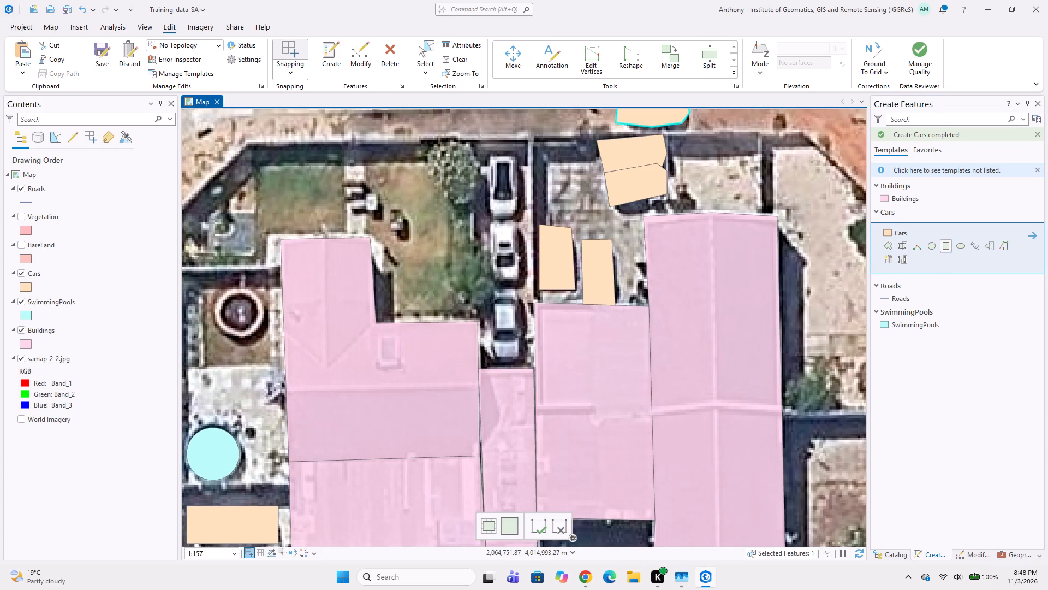
click(484, 151)
click(518, 149)
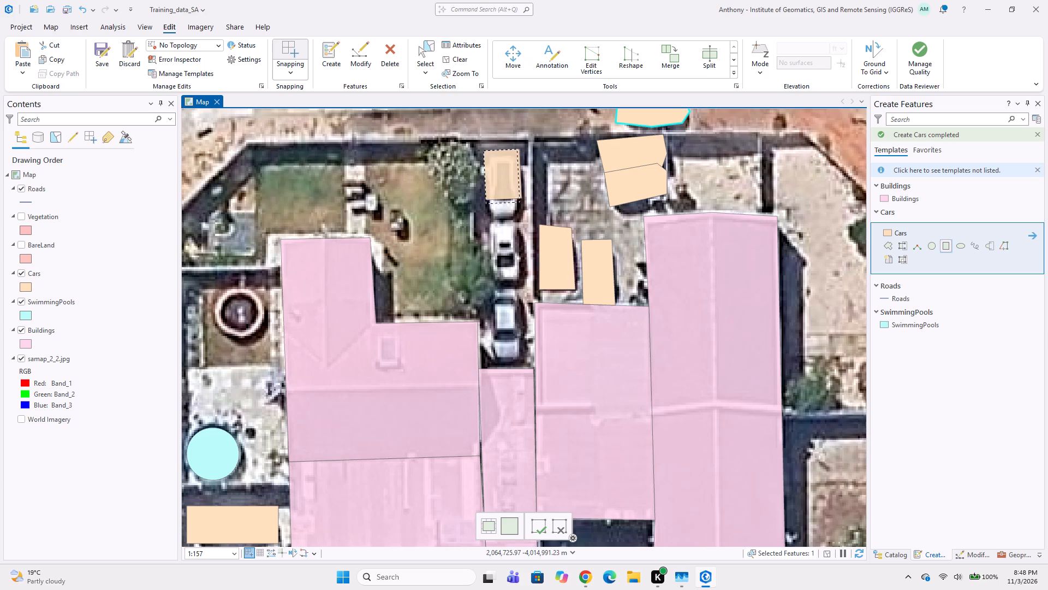
click(525, 217)
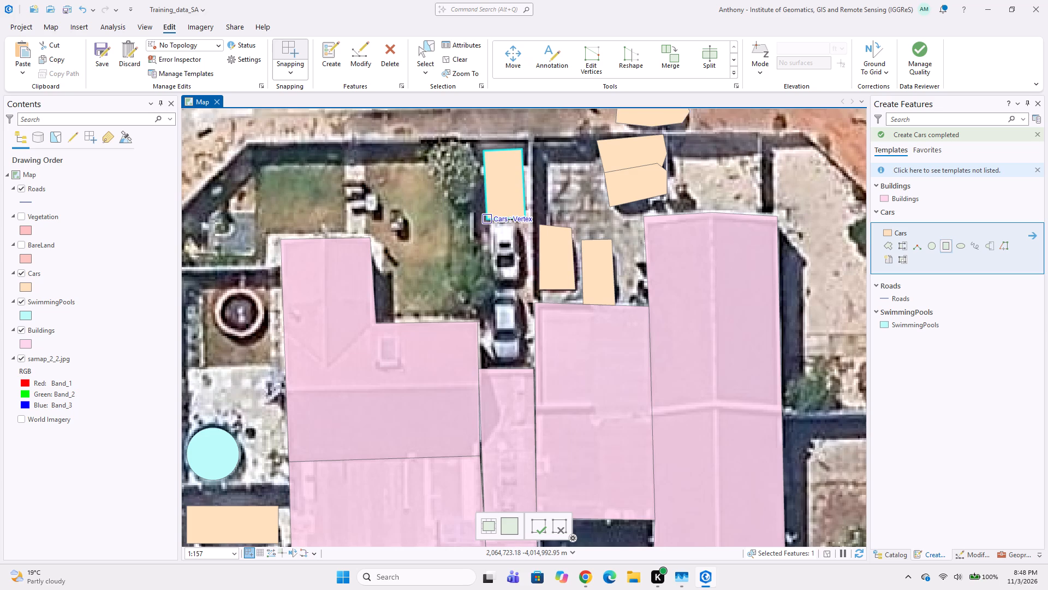
Digitize the middle of the three cars in the narrow driveway as a Cars polygon sharing the northern car's lower edge.
click(890, 249)
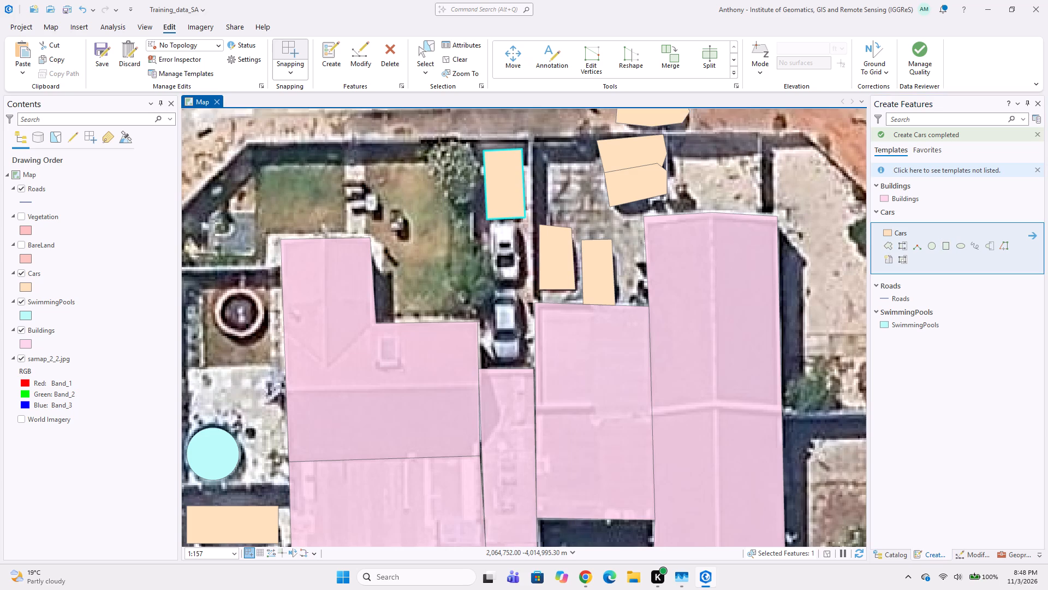
click(489, 217)
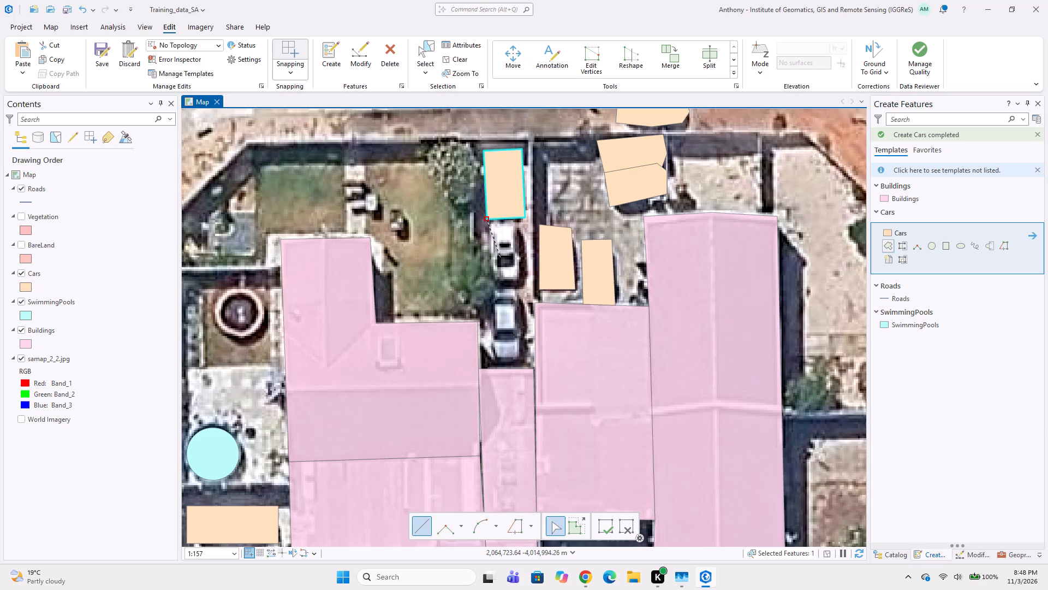
click(491, 283)
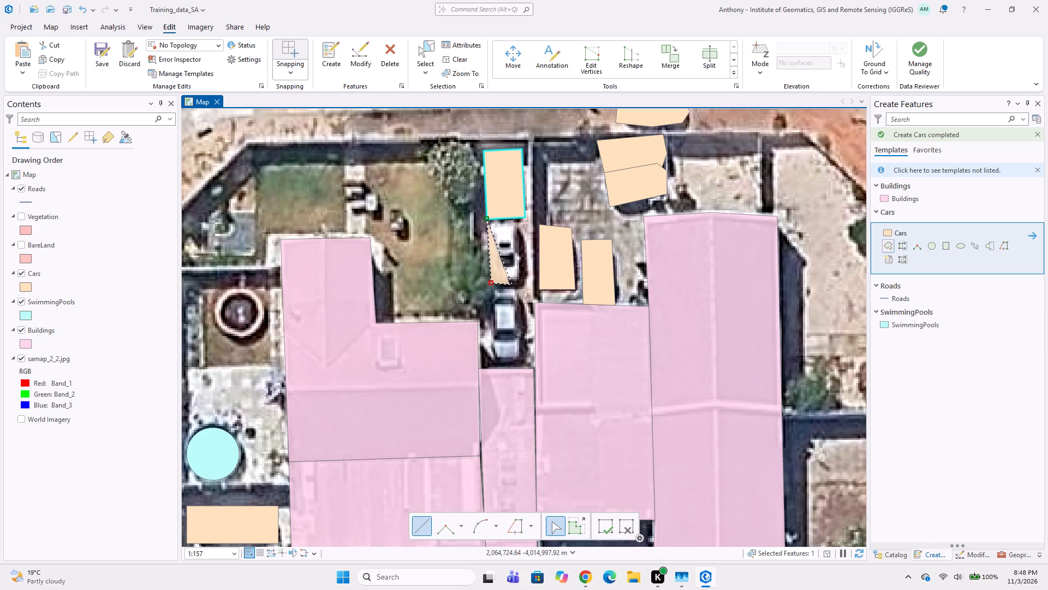
click(520, 285)
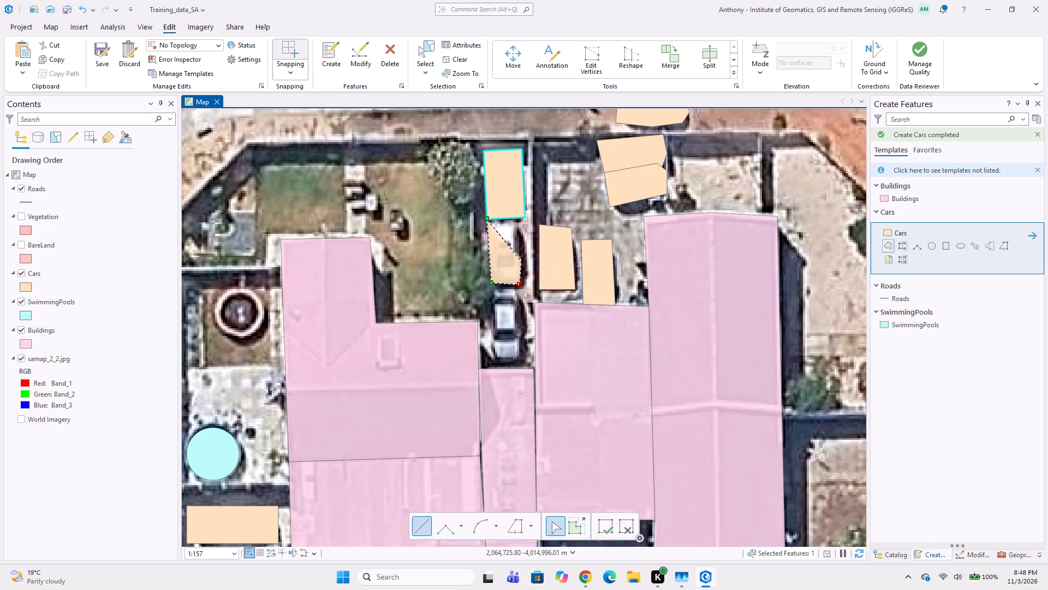
click(521, 262)
double_click(521, 216)
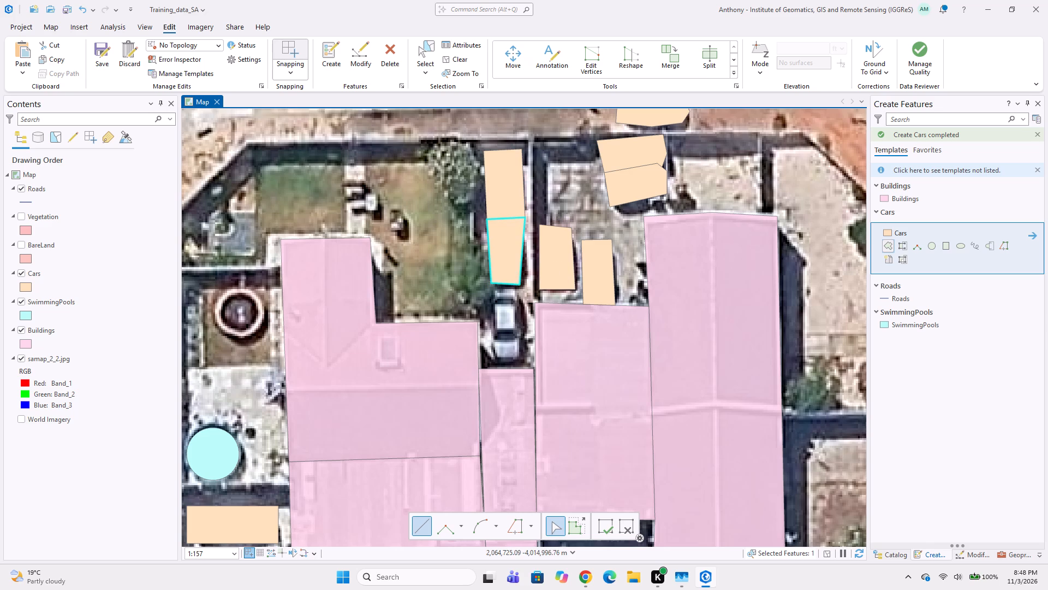
Digitize the southernmost car in the narrow driveway as a Cars polygon between the middle car and the building to its south.
click(493, 287)
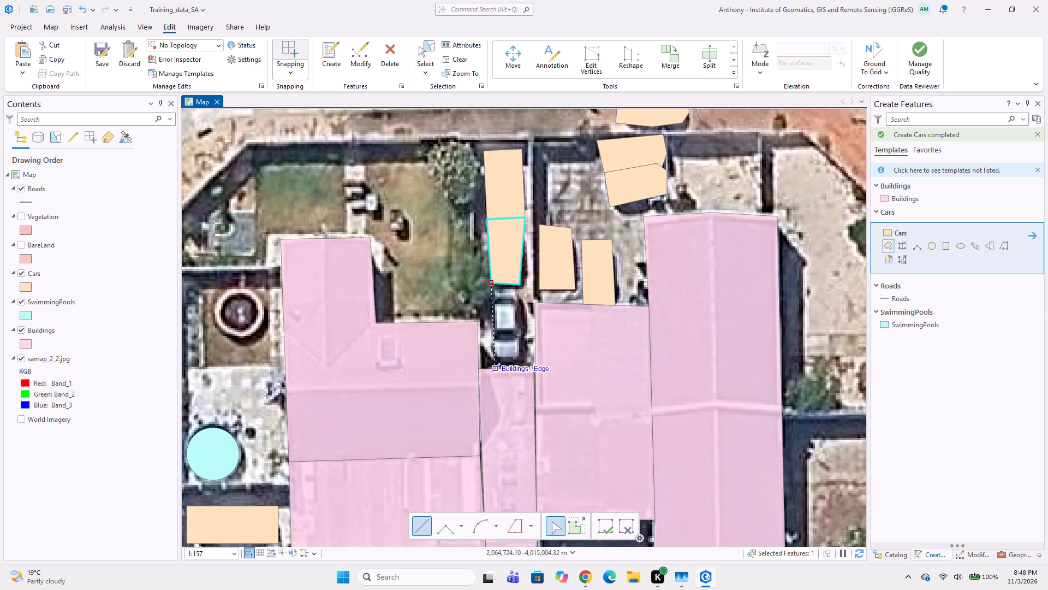
click(491, 363)
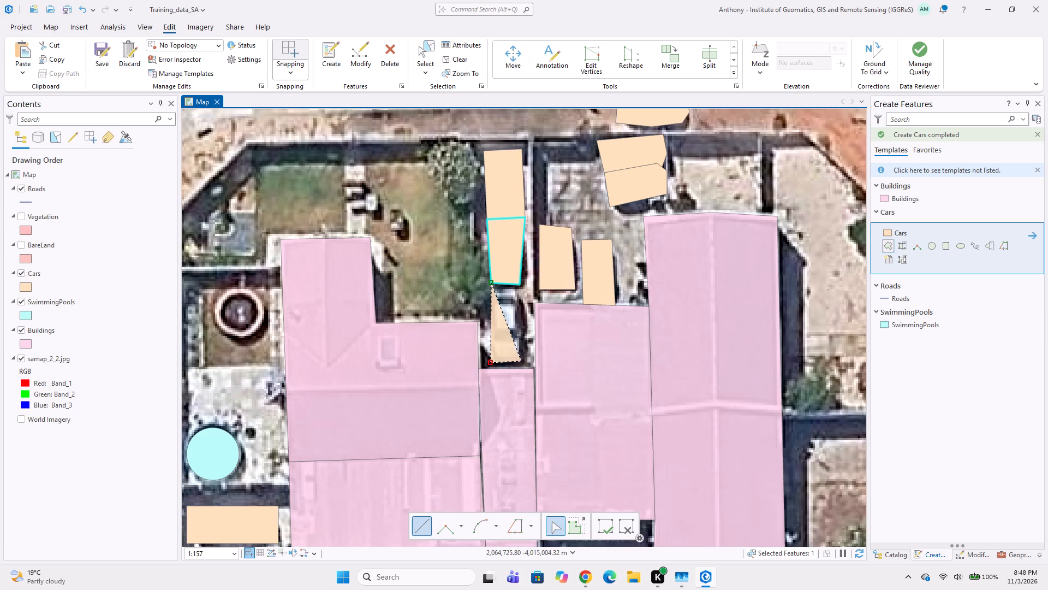
scroll(506, 357, up, 1)
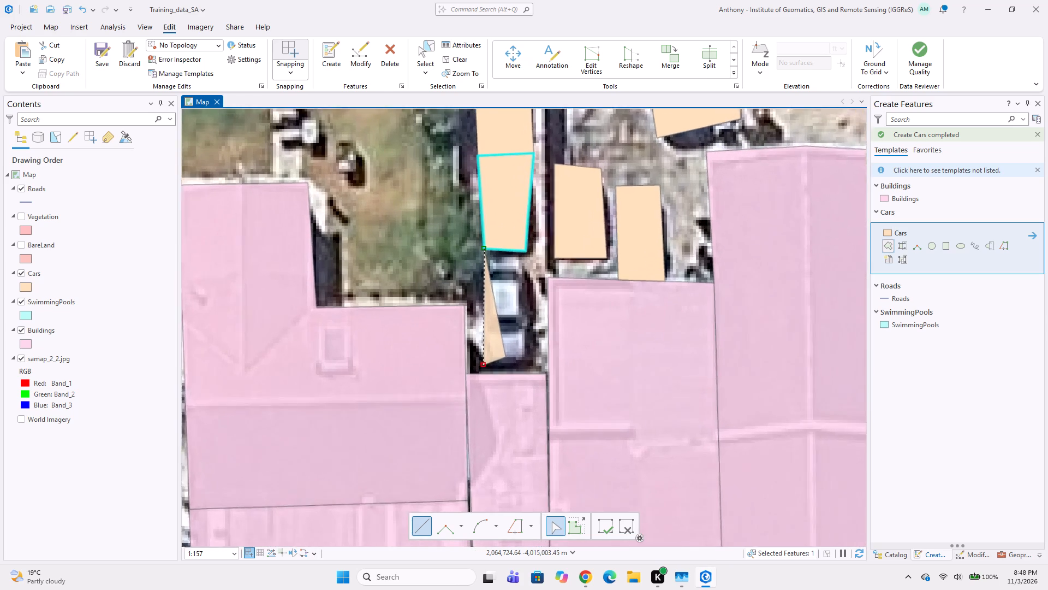
click(497, 369)
click(517, 367)
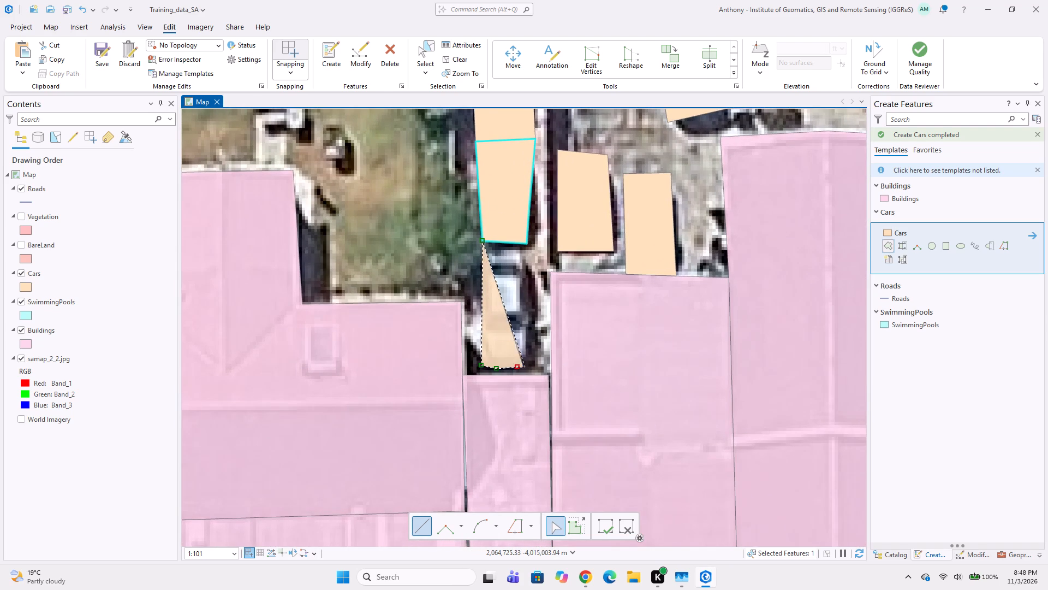
click(531, 367)
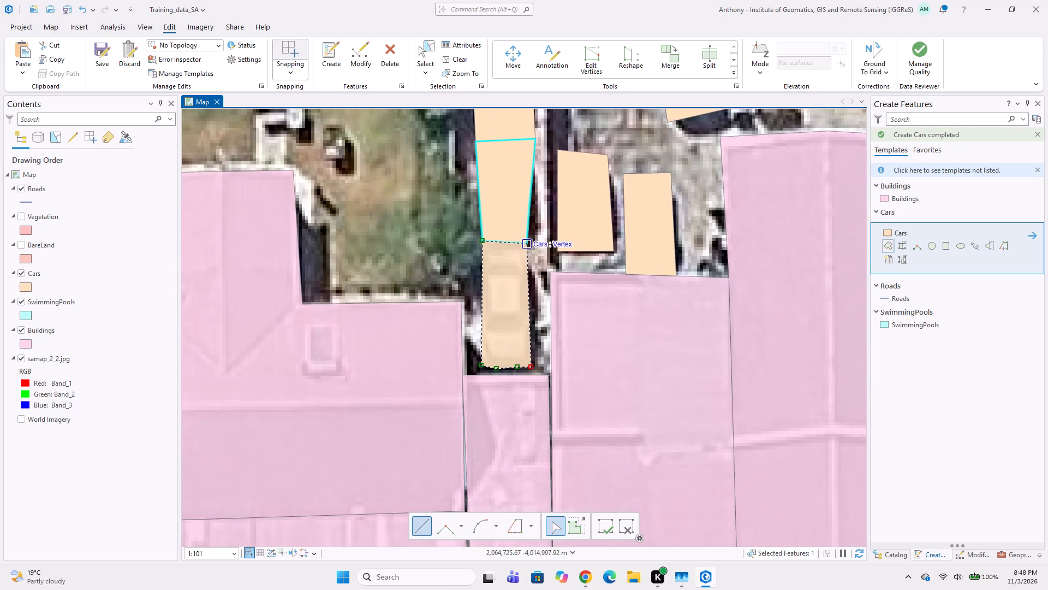
double_click(527, 248)
Digitize the white car parked beside the tree on the reddish west verge of Dennegeur Ave as a Cars polygon with a rounded south end.
scroll(489, 281, down, 2)
middle_drag(434, 281, 565, 262)
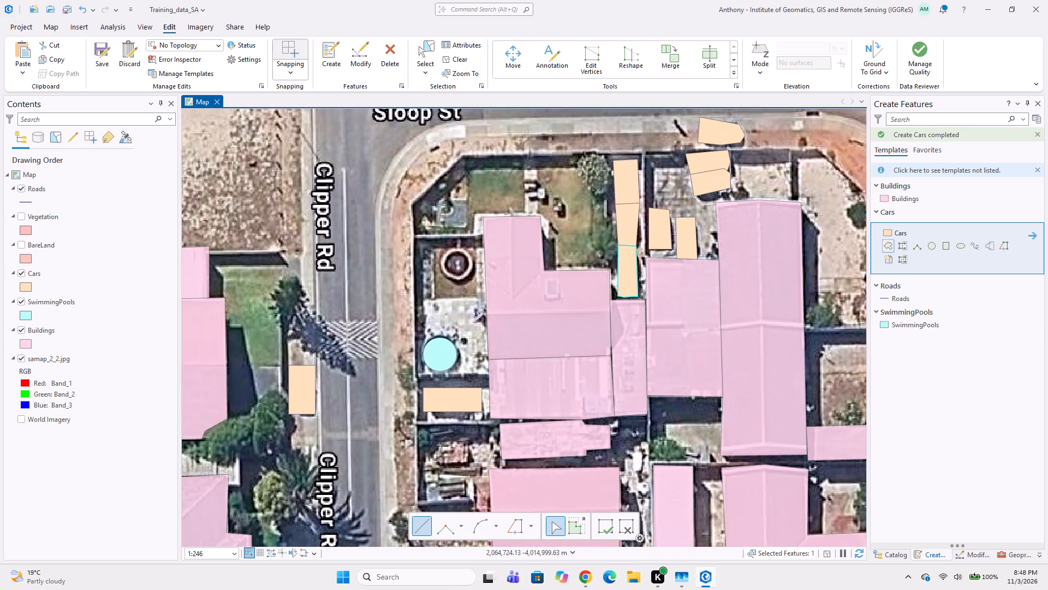
scroll(458, 269, down, 1)
scroll(525, 281, down, 1)
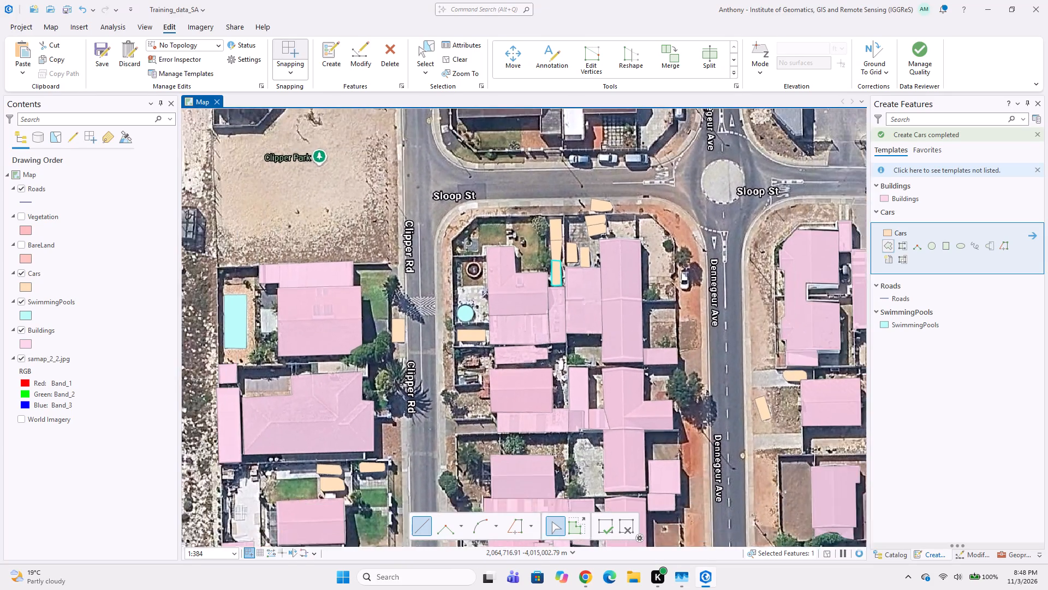
scroll(670, 273, up, 4)
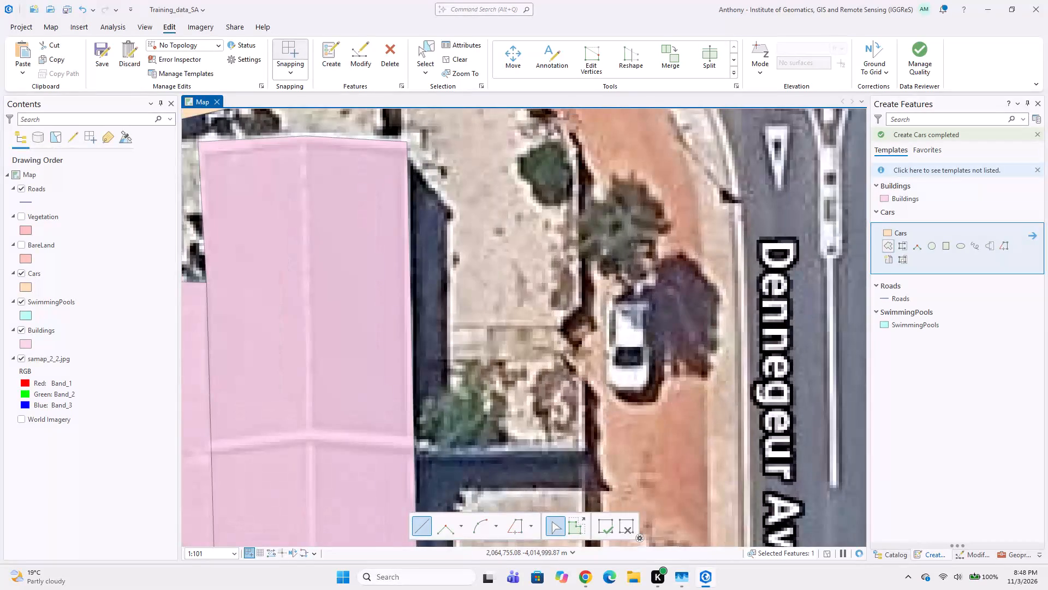
click(602, 282)
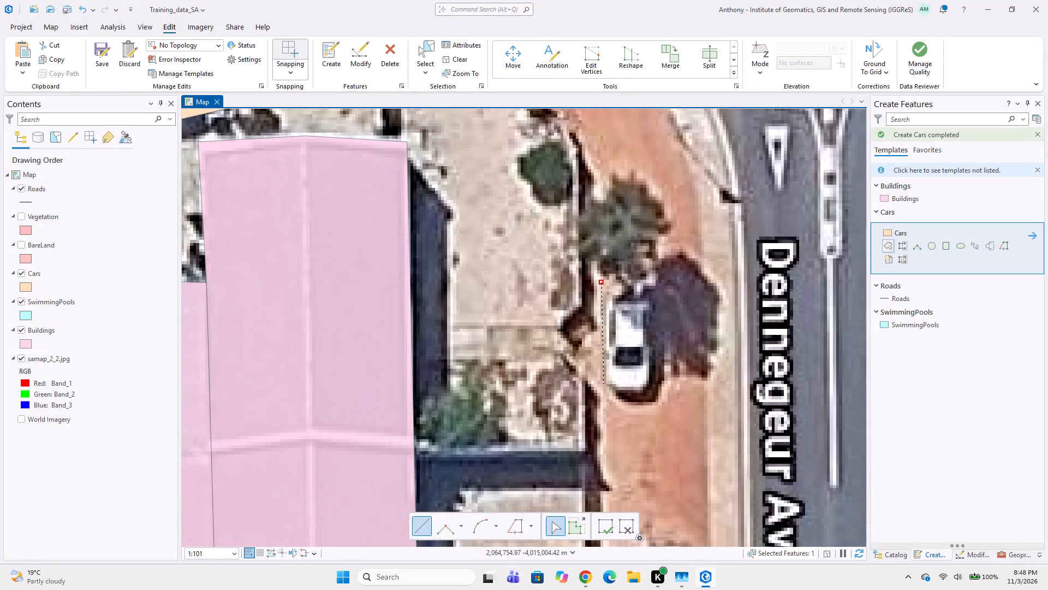
click(602, 393)
click(609, 403)
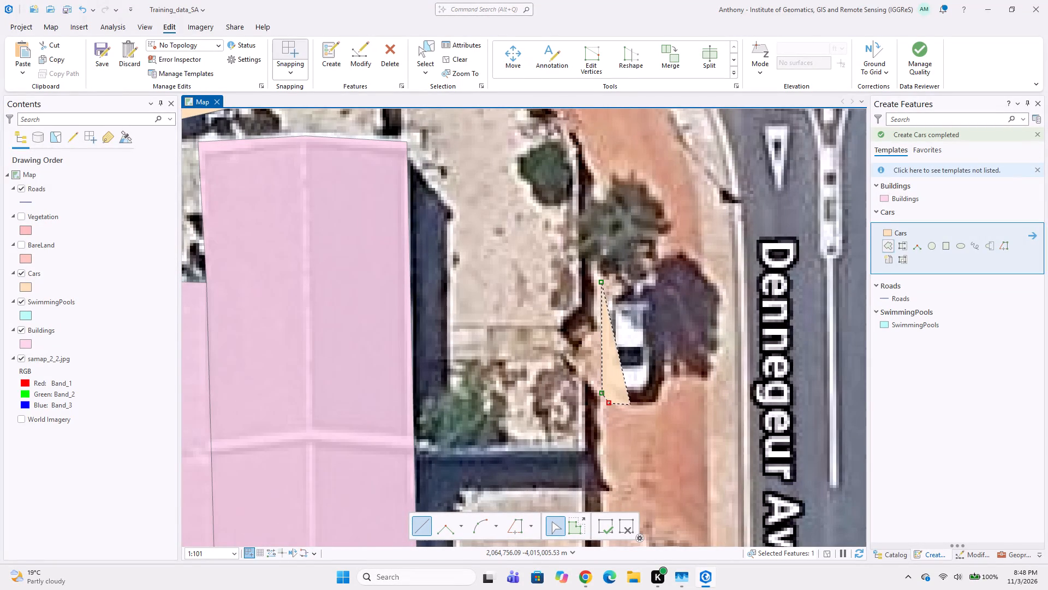
click(632, 405)
click(651, 398)
click(657, 376)
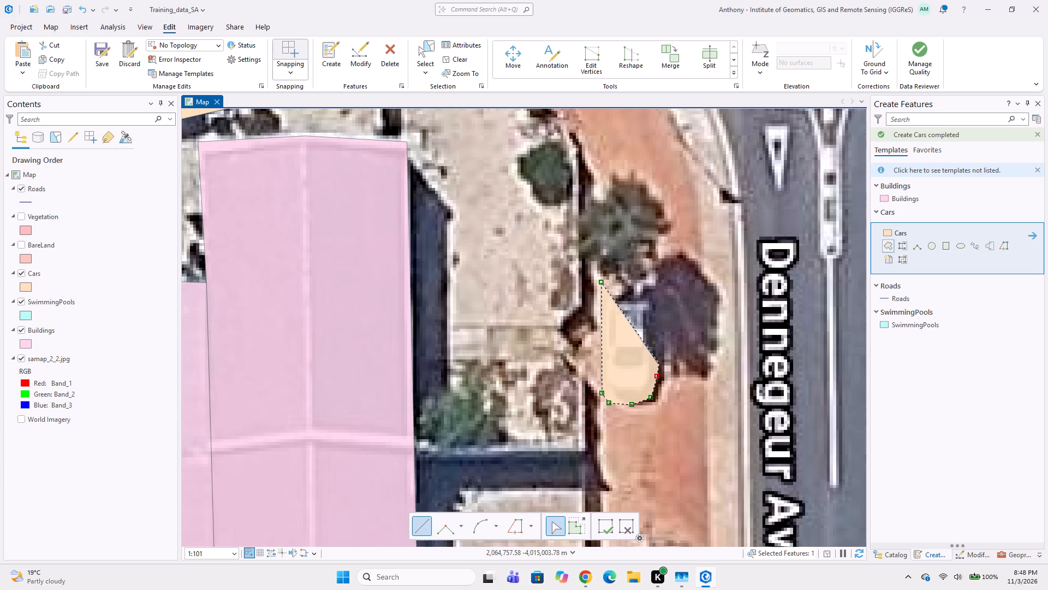
click(661, 346)
double_click(655, 281)
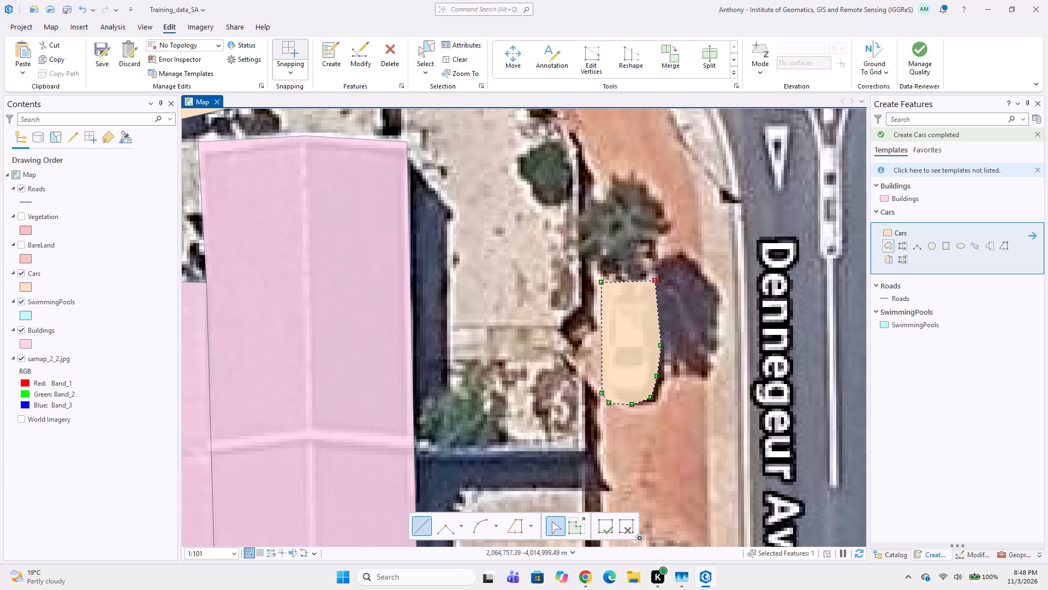
Save the Training_data_SA project and all pending feature edits.
scroll(619, 315, down, 6)
middle_drag(550, 350, 605, 317)
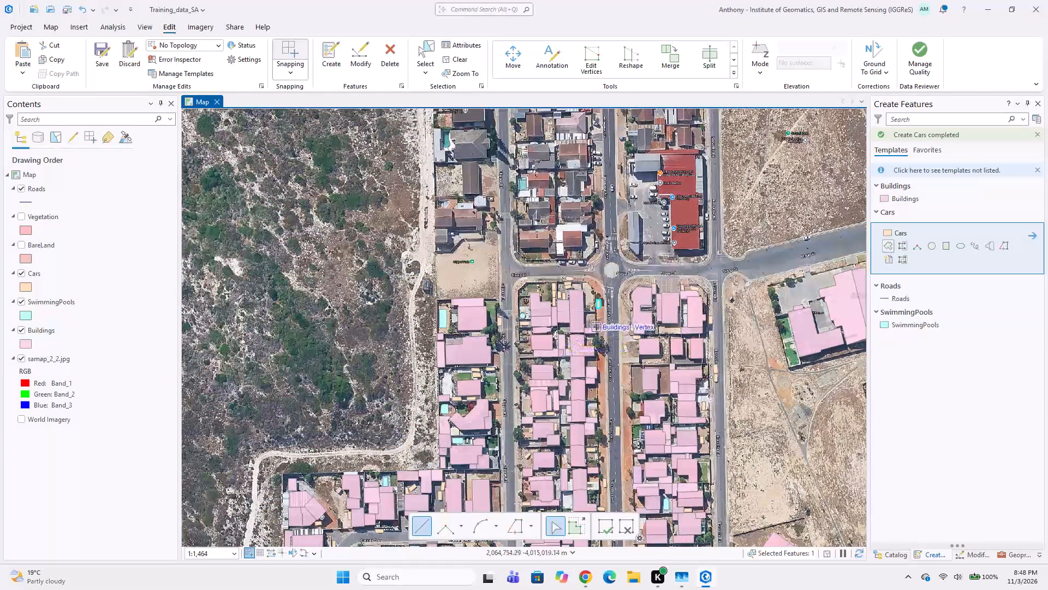
key(ctrl+s)
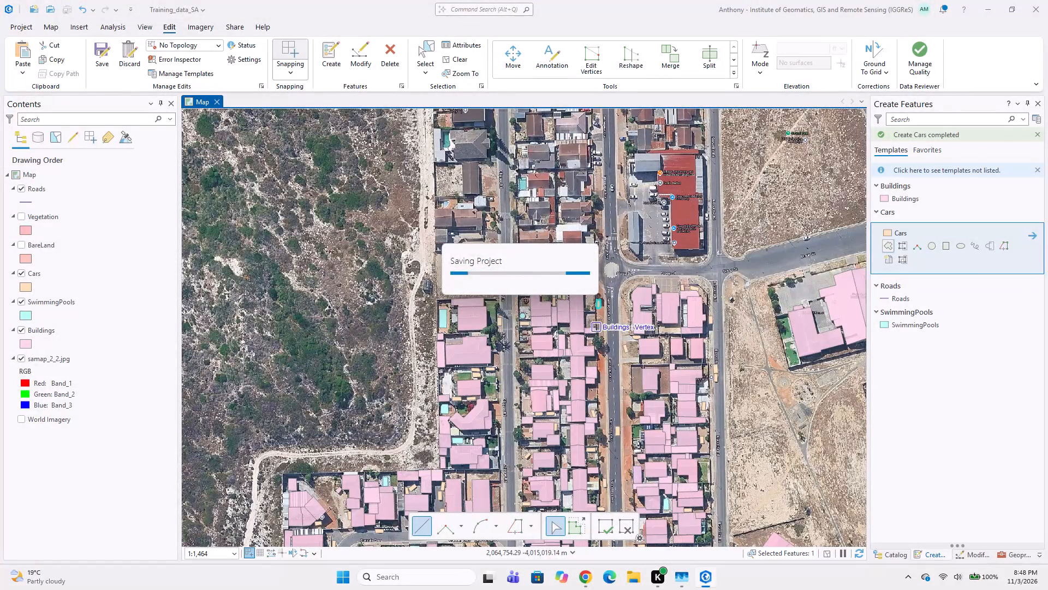
scroll(540, 302, up, 1)
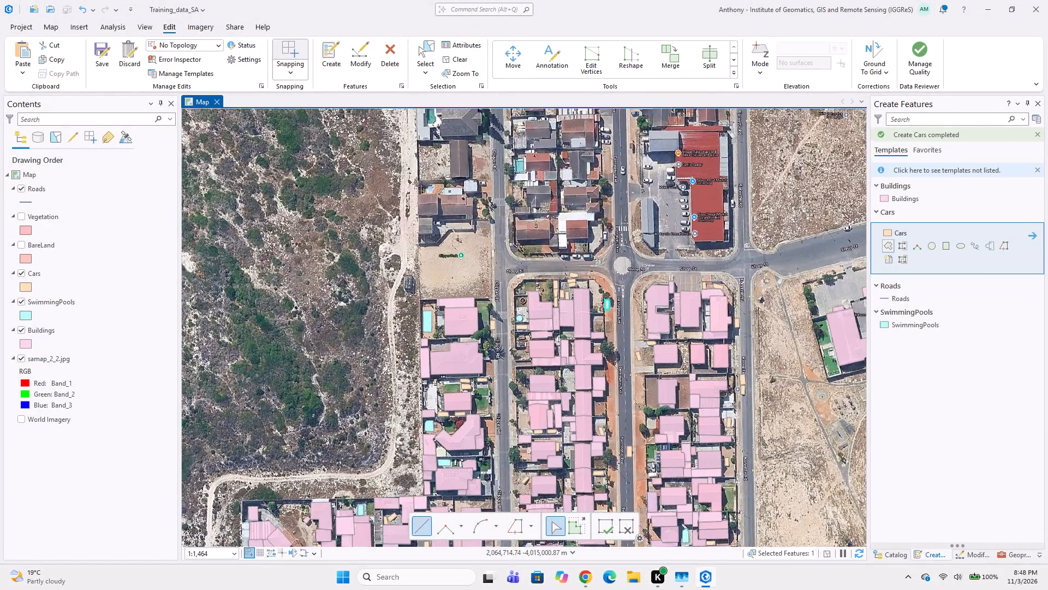
middle_drag(627, 292, 565, 298)
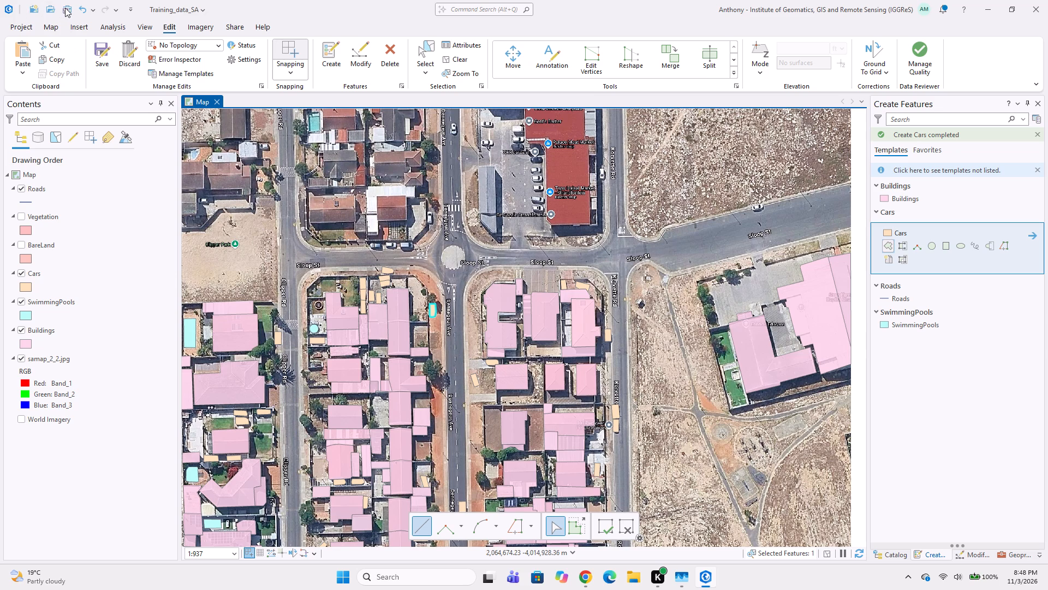
click(107, 63)
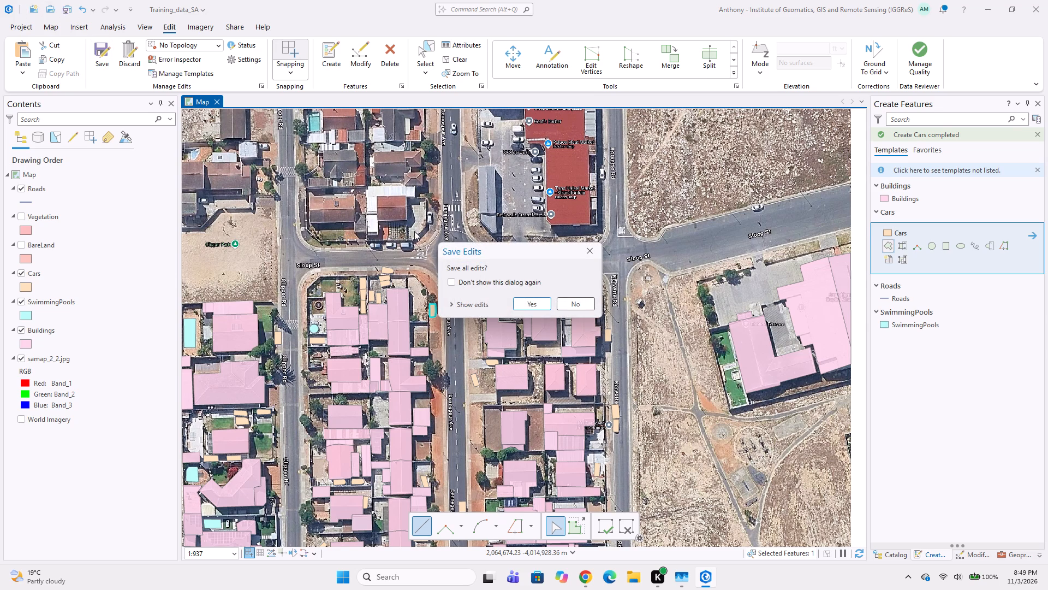
click(527, 304)
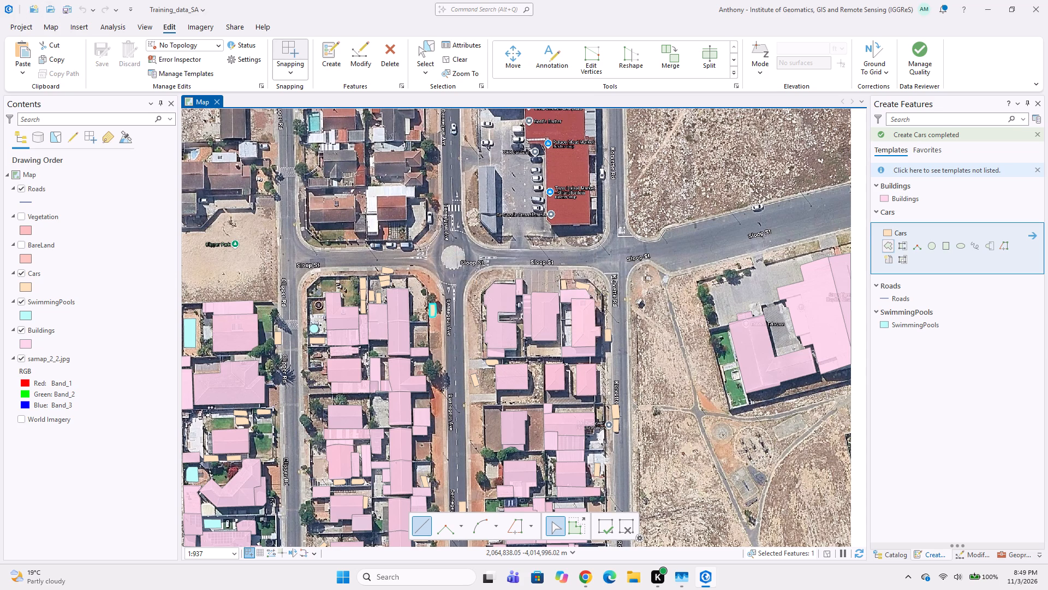
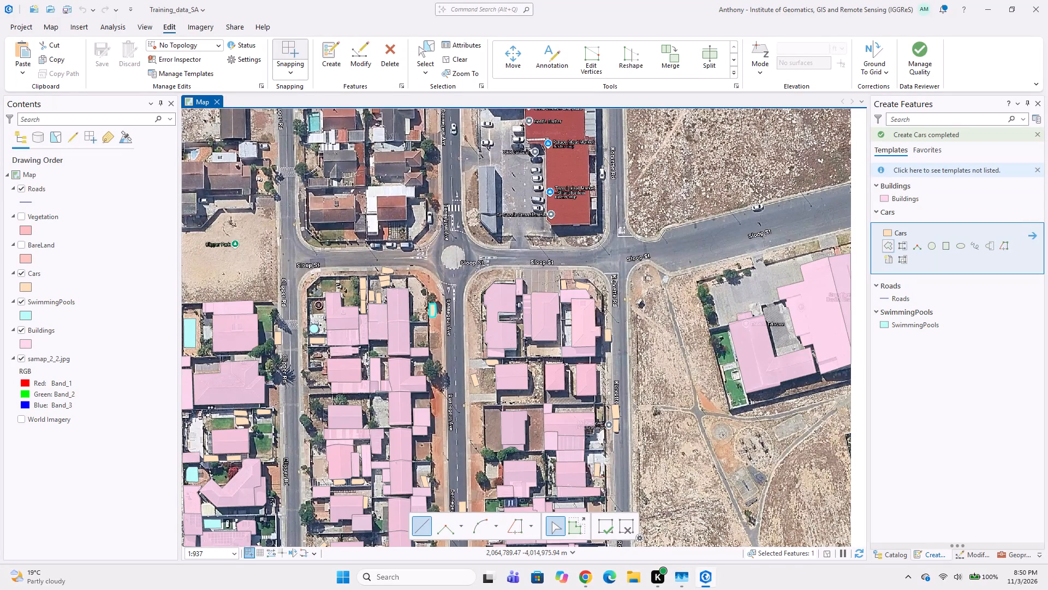
Save the Training_data_SA project once more after the feature edits.
key(ctrl+s)
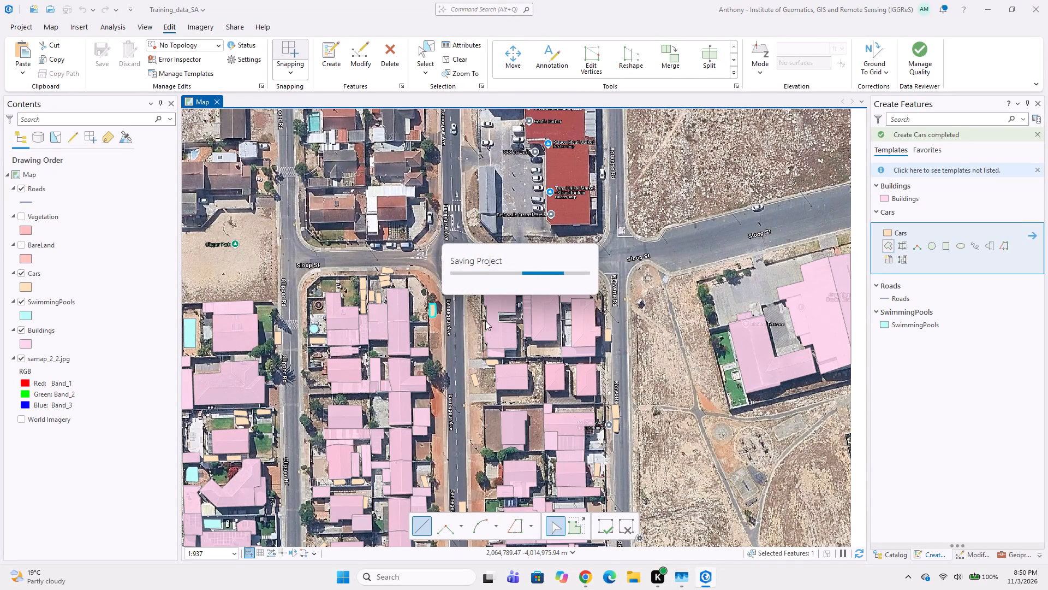